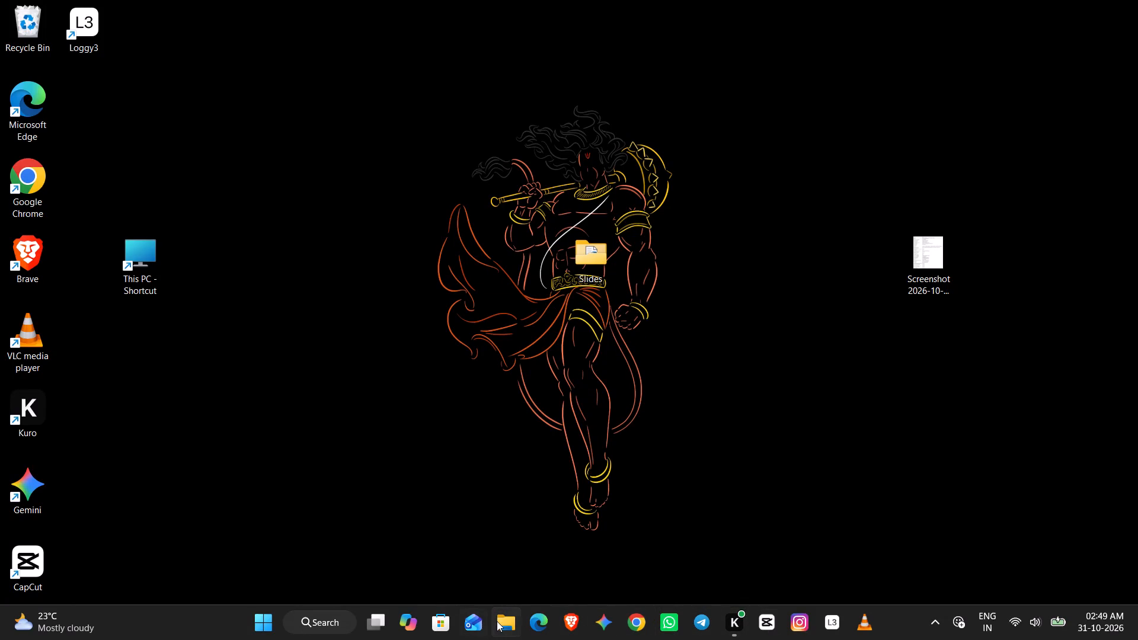
Open Microsoft Edge and postpone its recommended browser settings.
click(531, 633)
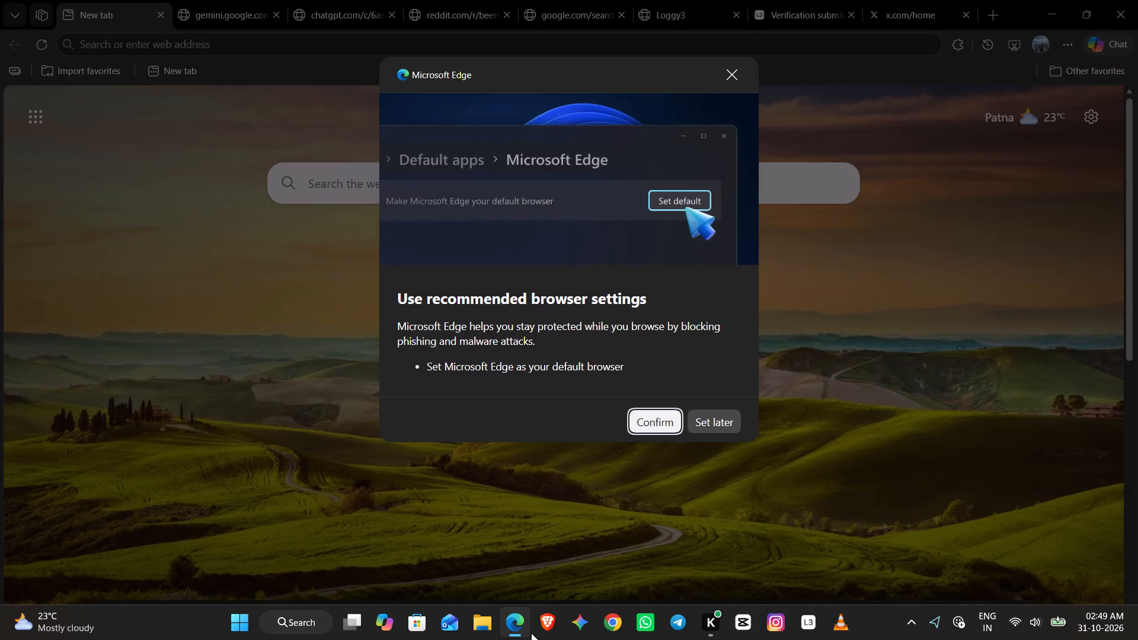
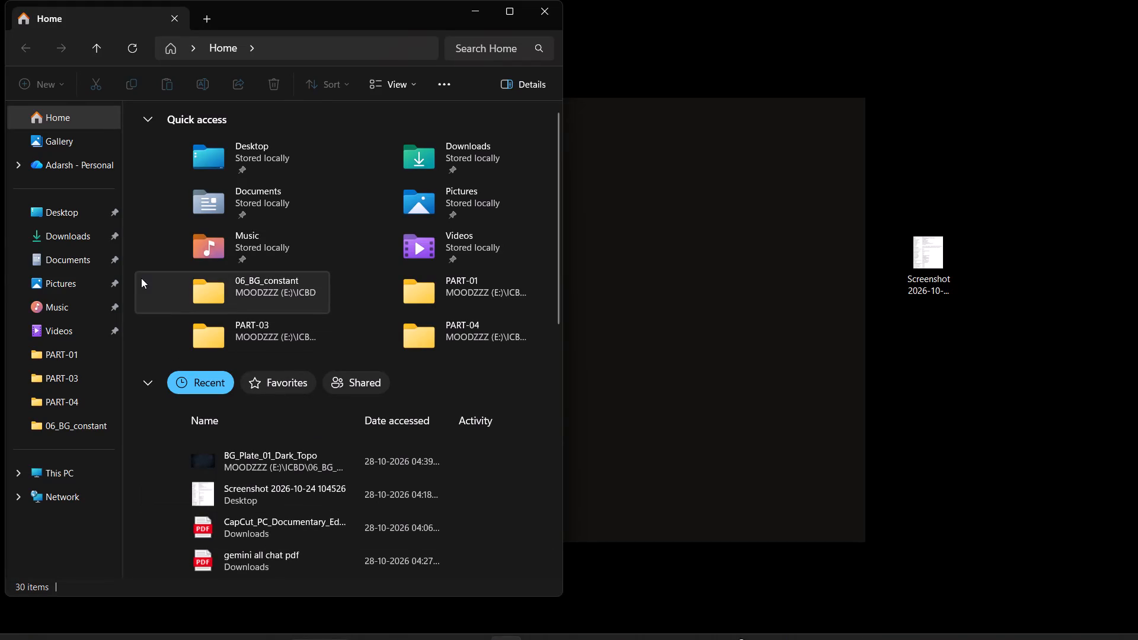
Open CapCut_PC_Documentary_Editing_Master_Guide.pdf from the Downloads folder.
click(77, 234)
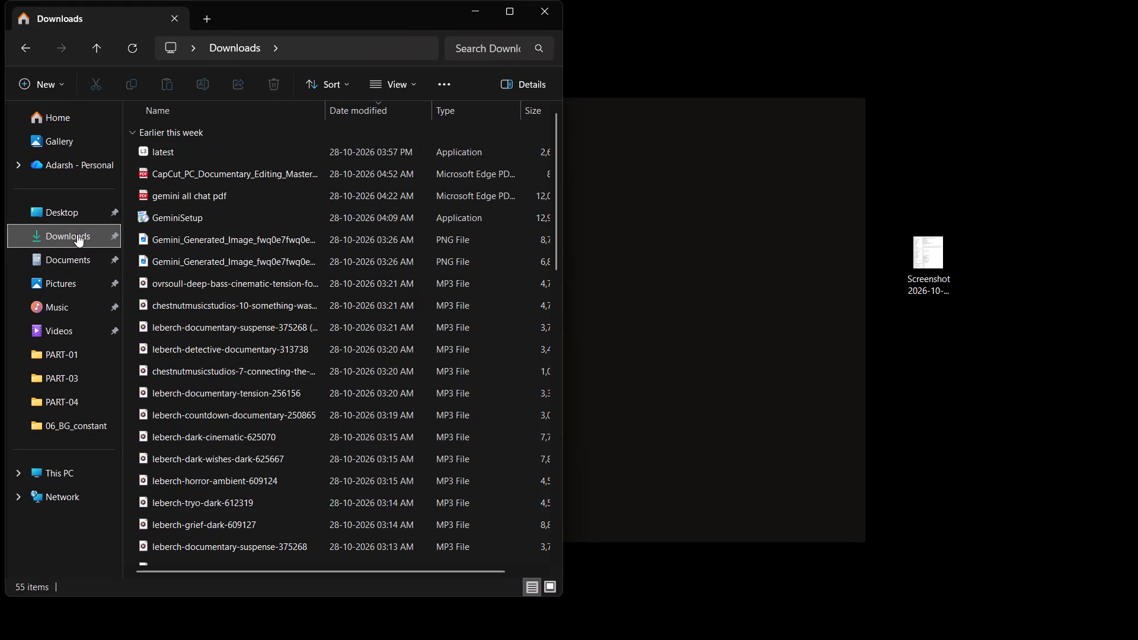
double_click(193, 175)
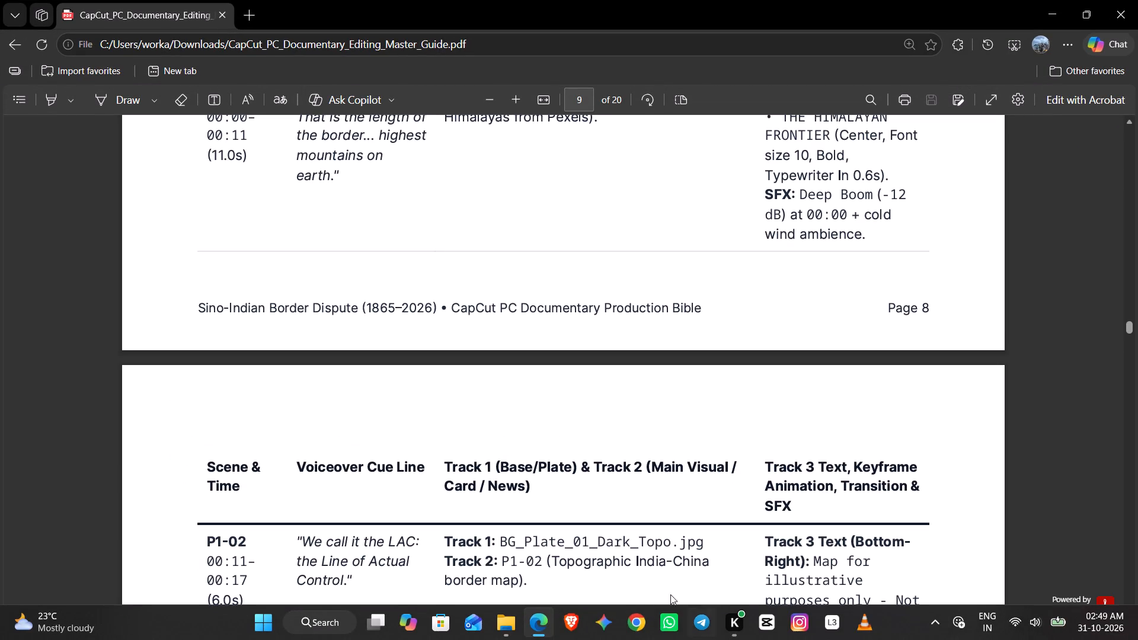
Launch CapCut.
click(766, 633)
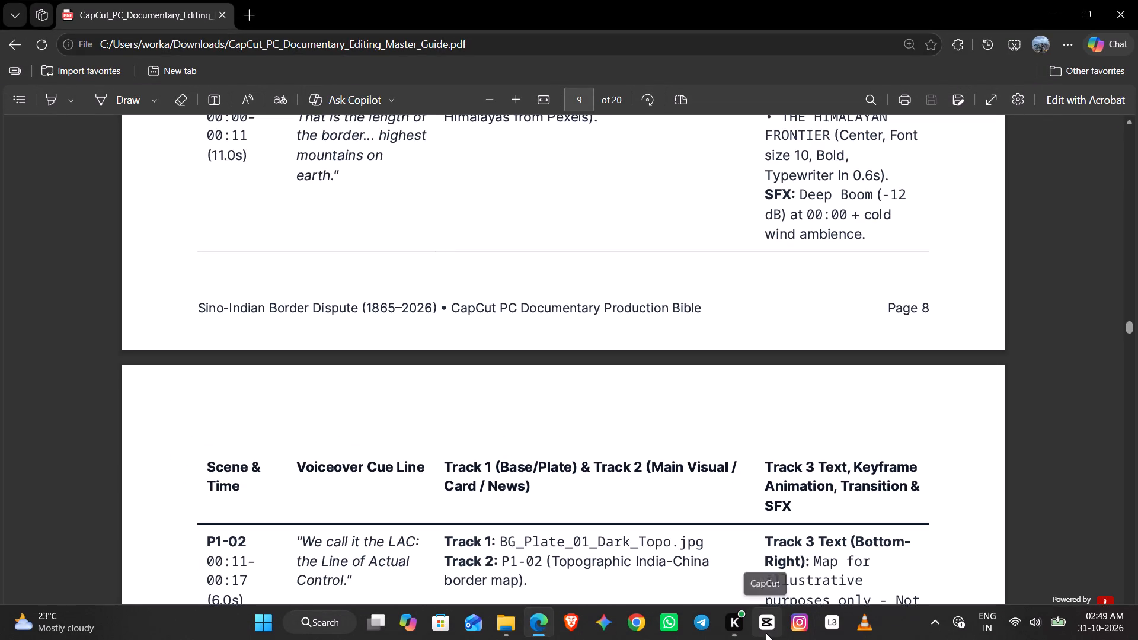
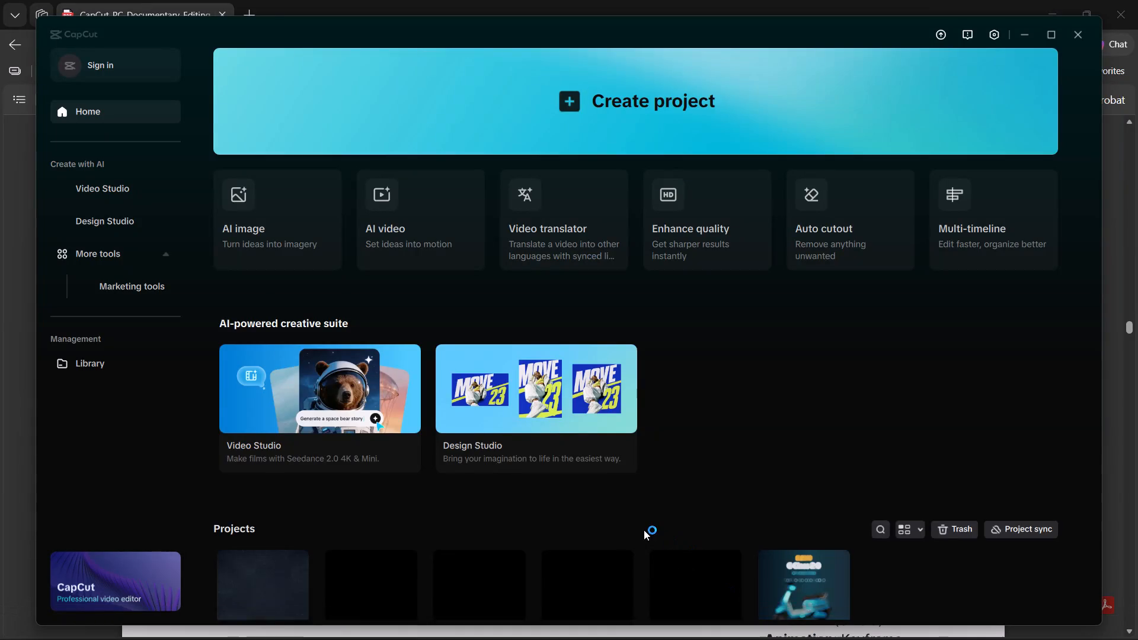
Open the existing ICBD_Documentry project.
scroll(644, 530, down, 3)
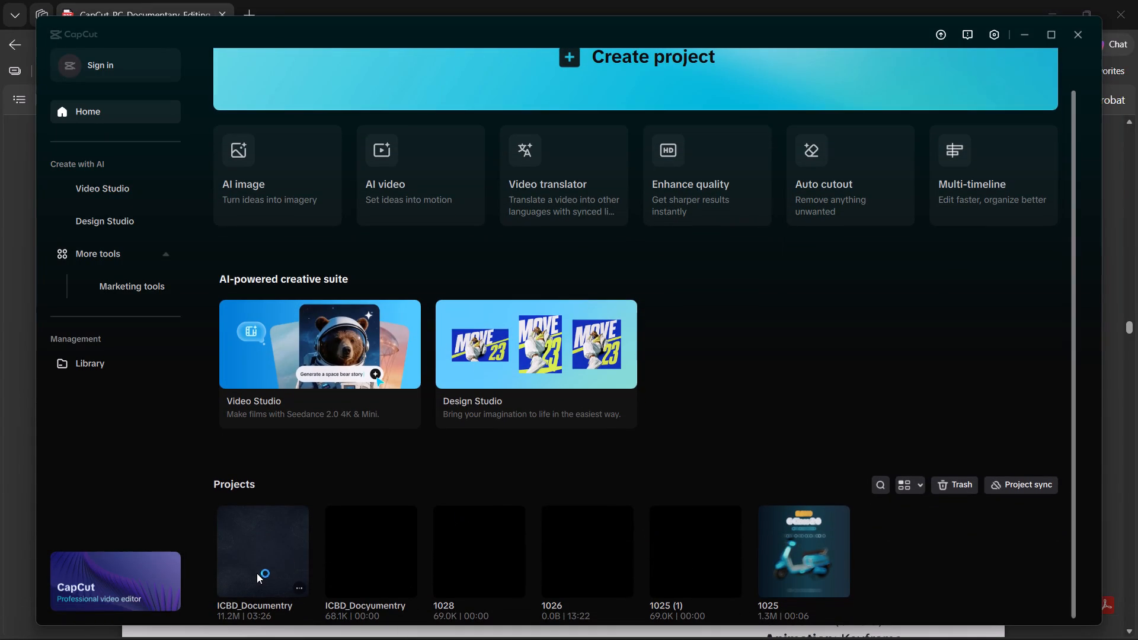
click(239, 578)
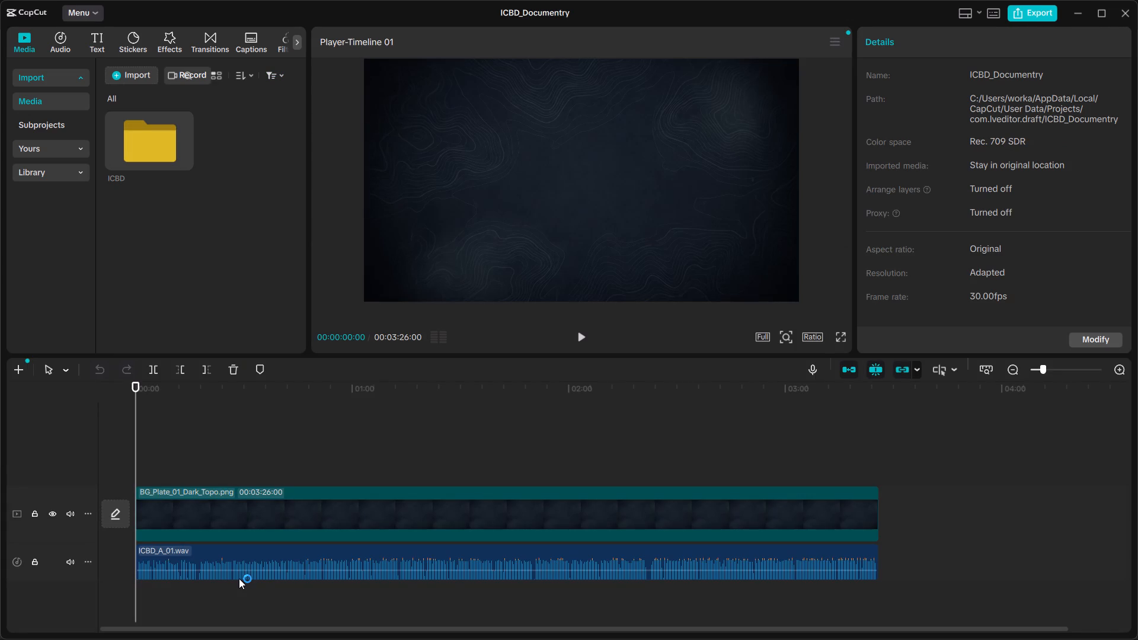
Clear the timeline by deleting the BG_Plate_01_Dark_Topo.png background clip along with its ICBD_A_01.wav audio.
click(215, 498)
click(215, 498)
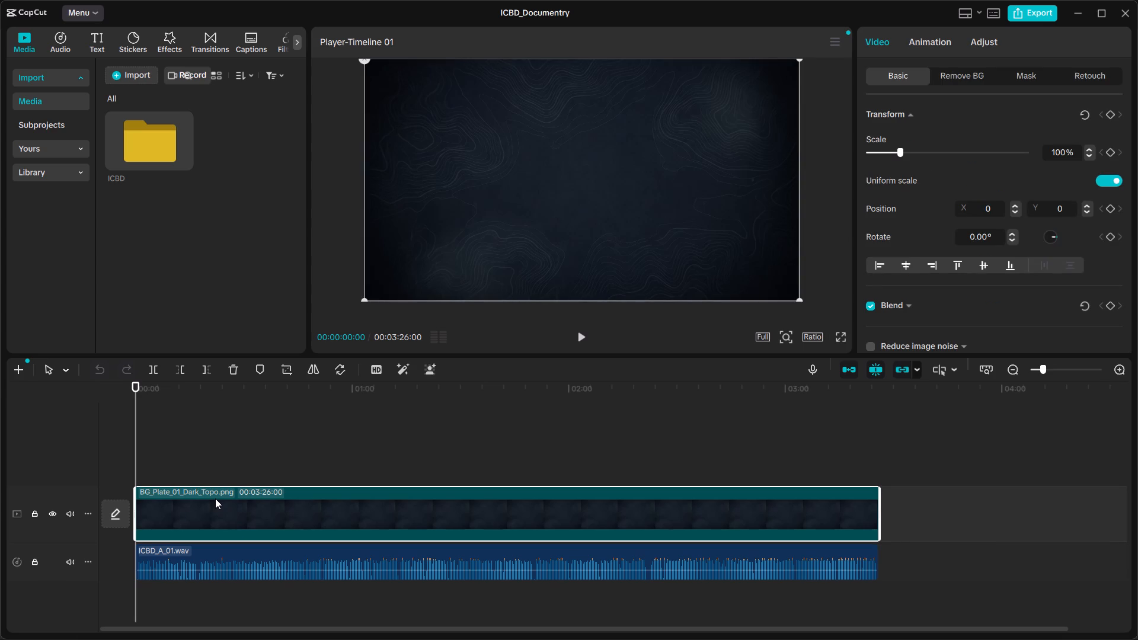
key(BackSpace)
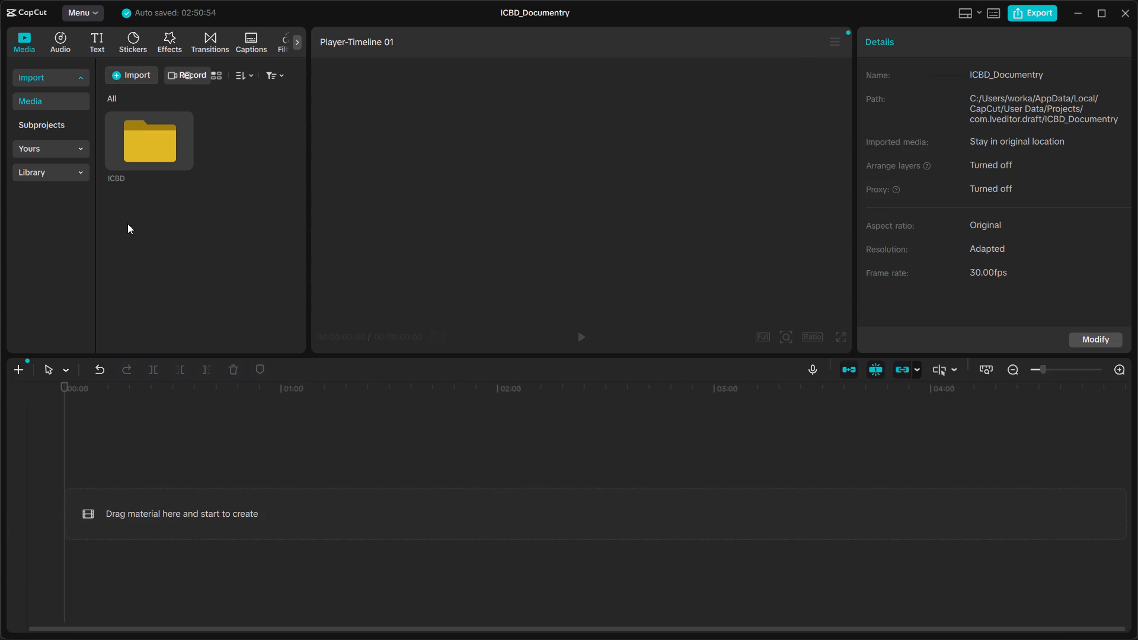
Add BG_Plate_02_Vintage_Archive.png from the ICBD media folder's 06_BG_constant subfolder to the empty timeline.
double_click(151, 148)
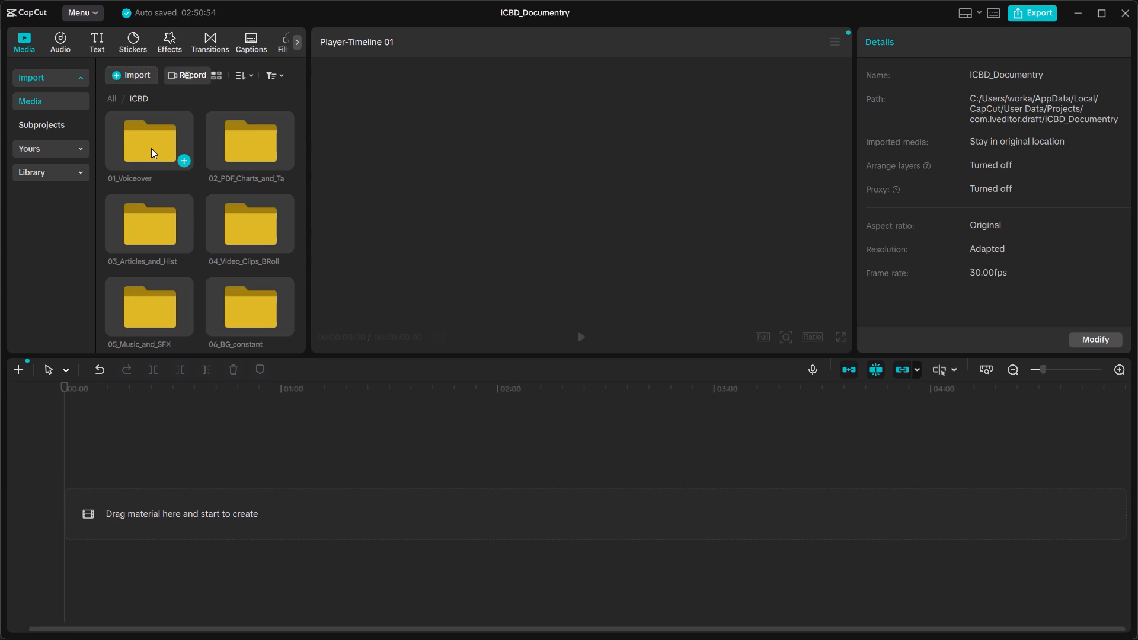
scroll(219, 254, down, 2)
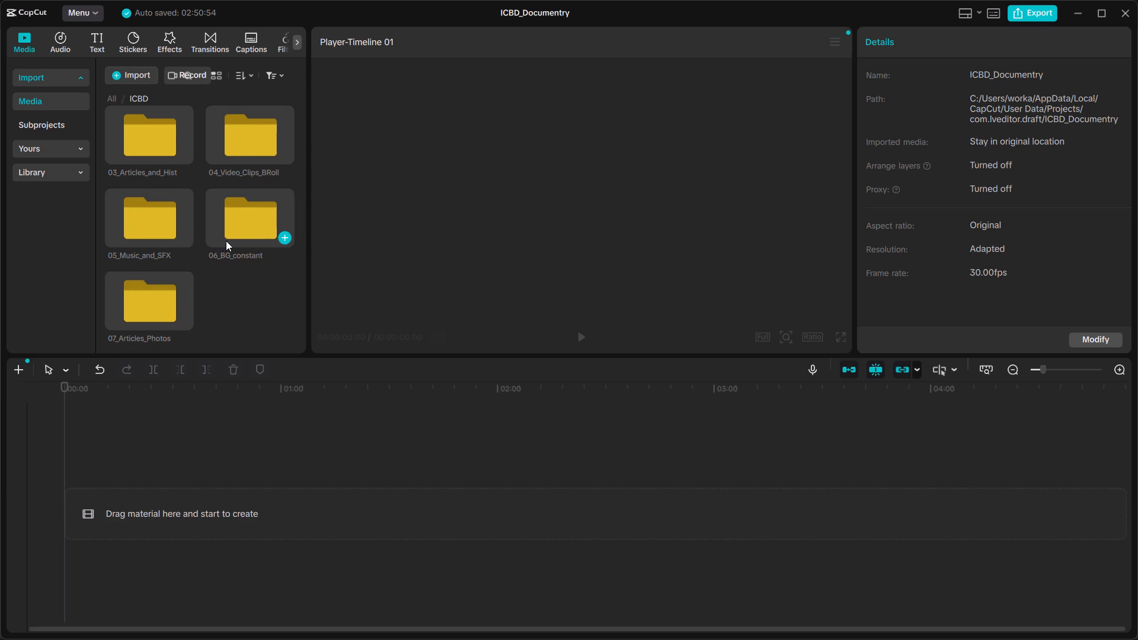
double_click(226, 241)
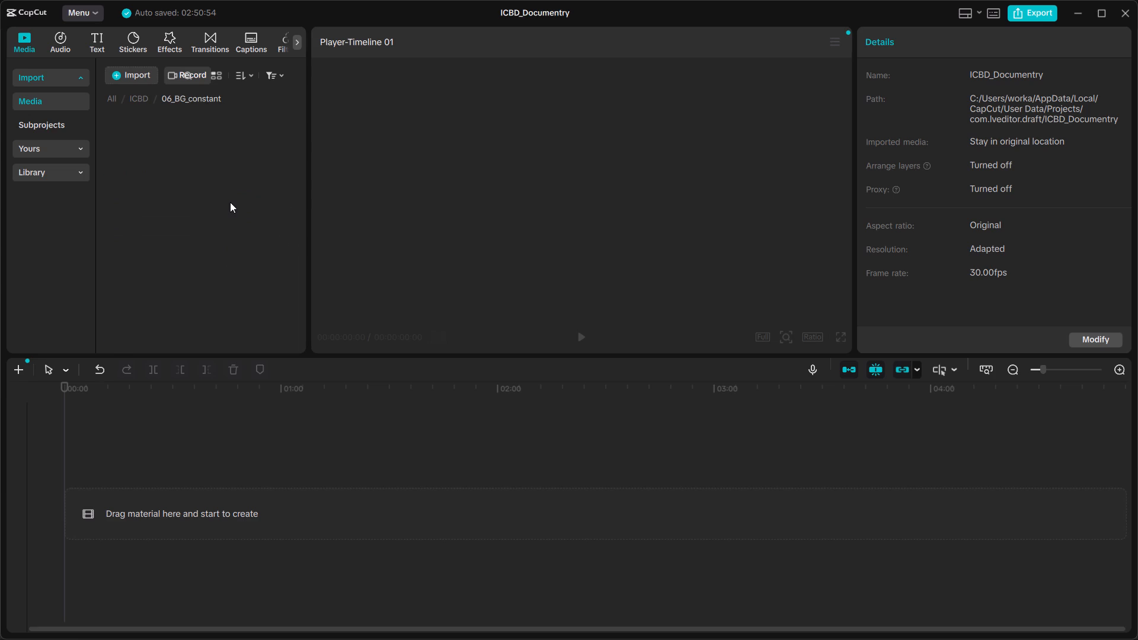
click(230, 202)
click(250, 116)
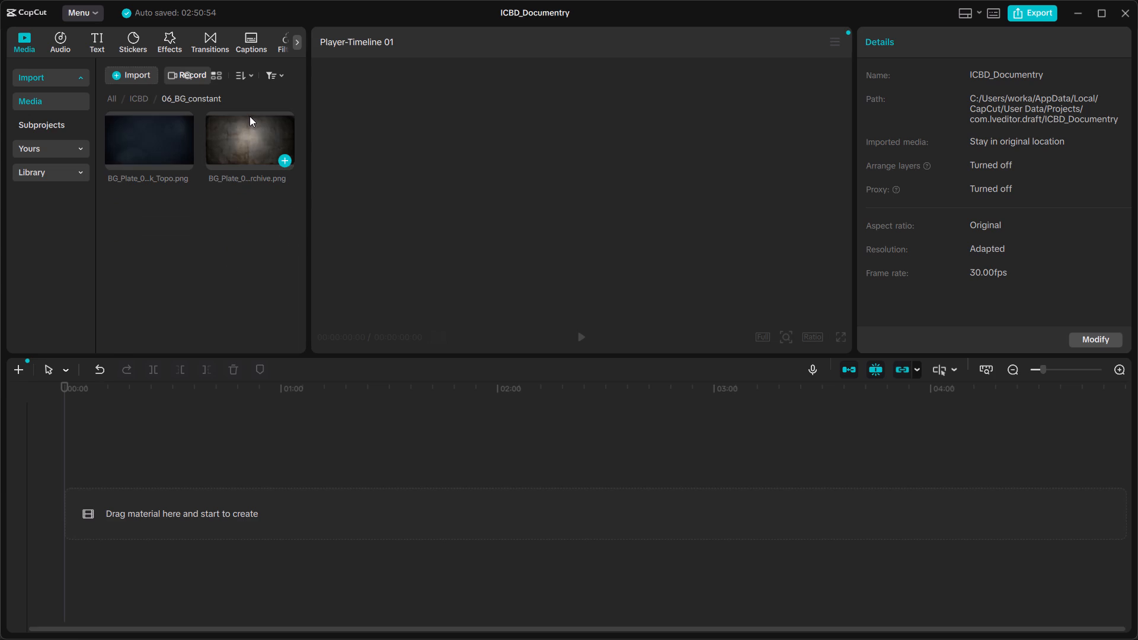
click(287, 155)
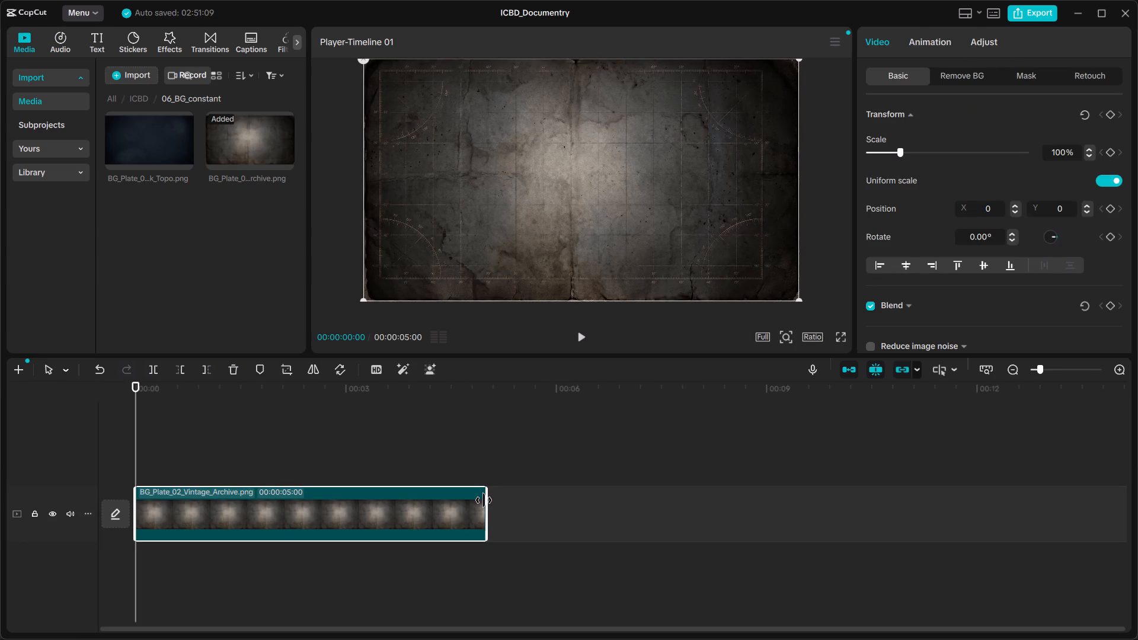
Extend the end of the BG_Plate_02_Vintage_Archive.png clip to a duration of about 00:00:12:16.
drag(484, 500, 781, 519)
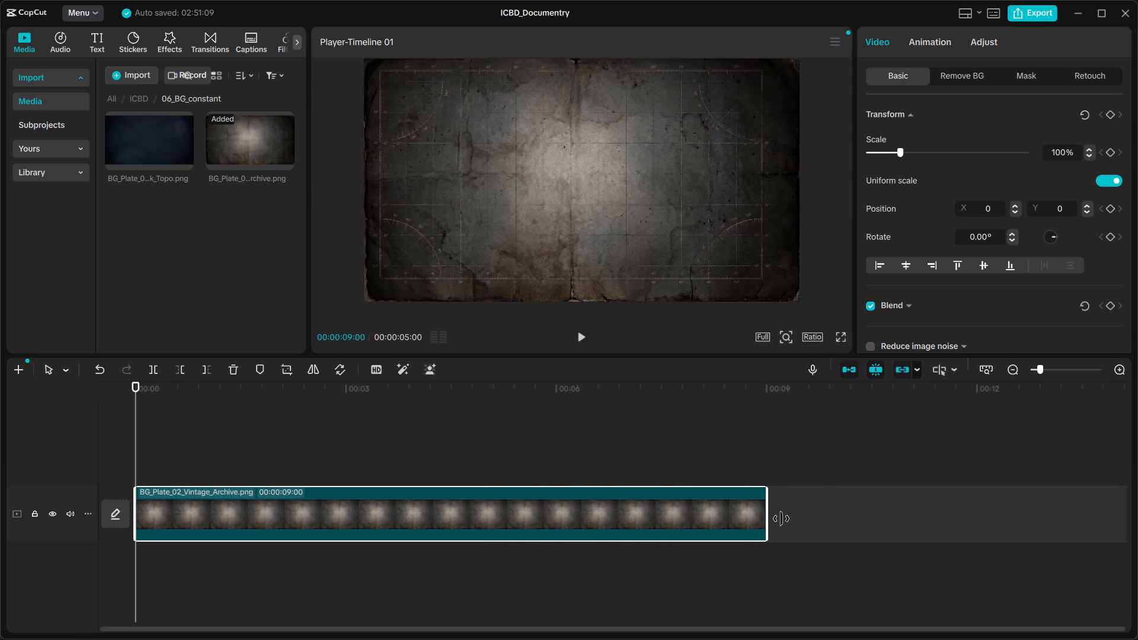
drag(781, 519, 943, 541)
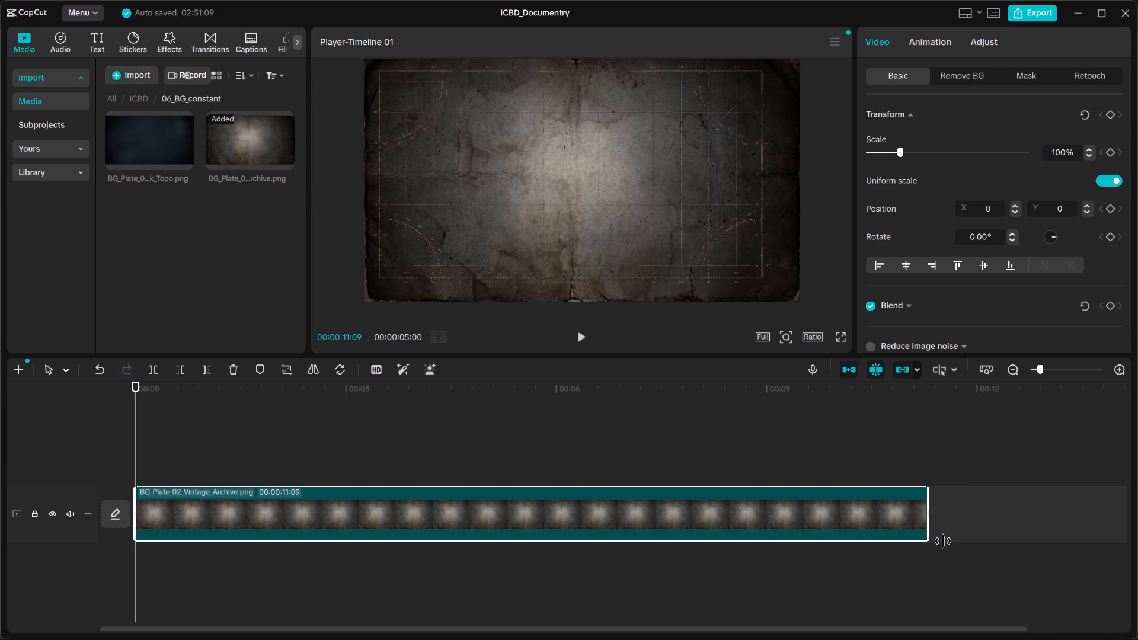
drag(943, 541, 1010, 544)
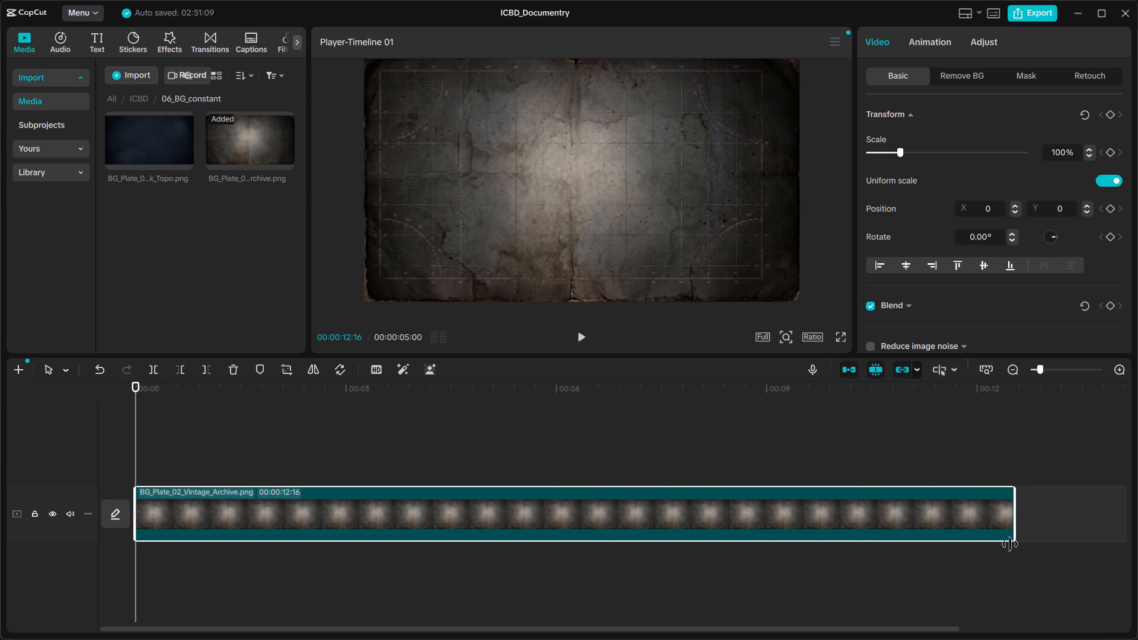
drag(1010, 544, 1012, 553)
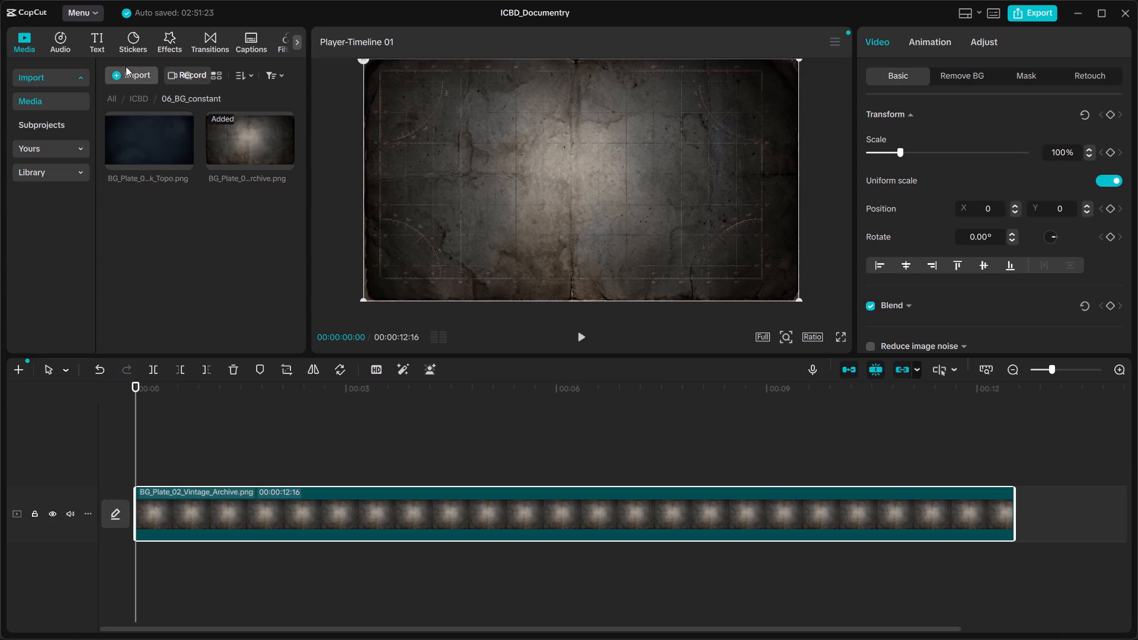
Add the ICBD_A_01.wav voiceover from the 01_Voiceover folder to the timeline beneath the background clip.
click(132, 98)
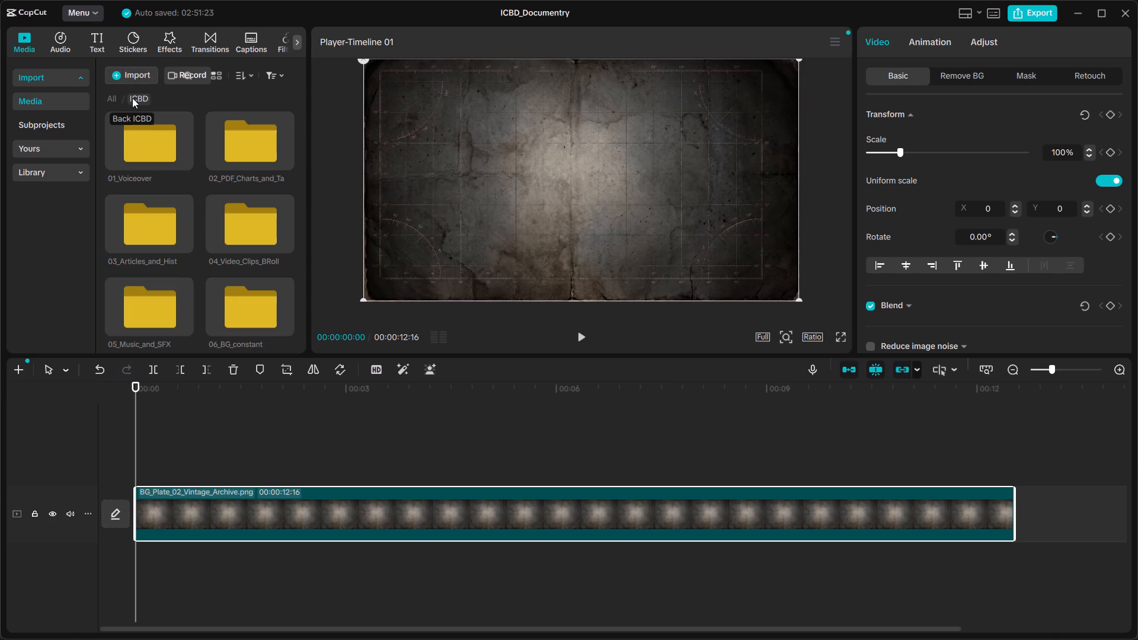
double_click(151, 155)
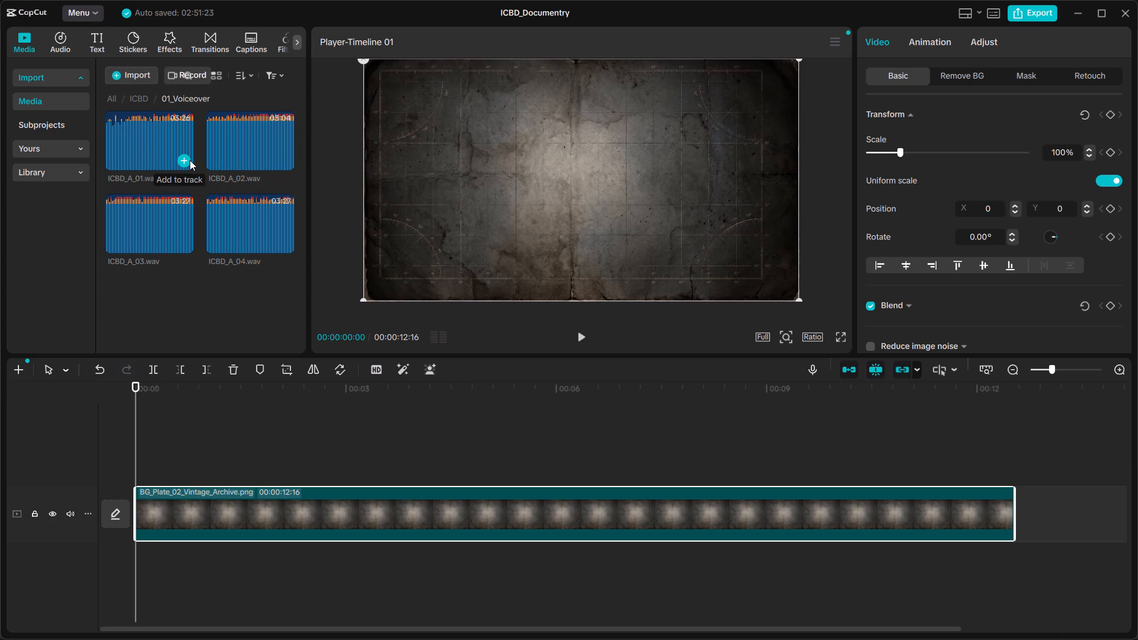
click(190, 160)
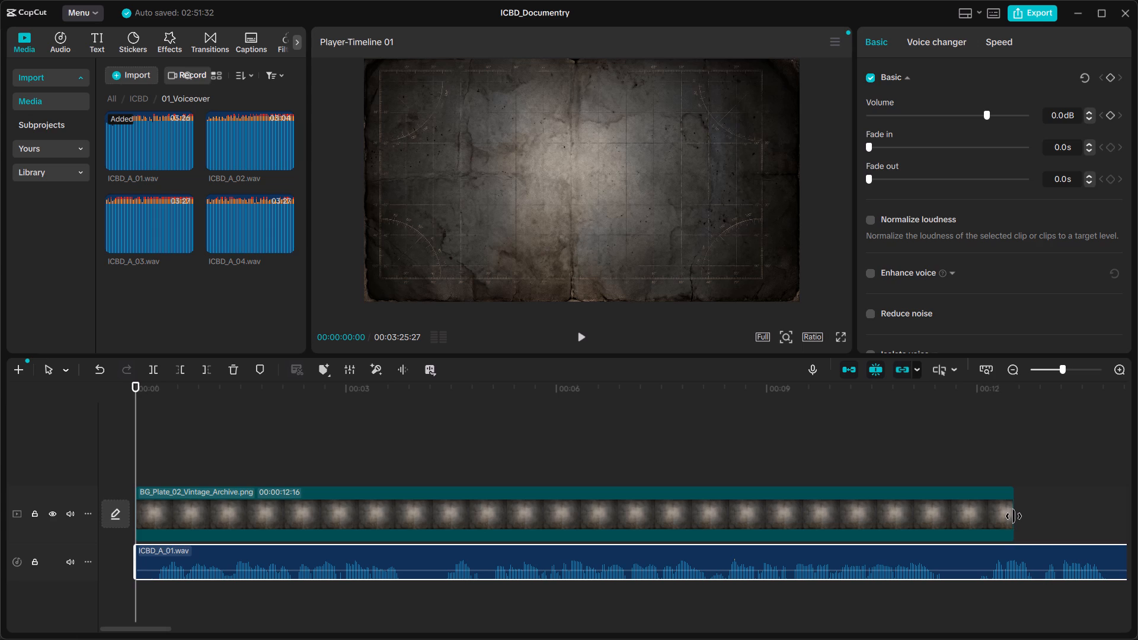
Extend the BG_Plate_02_Vintage_Archive.png clip so it ends exactly with the ICBD_A_01.wav voiceover at 00:03:25:27.
drag(1014, 516, 1137, 527)
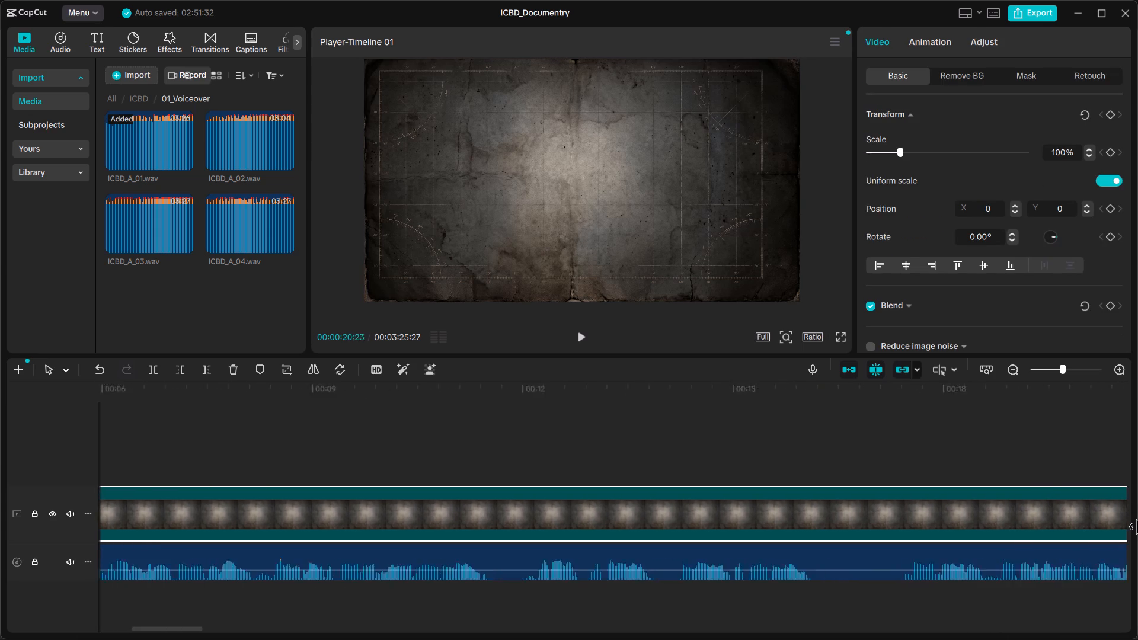
drag(1137, 527, 1136, 527)
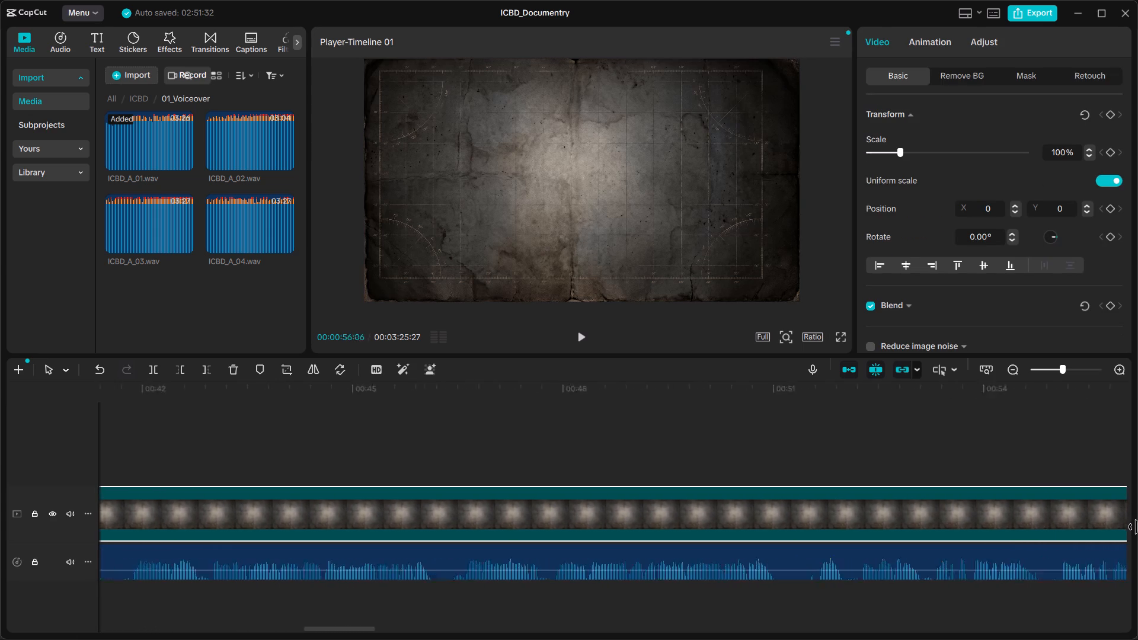
drag(1136, 527, 1124, 527)
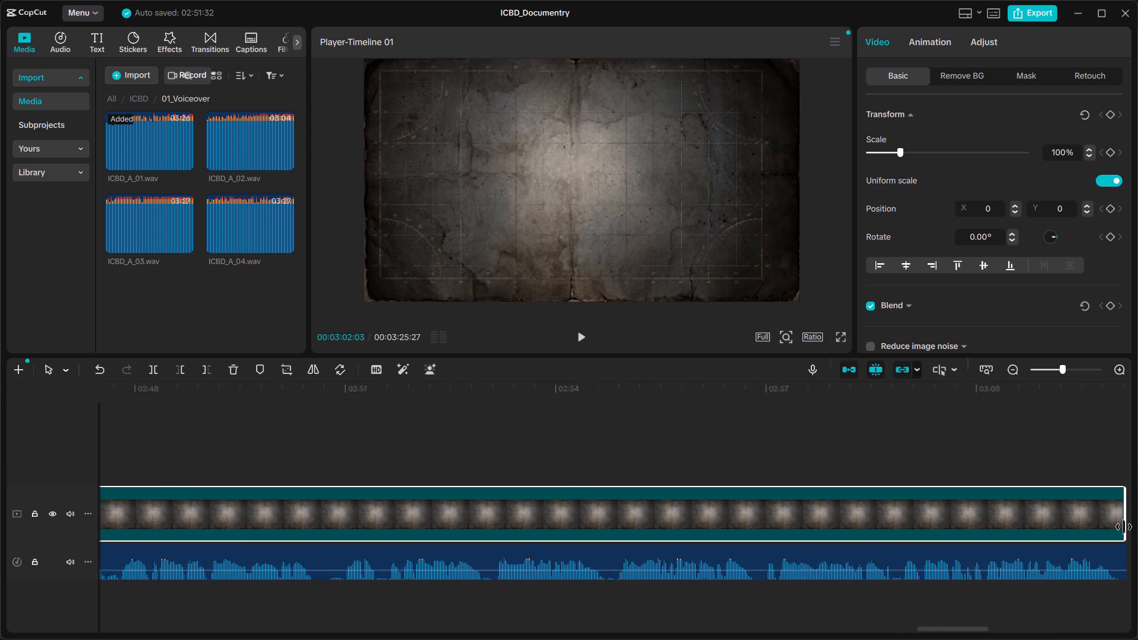
drag(1124, 527, 238, 633)
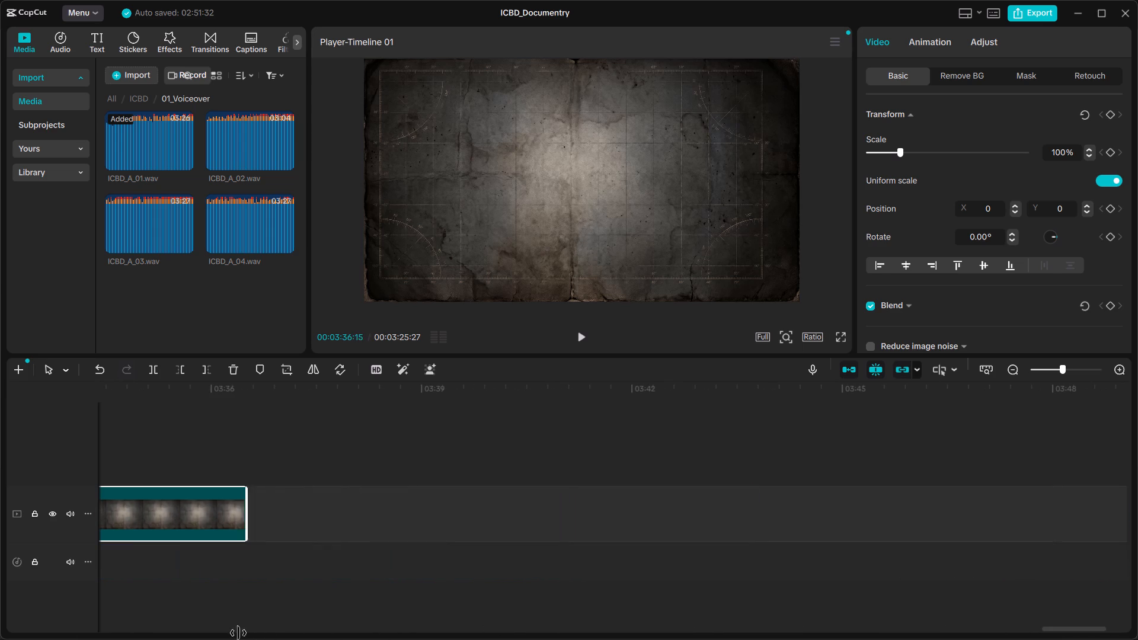
drag(238, 633, 161, 613)
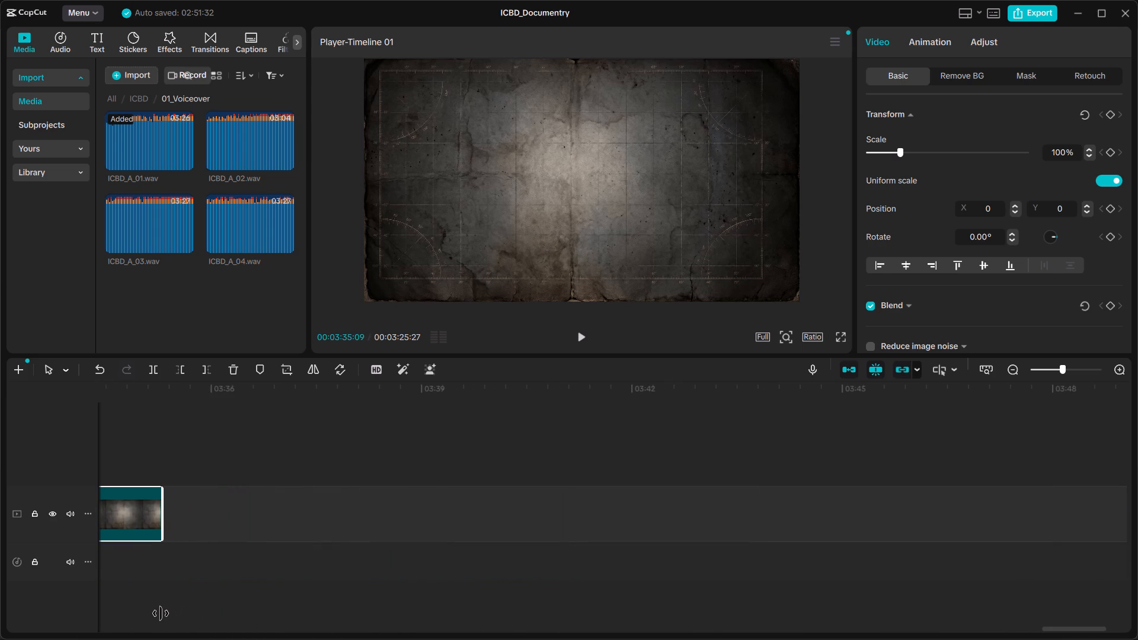
drag(161, 613, 139, 617)
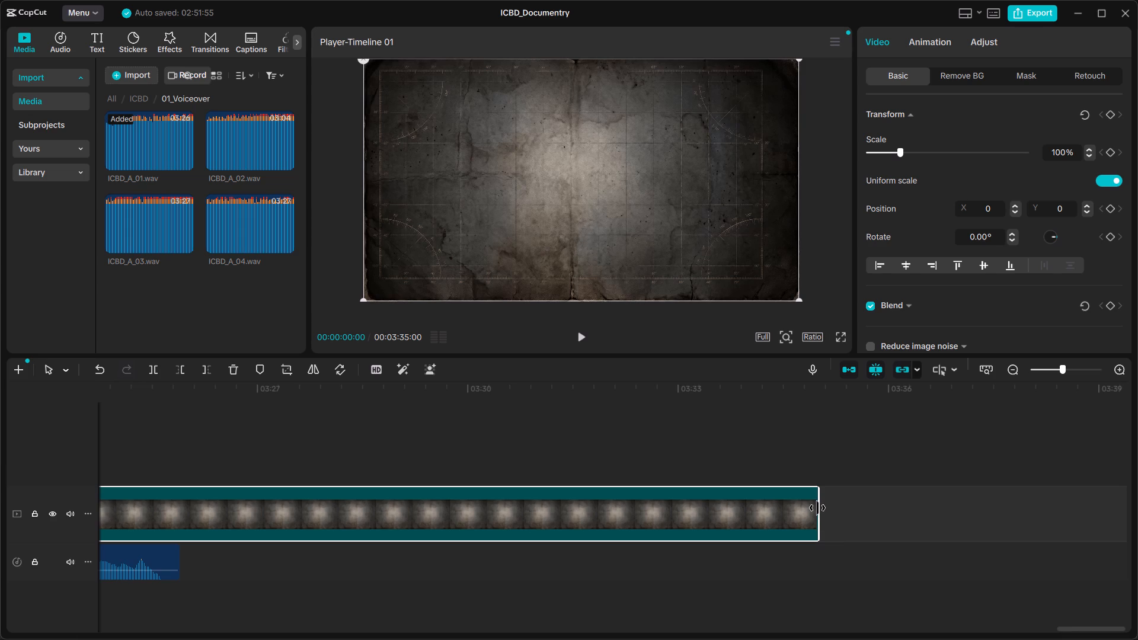
drag(817, 508, 263, 498)
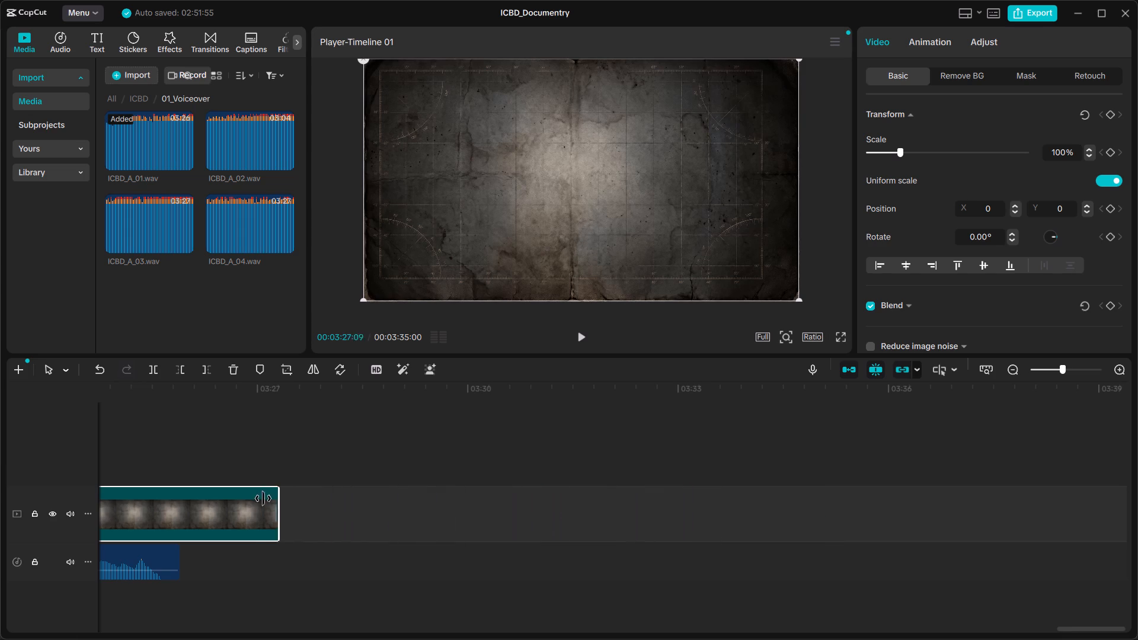
drag(263, 498, 199, 498)
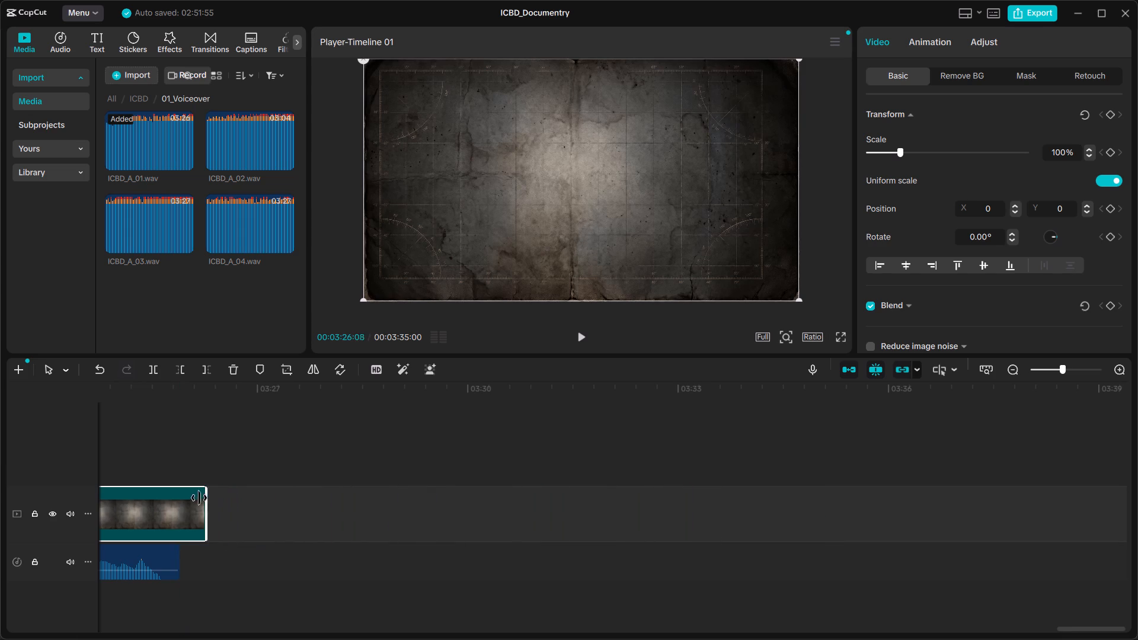
drag(199, 498, 156, 496)
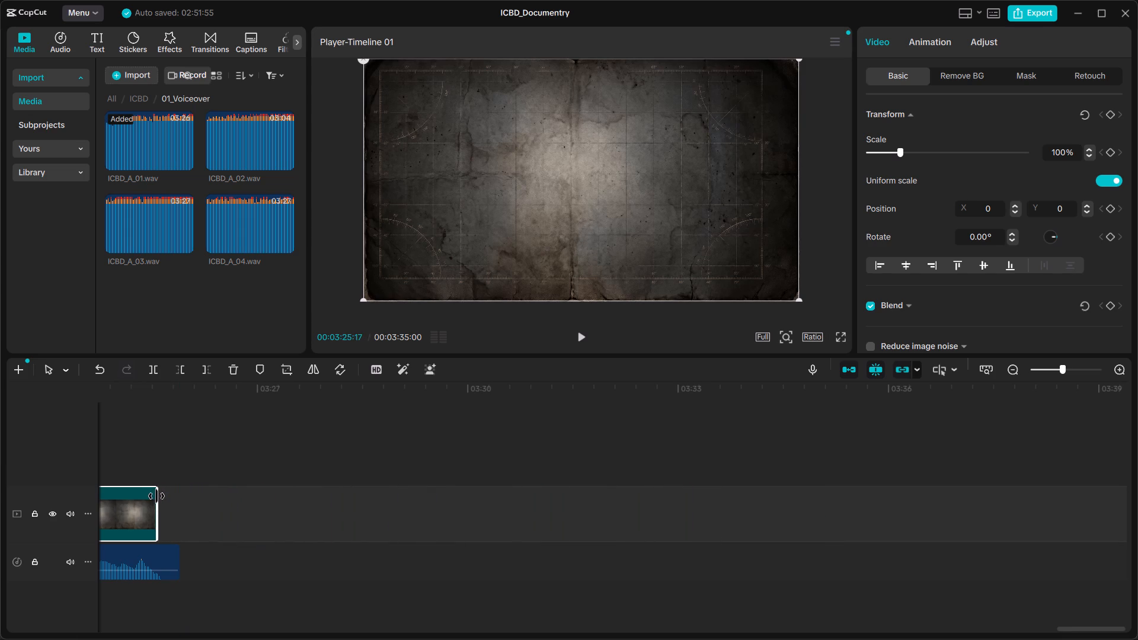
drag(156, 496, 186, 496)
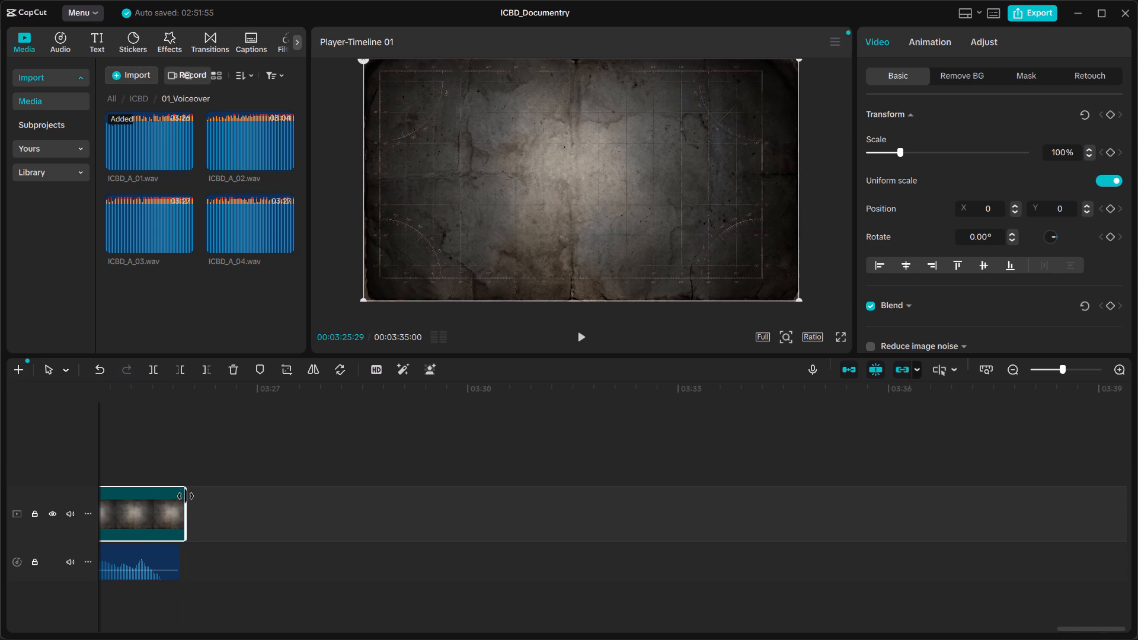
drag(186, 496, 181, 496)
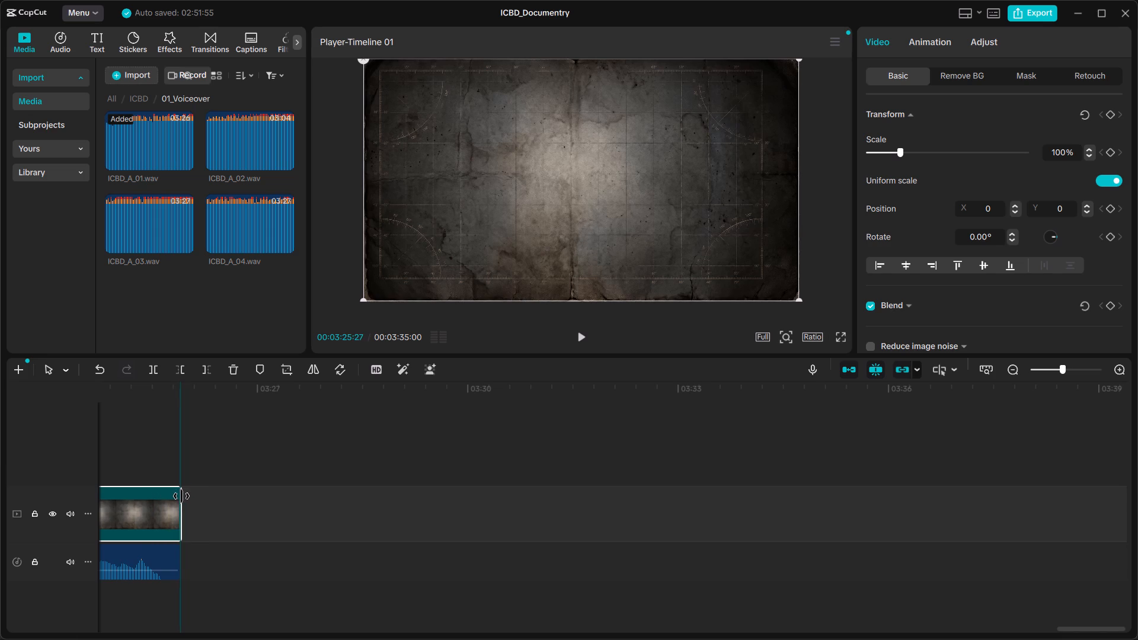
Play back the opening of the ICBD_A_01.wav voiceover over the background from the timeline start, replaying it once from 00:00:00:00.
scroll(181, 496, right, 17)
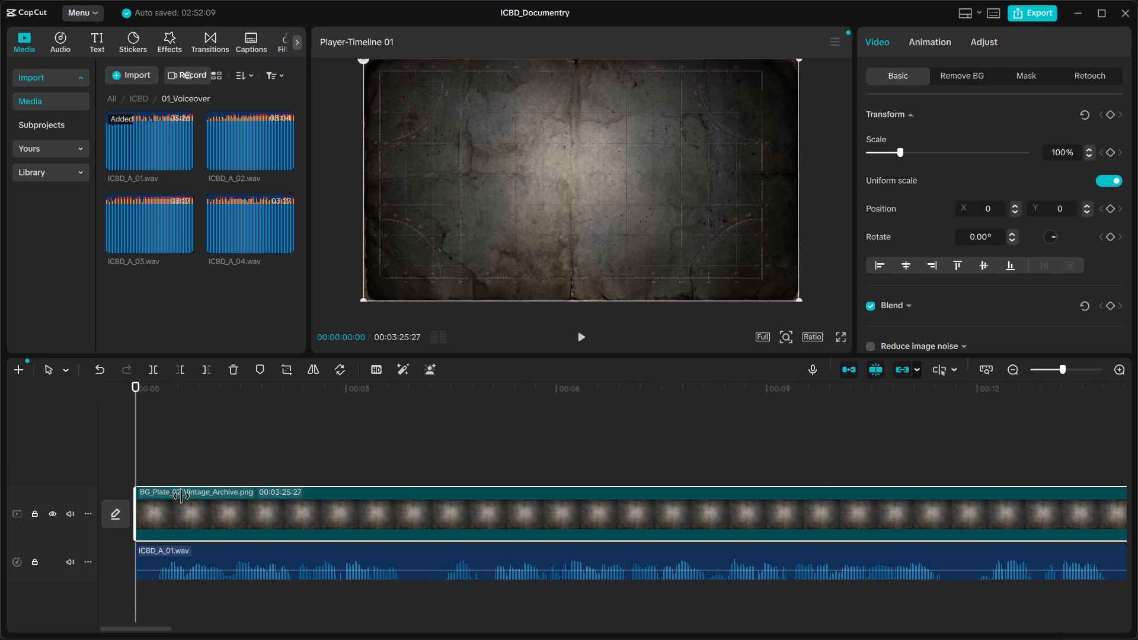
scroll(181, 496, right, 6)
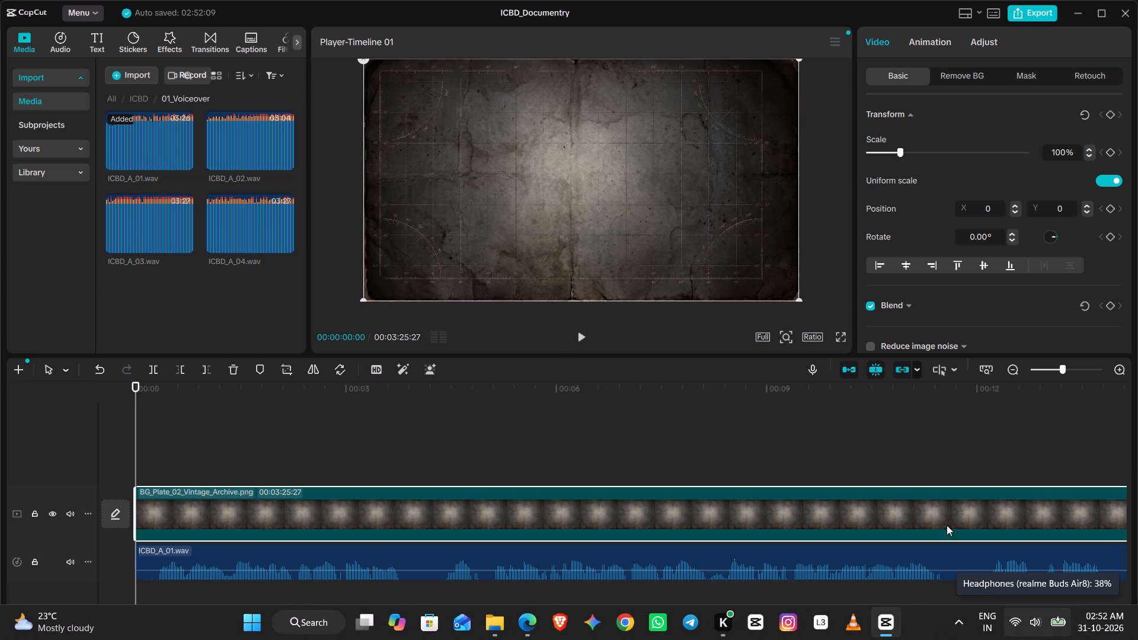
click(581, 333)
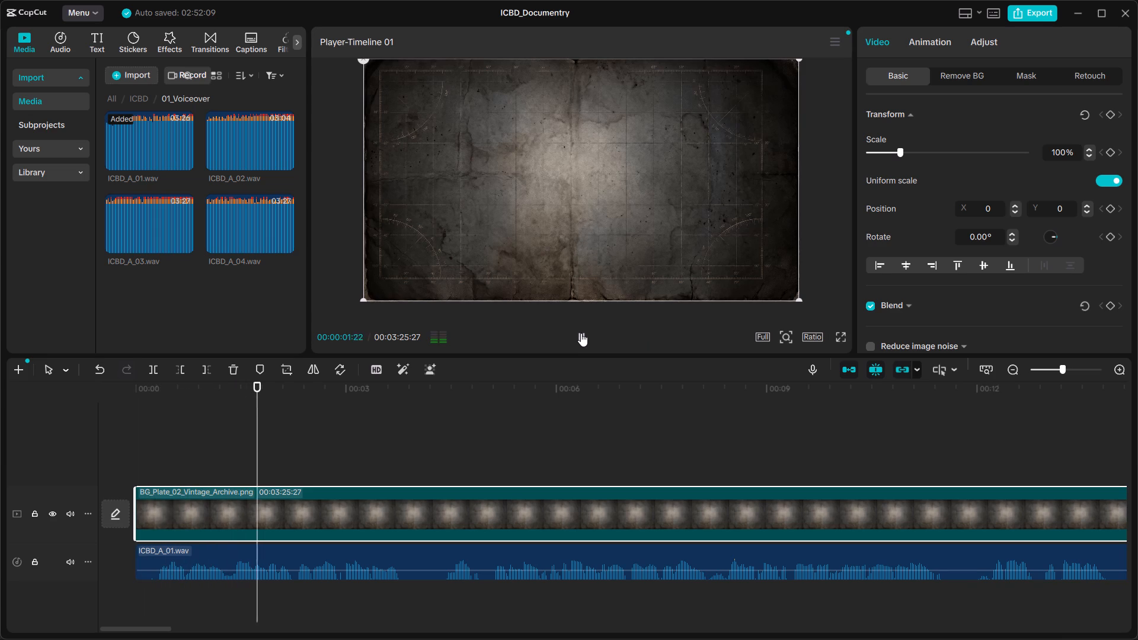
click(1010, 365)
click(1010, 365)
triple_click(1010, 365)
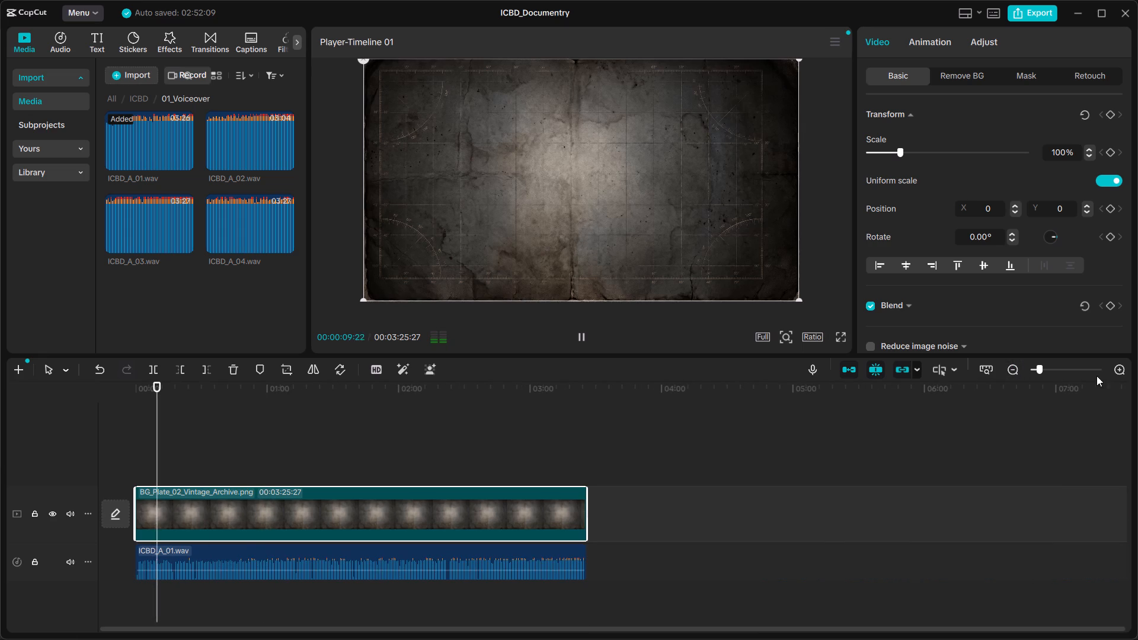
click(1119, 369)
click(1119, 369)
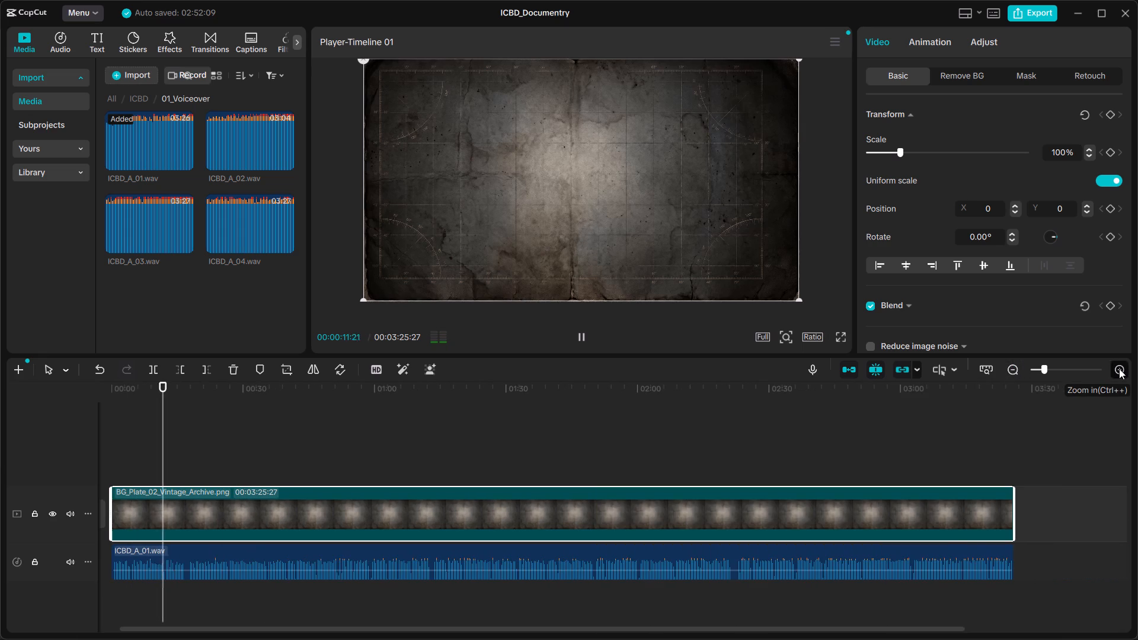
click(1119, 369)
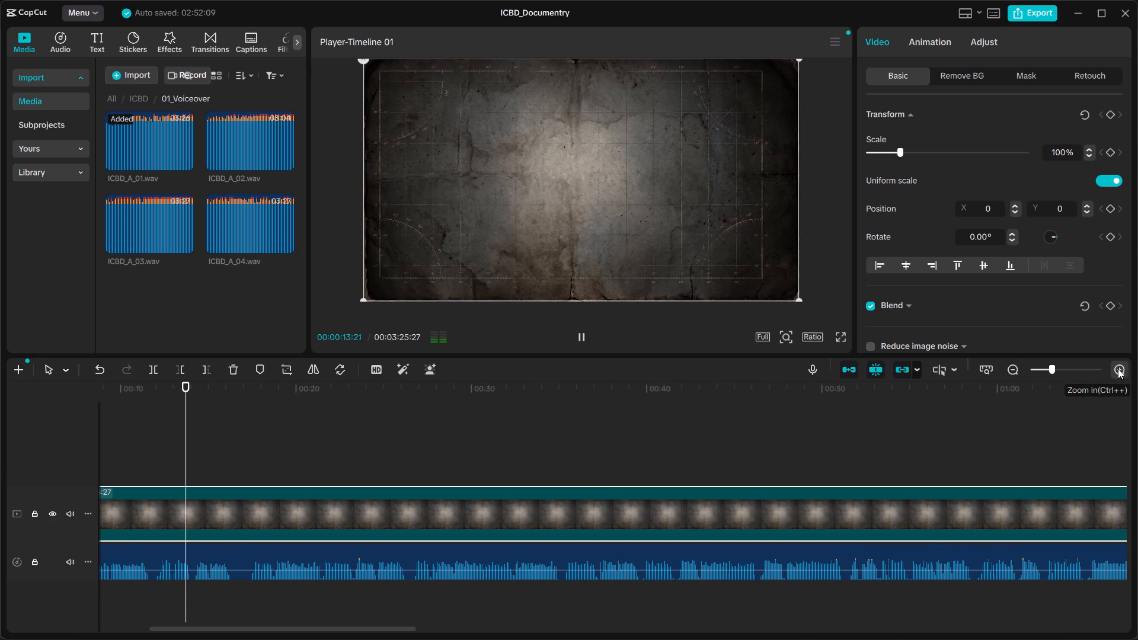
click(1117, 369)
scroll(782, 435, right, 5)
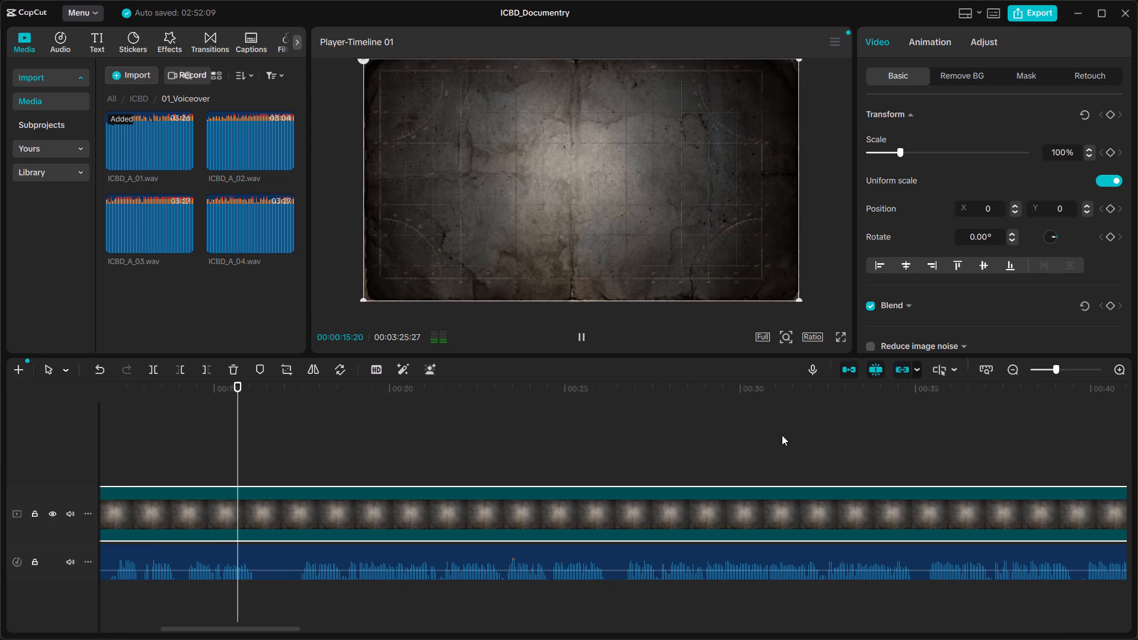
scroll(782, 435, right, 4)
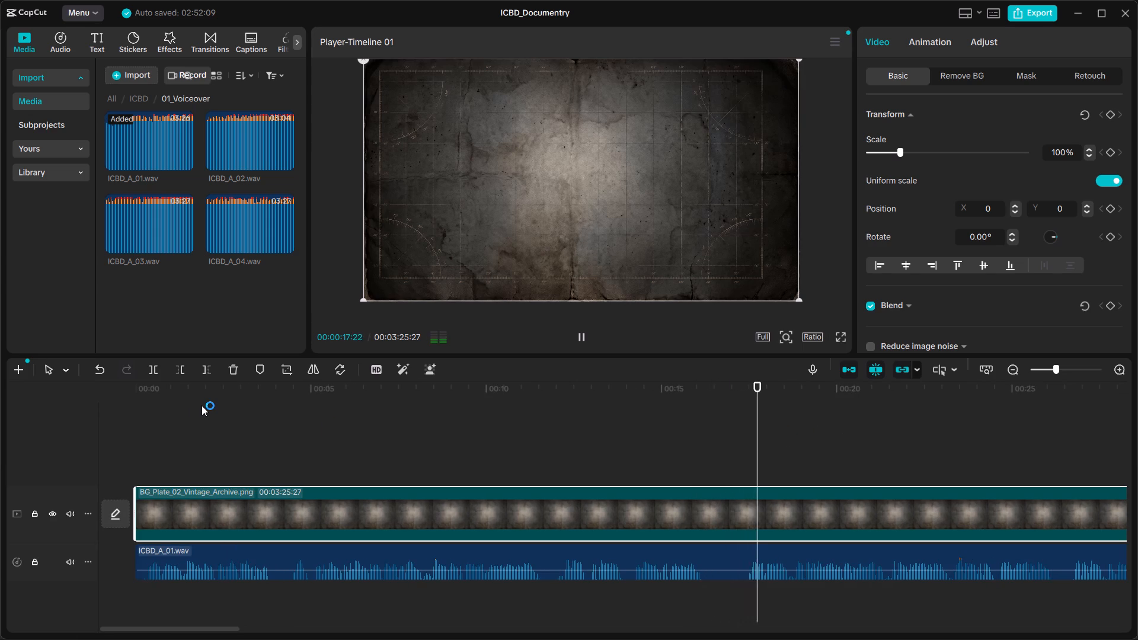
click(136, 394)
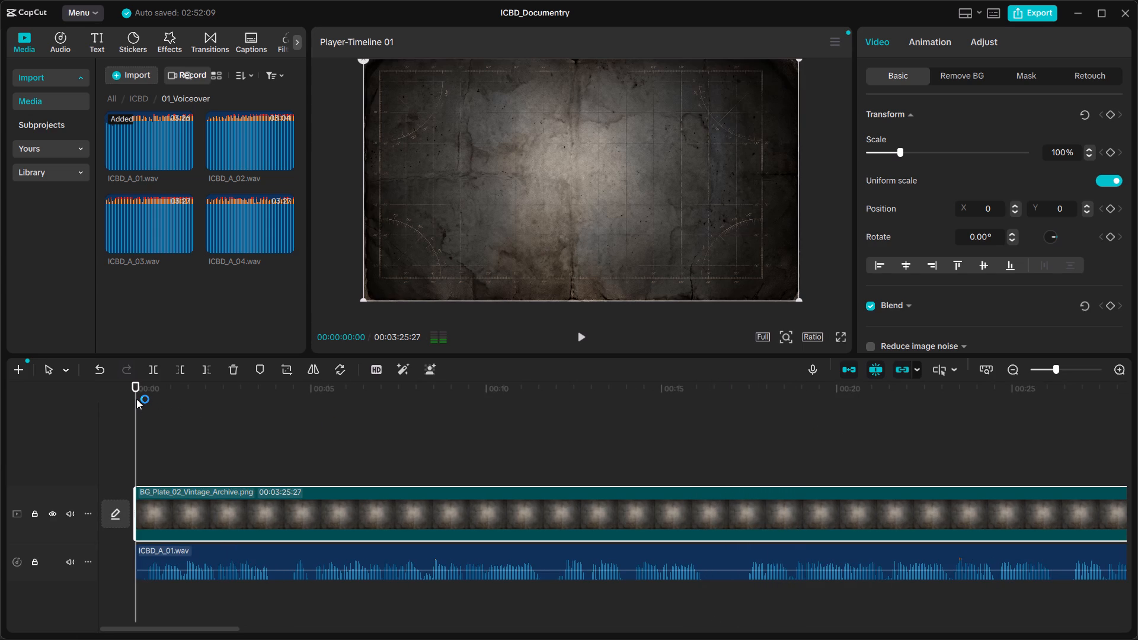
key(space)
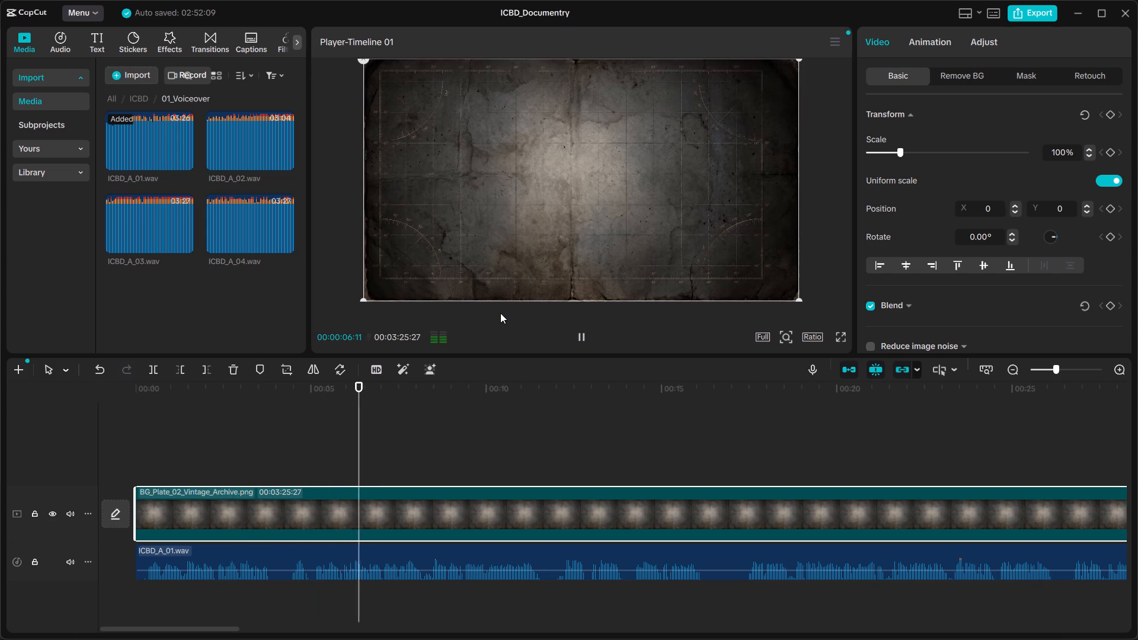
key(space)
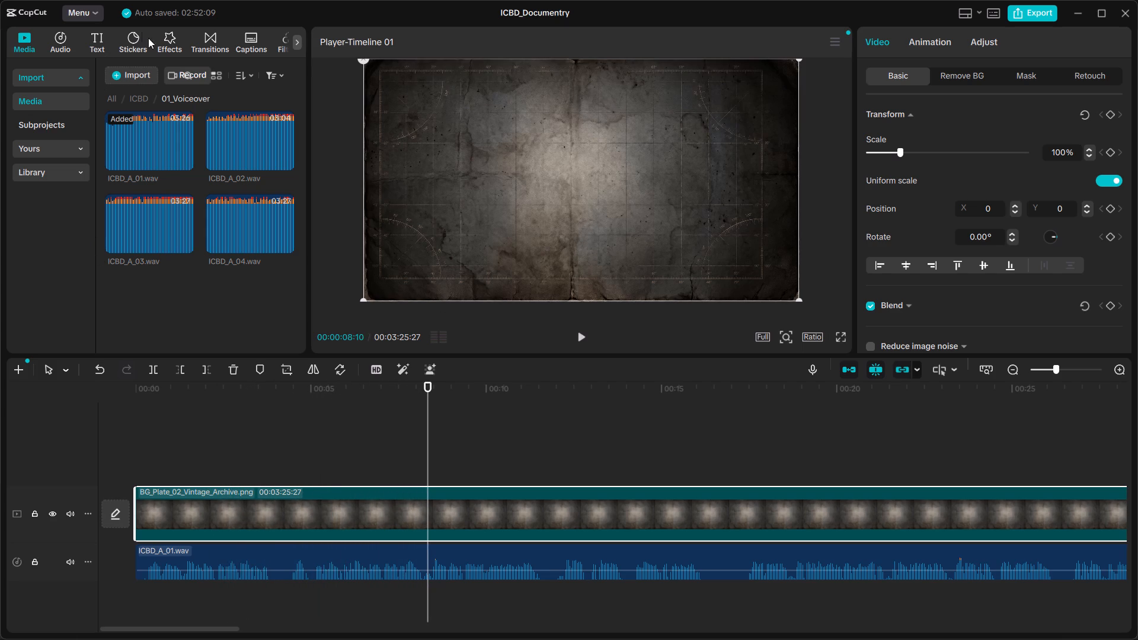
Add Himalayas snow aerial.mp4 from the 04_Video_Clips_BRoll folder's PART-01 subfolder on a track above the background, starting at 00:00:00:00.
click(140, 104)
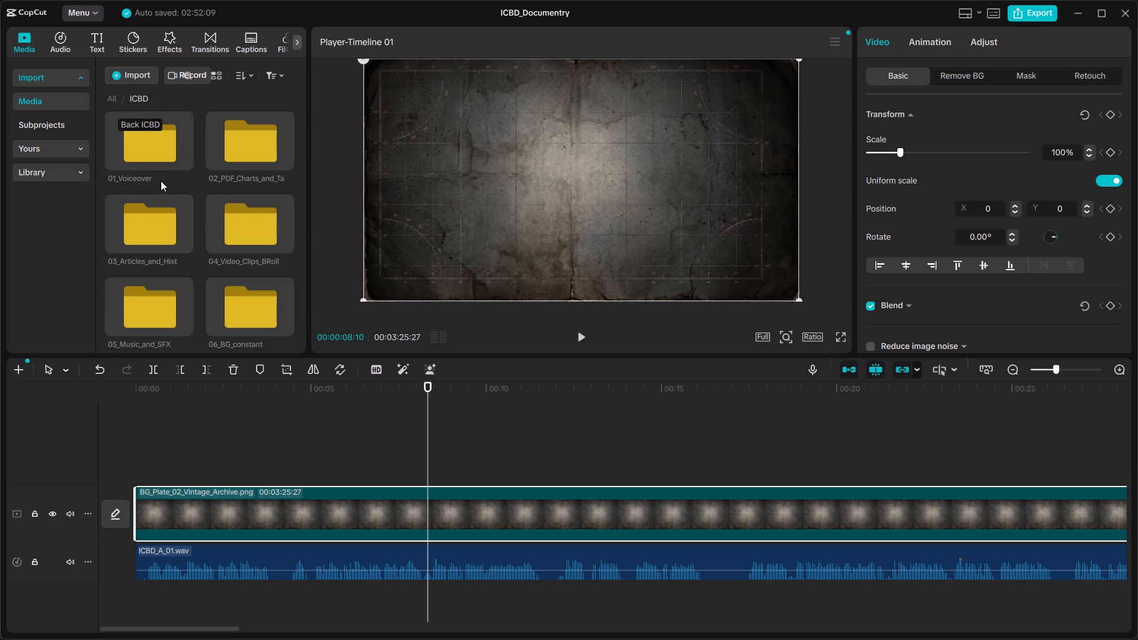
double_click(212, 220)
click(151, 161)
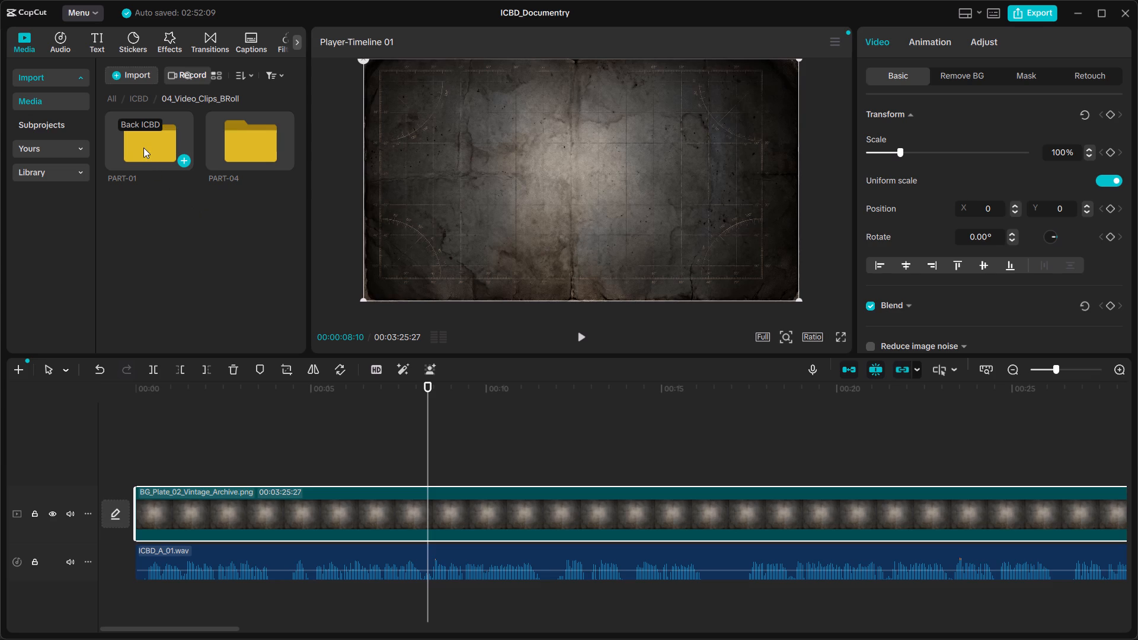
double_click(143, 148)
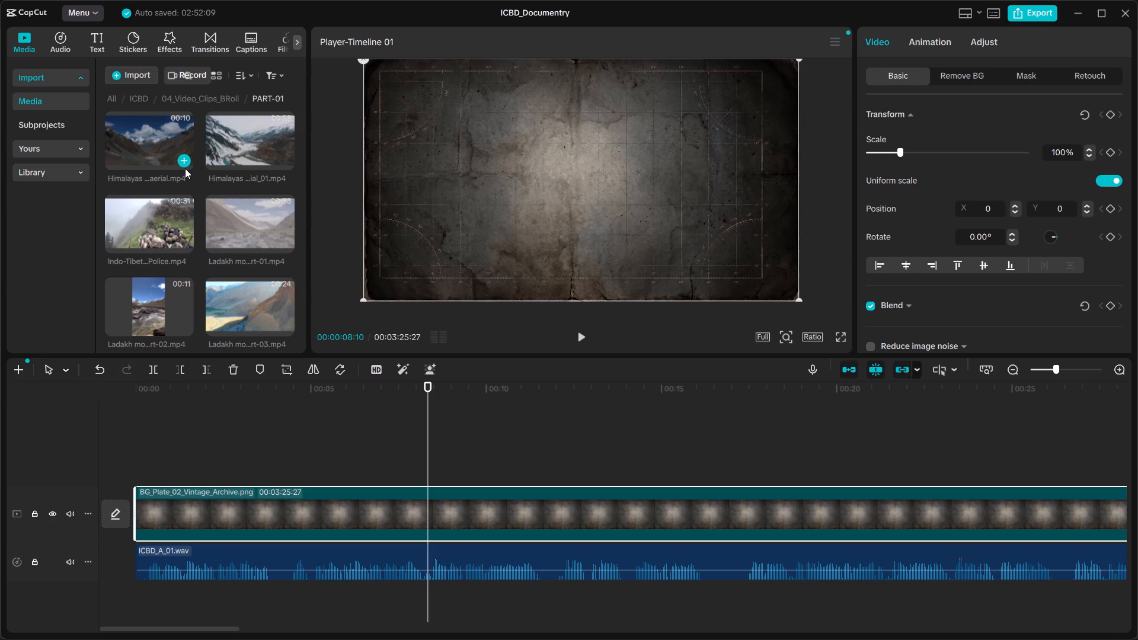
click(185, 158)
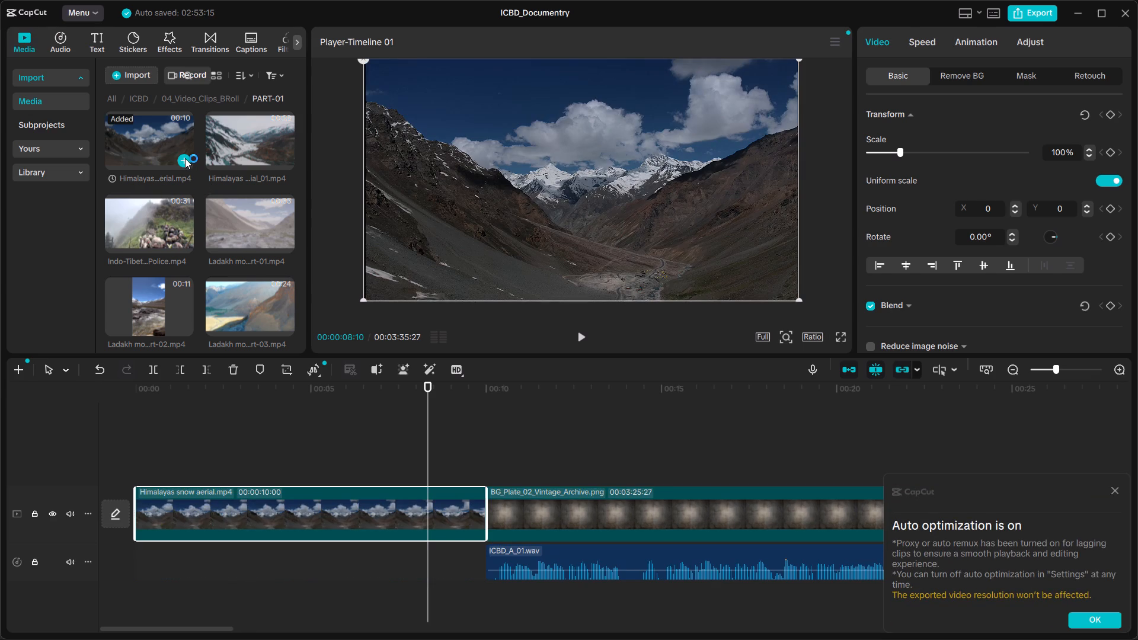
drag(272, 492, 270, 435)
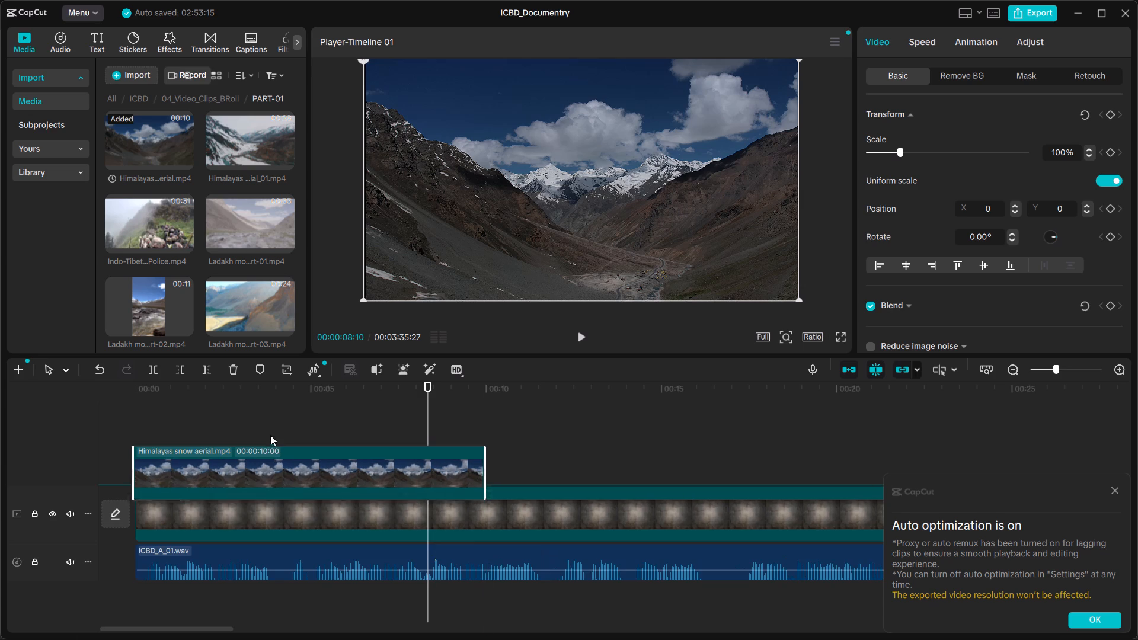
drag(270, 435, 270, 425)
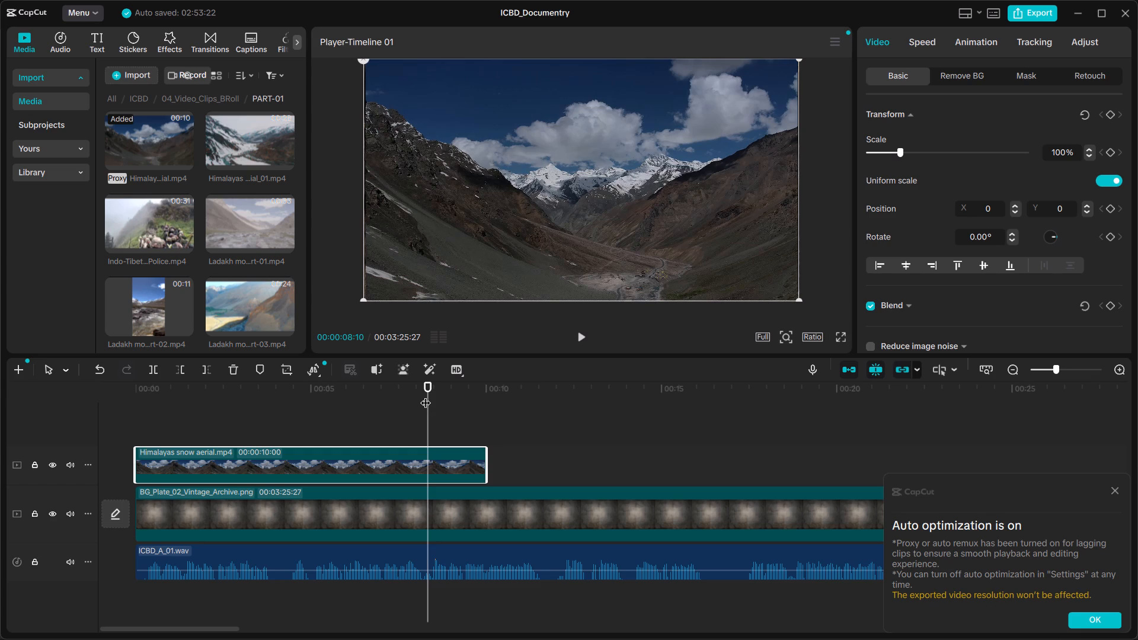
Review the opening from the start, and add Himalayas snow aerial_01.mp4 from PART-01 directly after the Himalayas snow aerial.mp4 clip.
drag(426, 395, 26, 424)
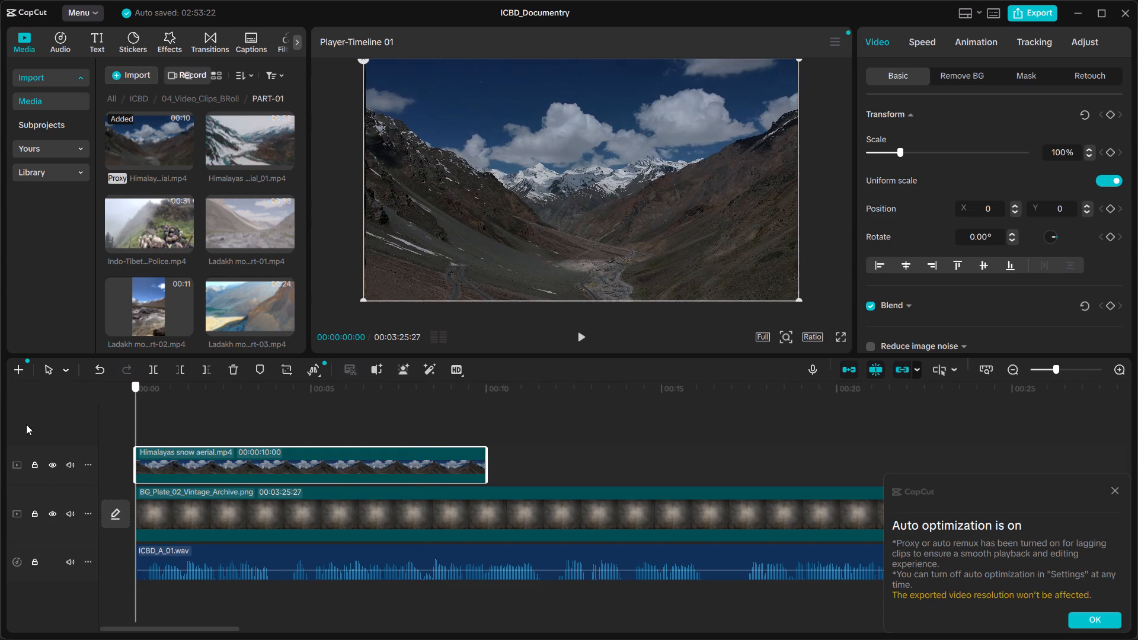
key(space)
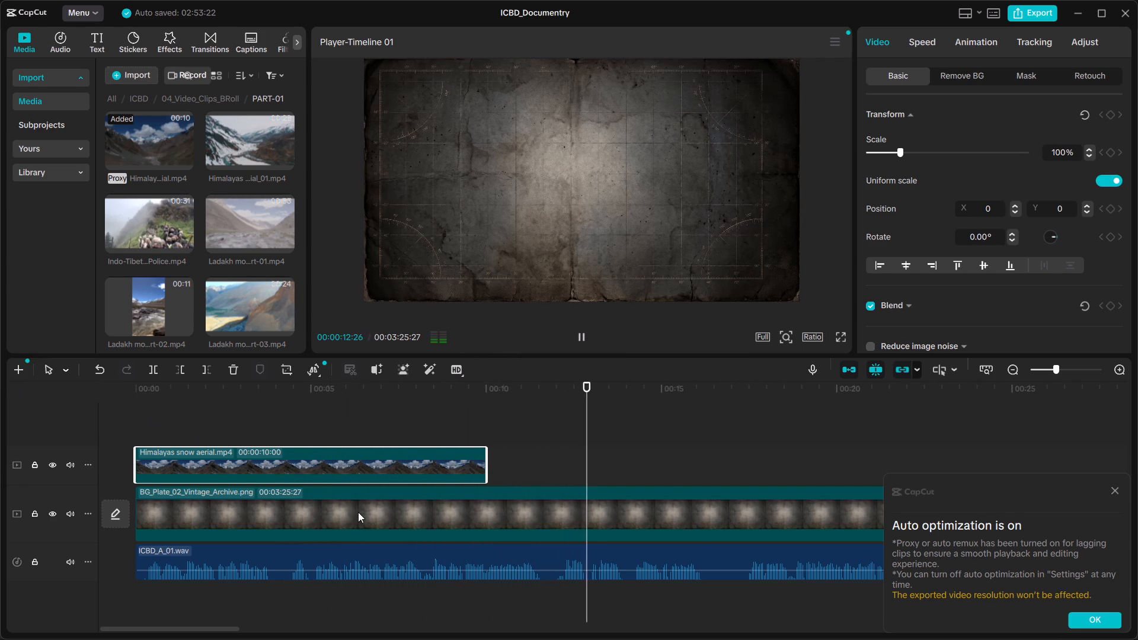
key(space)
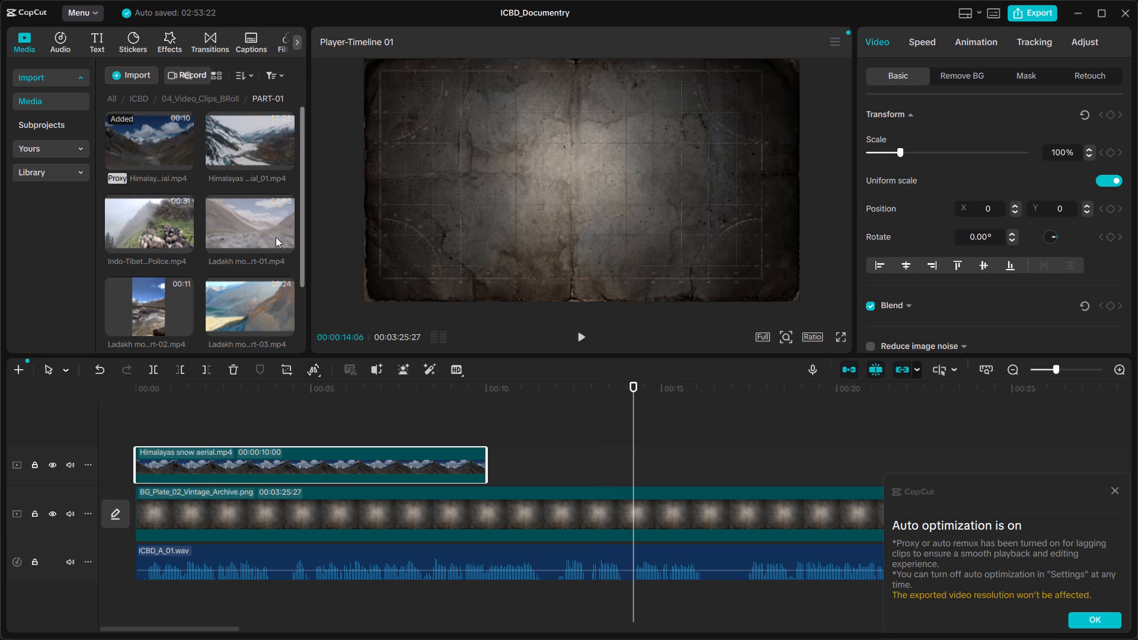
drag(244, 153, 564, 464)
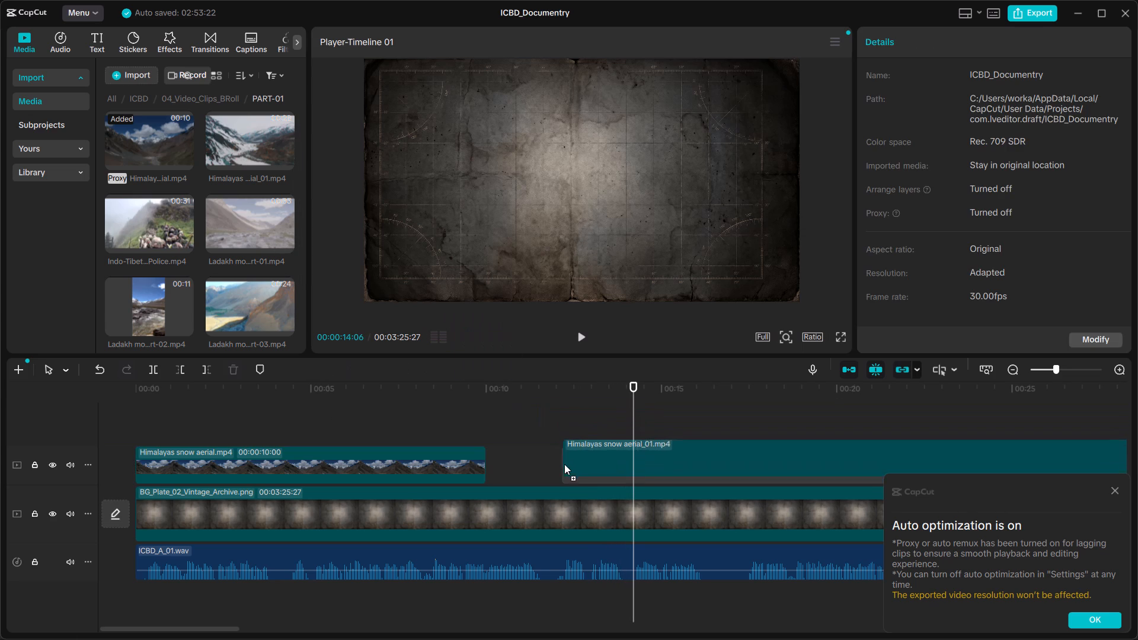
drag(564, 464, 484, 462)
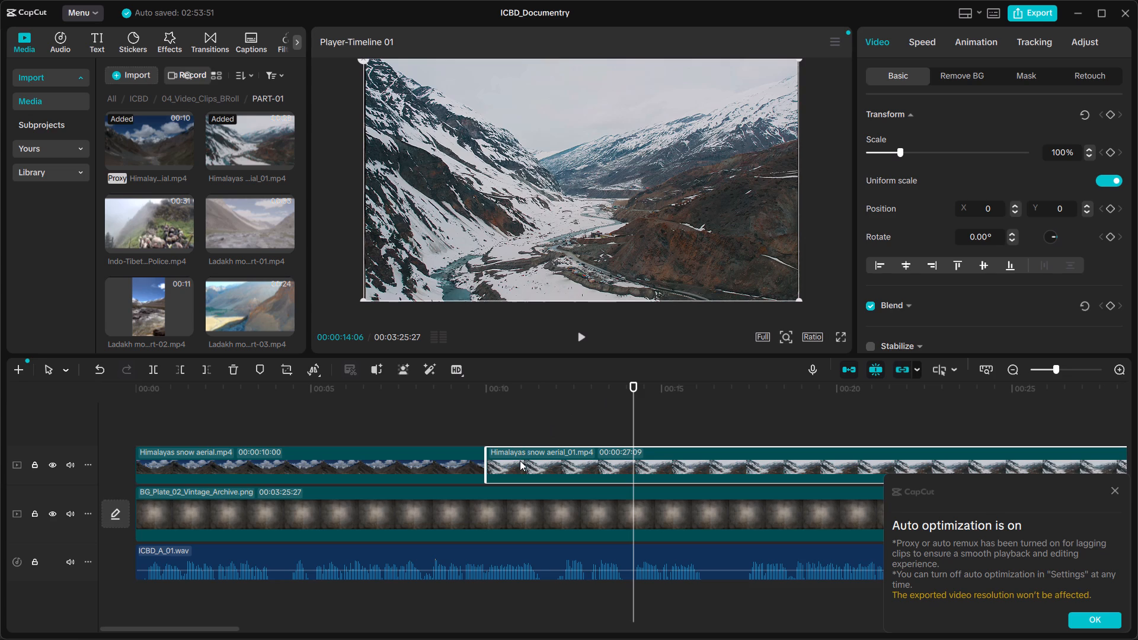
Move the Himalayas snow aerial_01.mp4 clip to a new track above, starting at about 00:00:07:24 and overlapping the first aerial clip.
drag(520, 460, 447, 459)
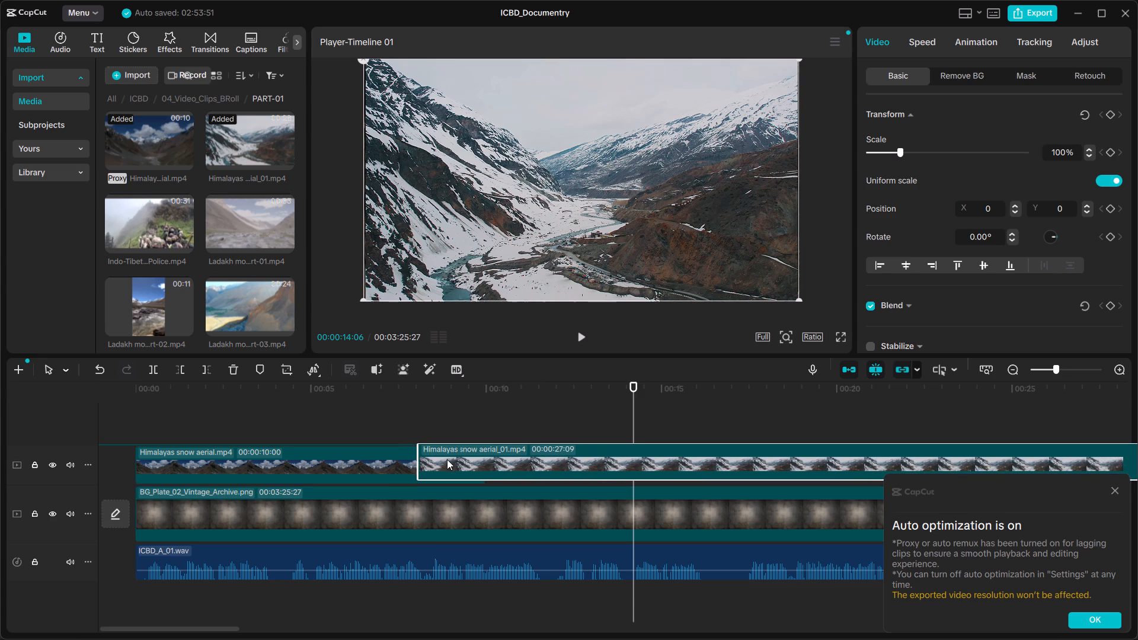
drag(447, 459, 442, 460)
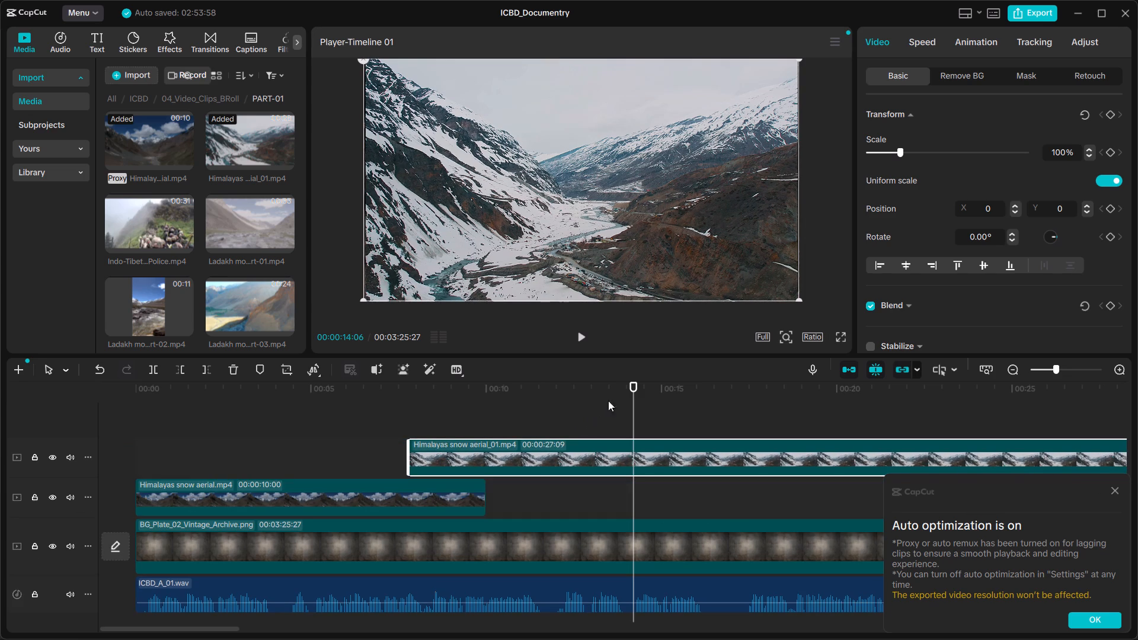
click(493, 453)
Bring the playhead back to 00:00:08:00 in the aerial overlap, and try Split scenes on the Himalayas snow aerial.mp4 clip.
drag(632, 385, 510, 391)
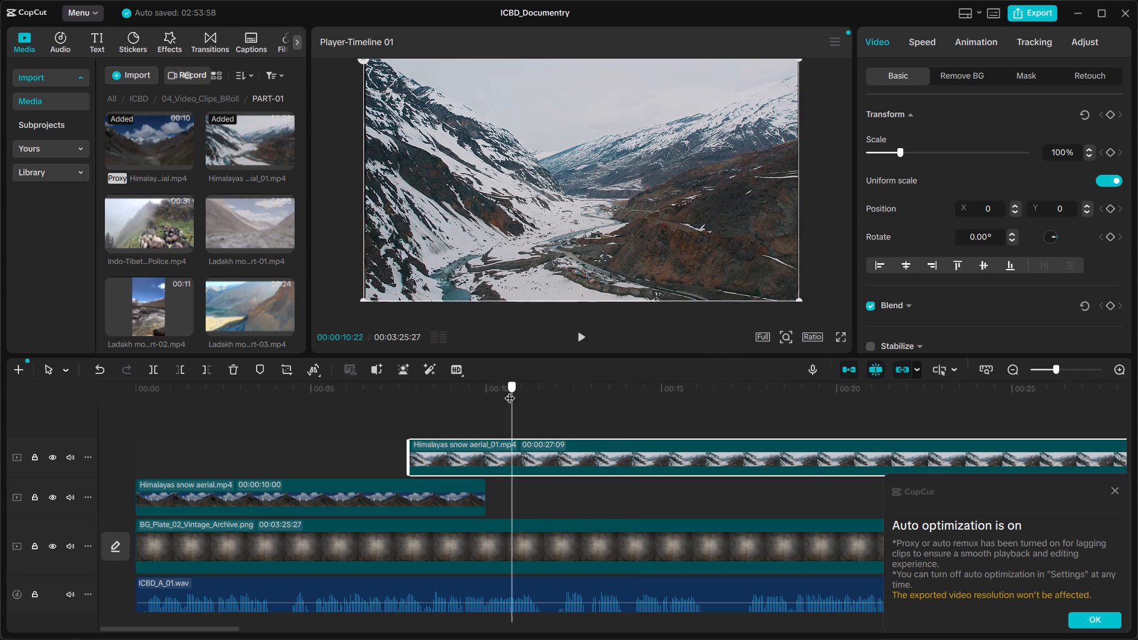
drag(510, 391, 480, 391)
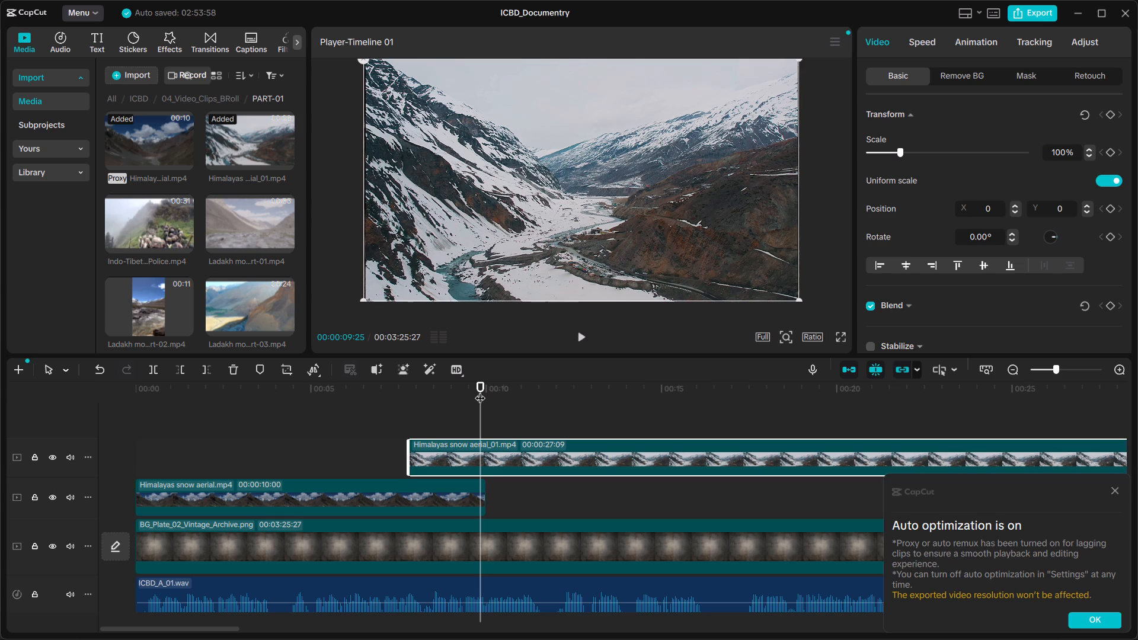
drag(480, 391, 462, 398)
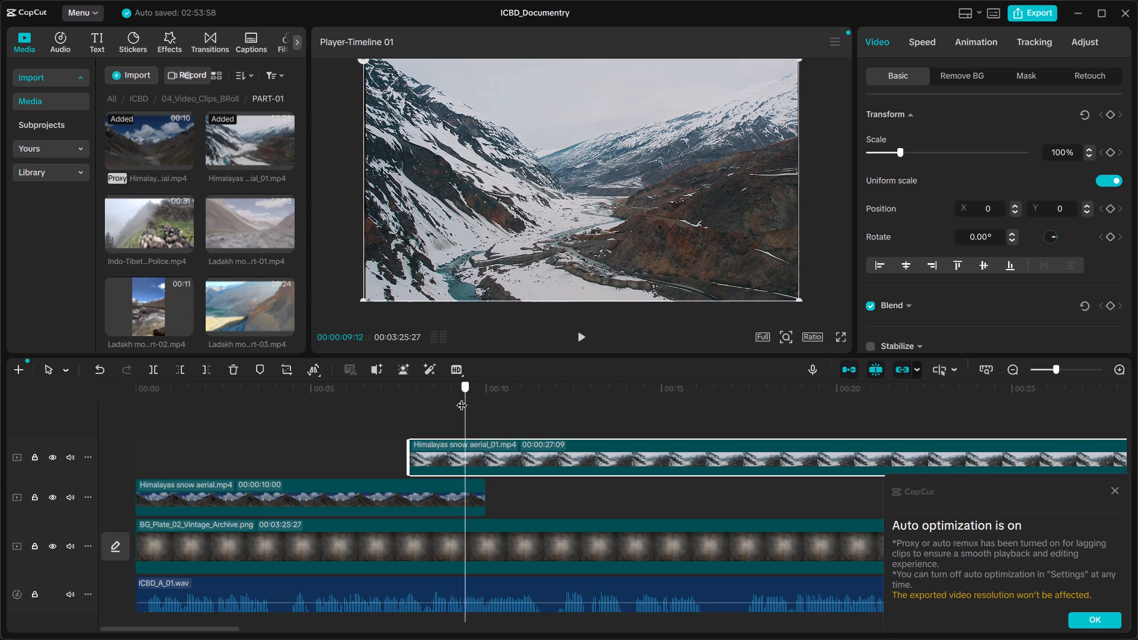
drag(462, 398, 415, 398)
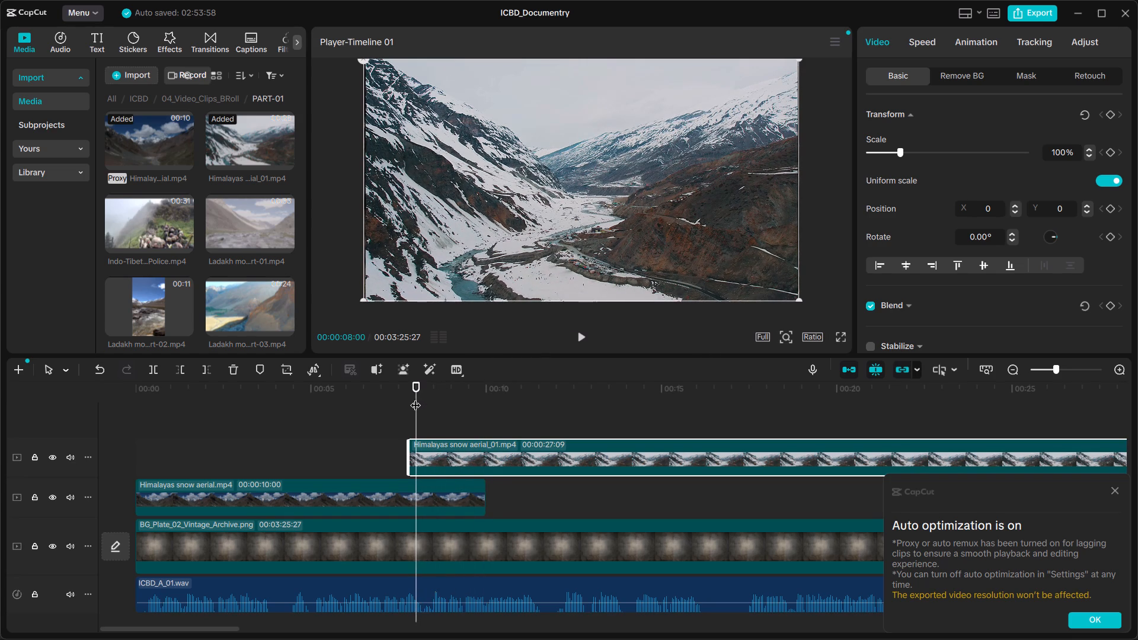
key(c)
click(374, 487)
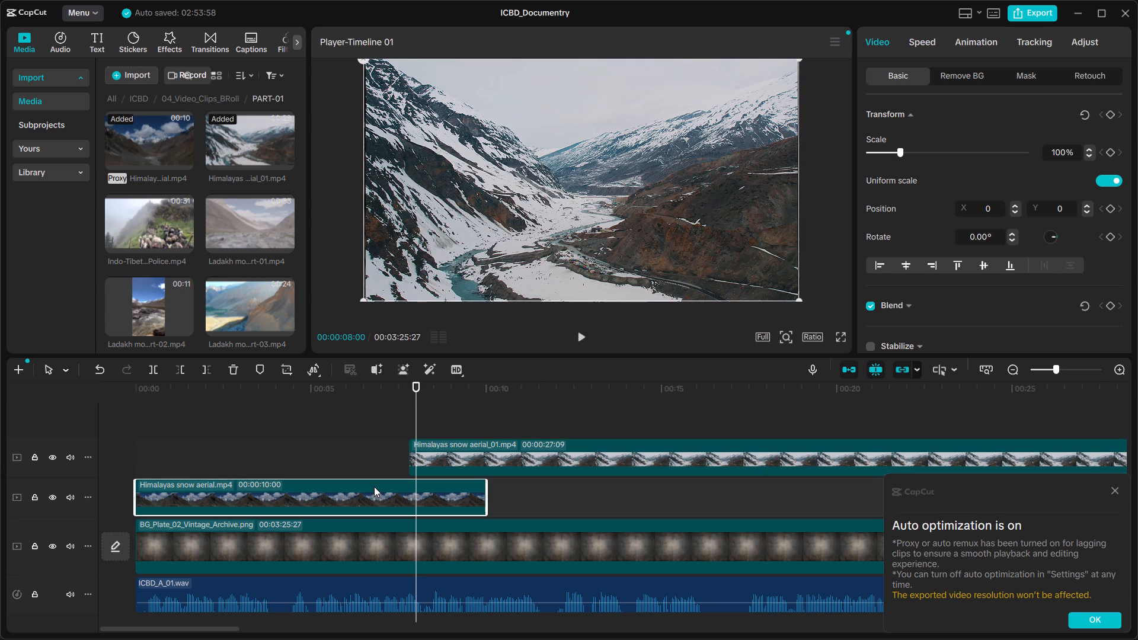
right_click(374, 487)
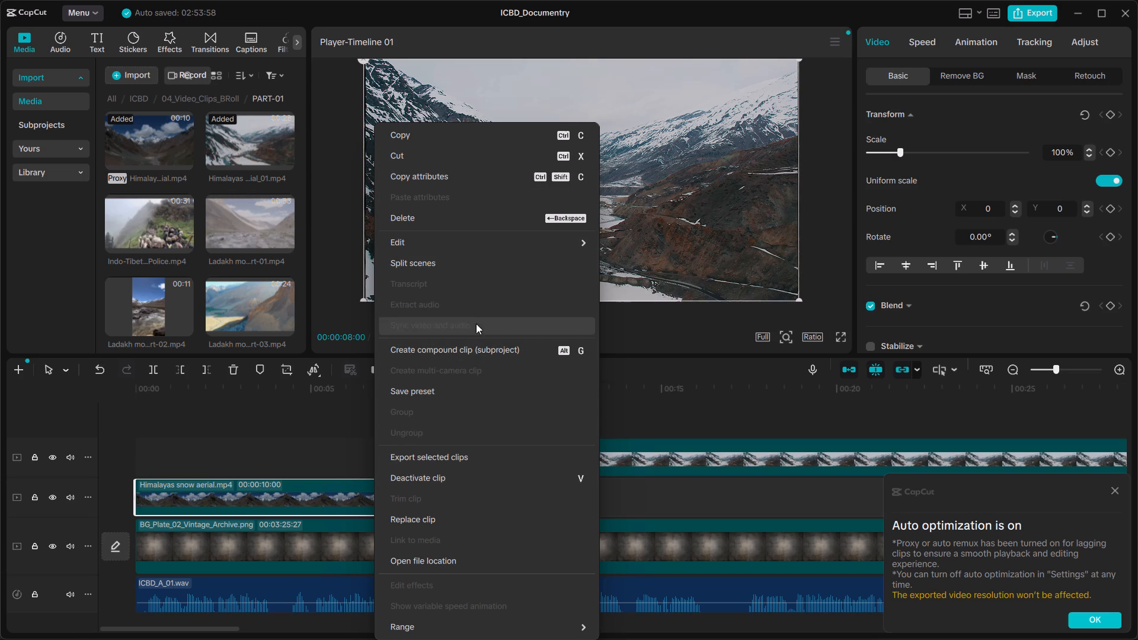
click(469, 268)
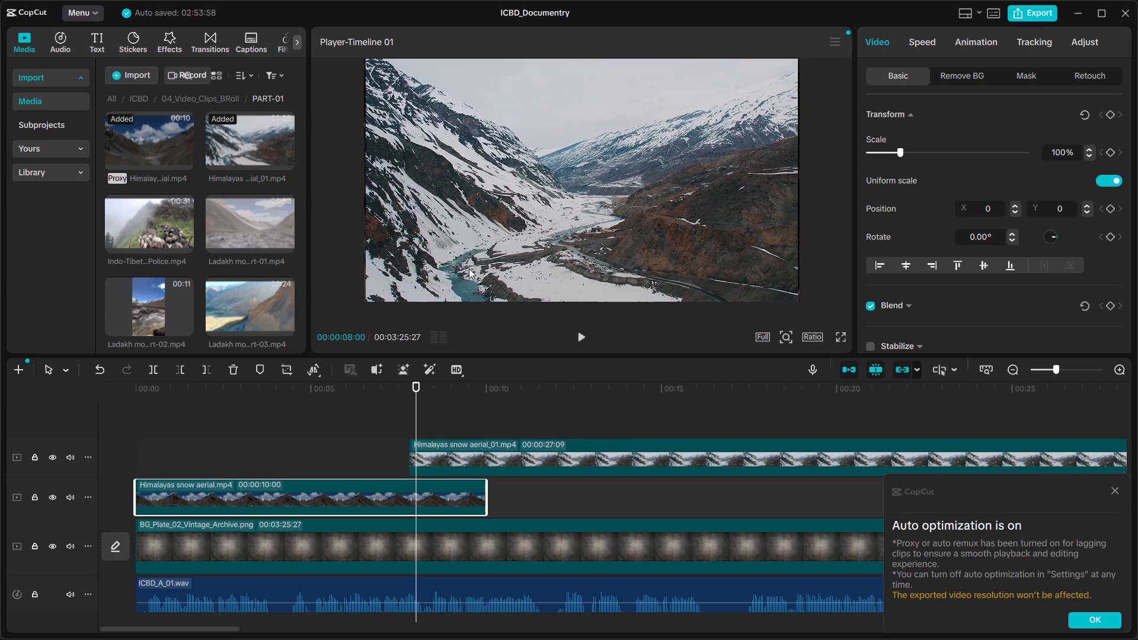
Dismiss the "Auto optimization is on" notification covering the timeline.
click(1114, 481)
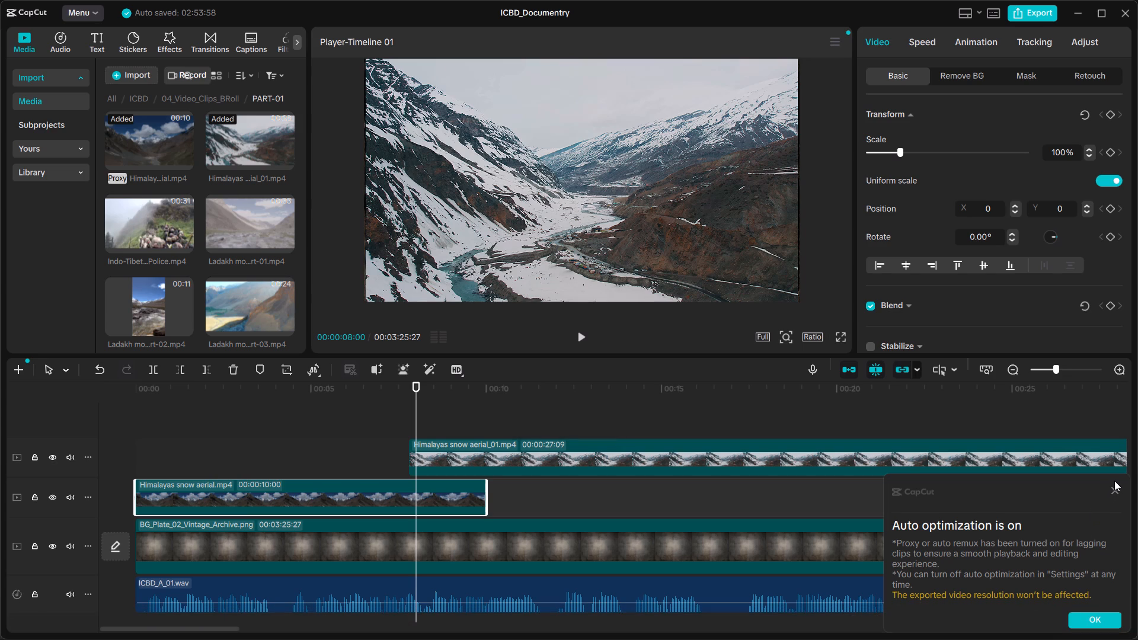
click(1114, 486)
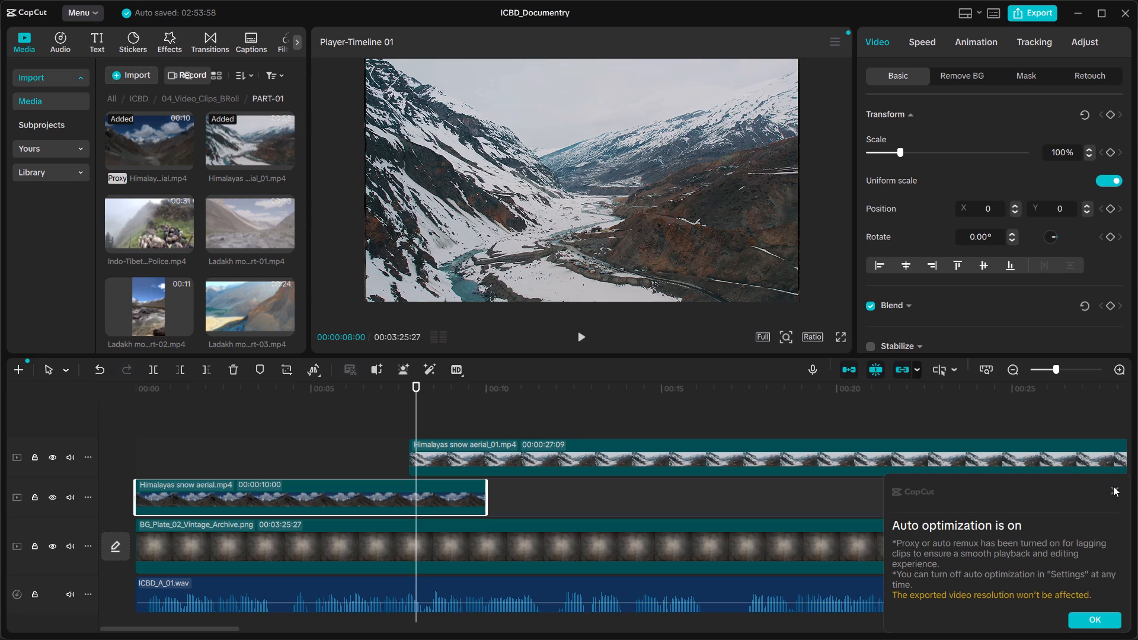
click(1117, 492)
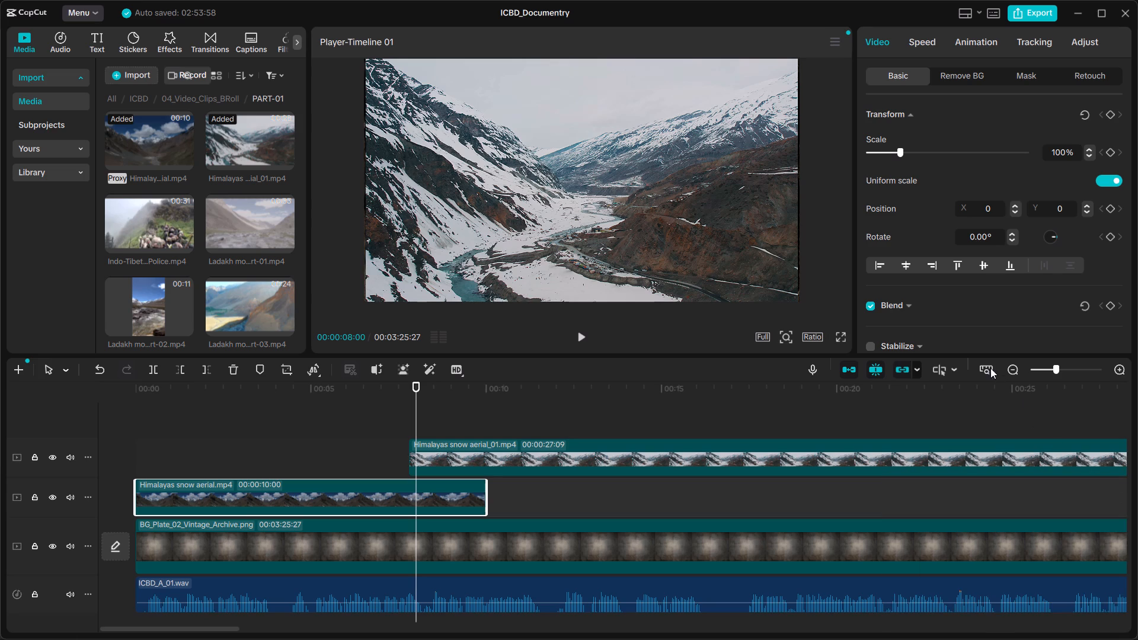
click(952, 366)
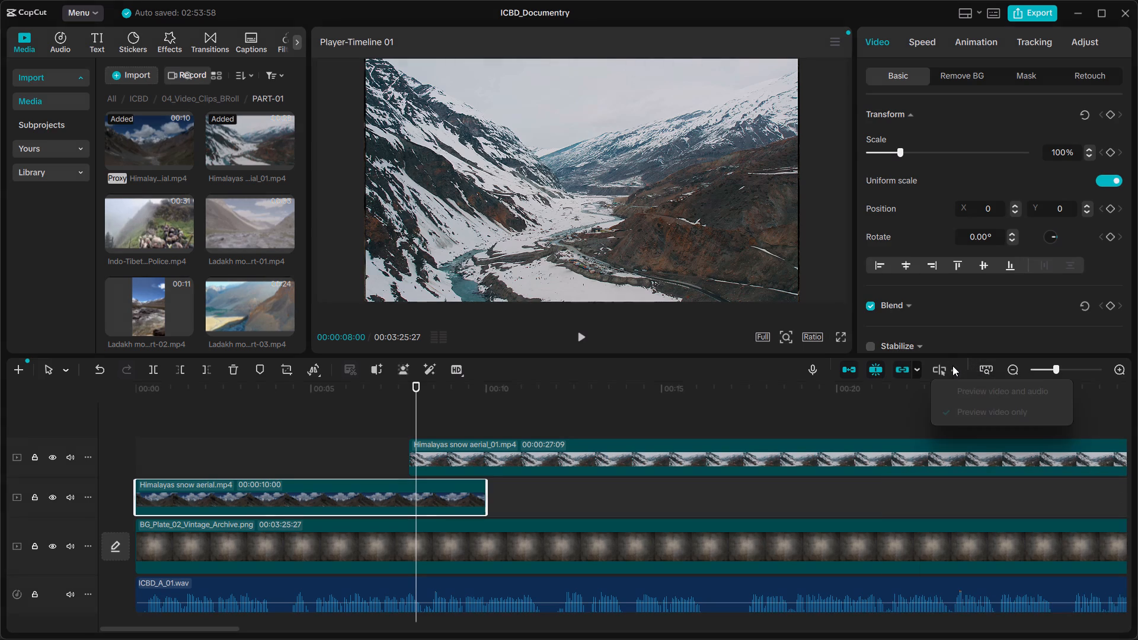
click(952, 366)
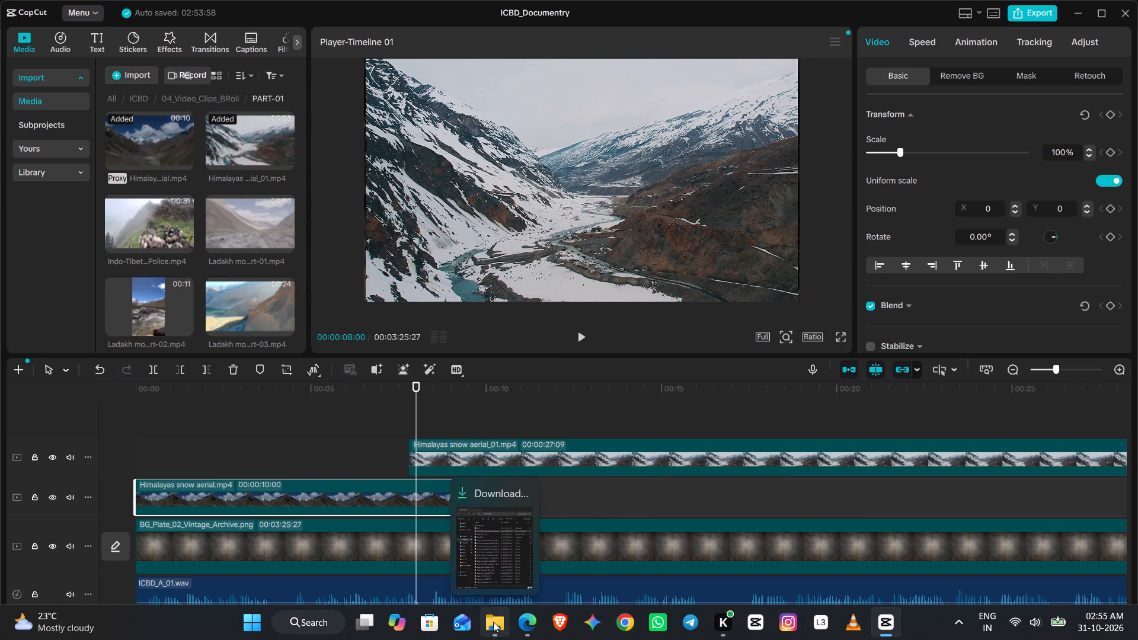
Switch to File Explorer and copy the CapCut_PC_Documentary_Editing_Master PDF from the Downloads folder.
click(493, 542)
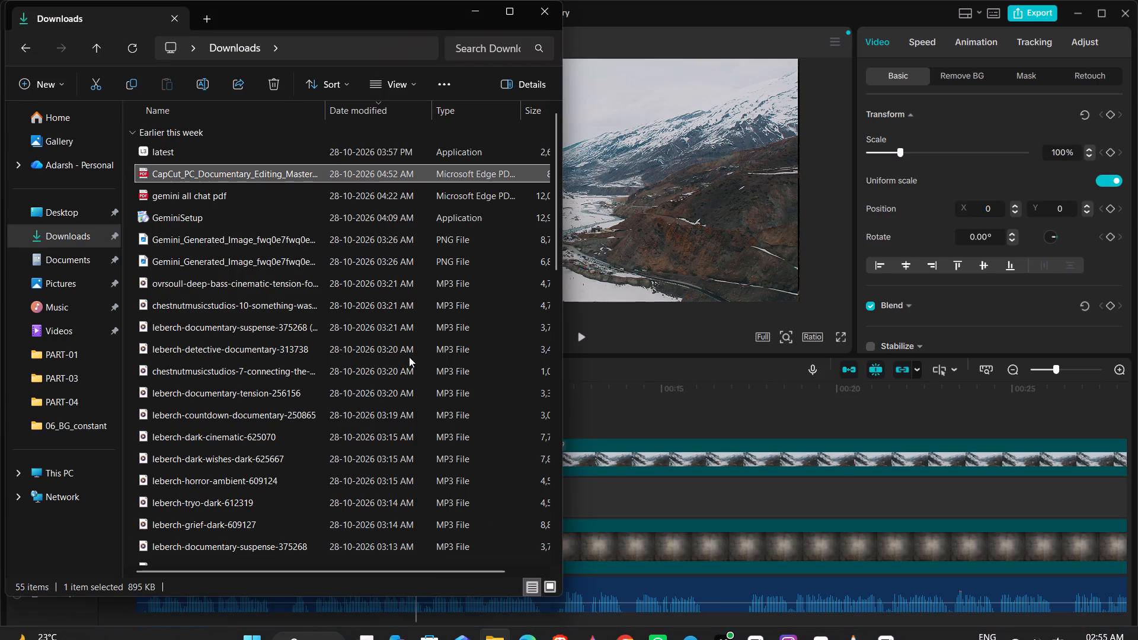
right_click(371, 177)
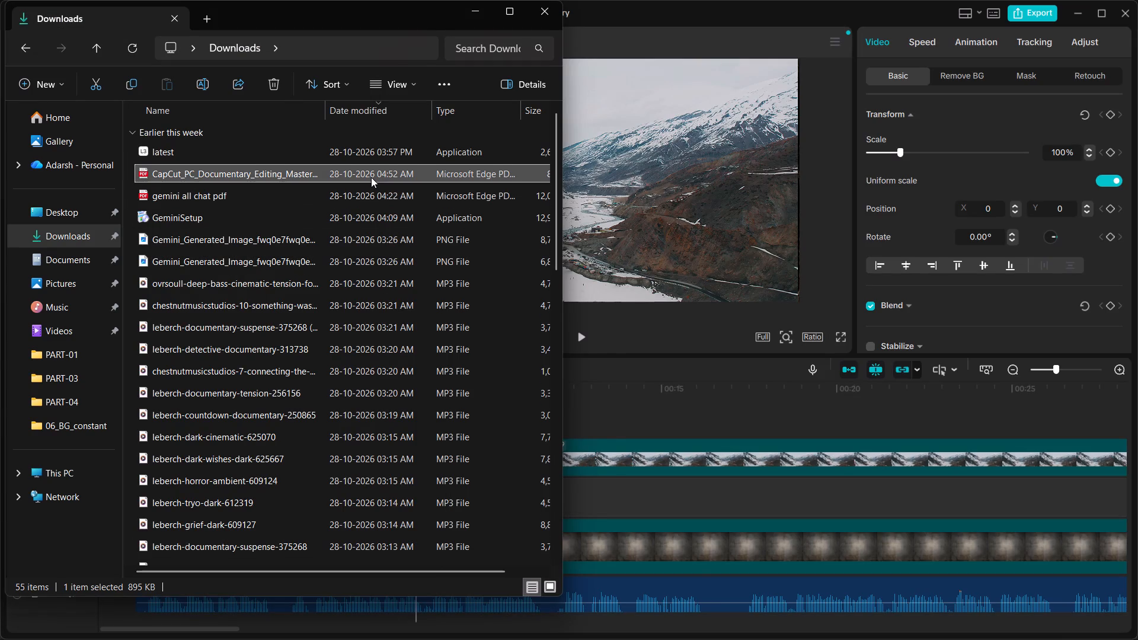
click(447, 196)
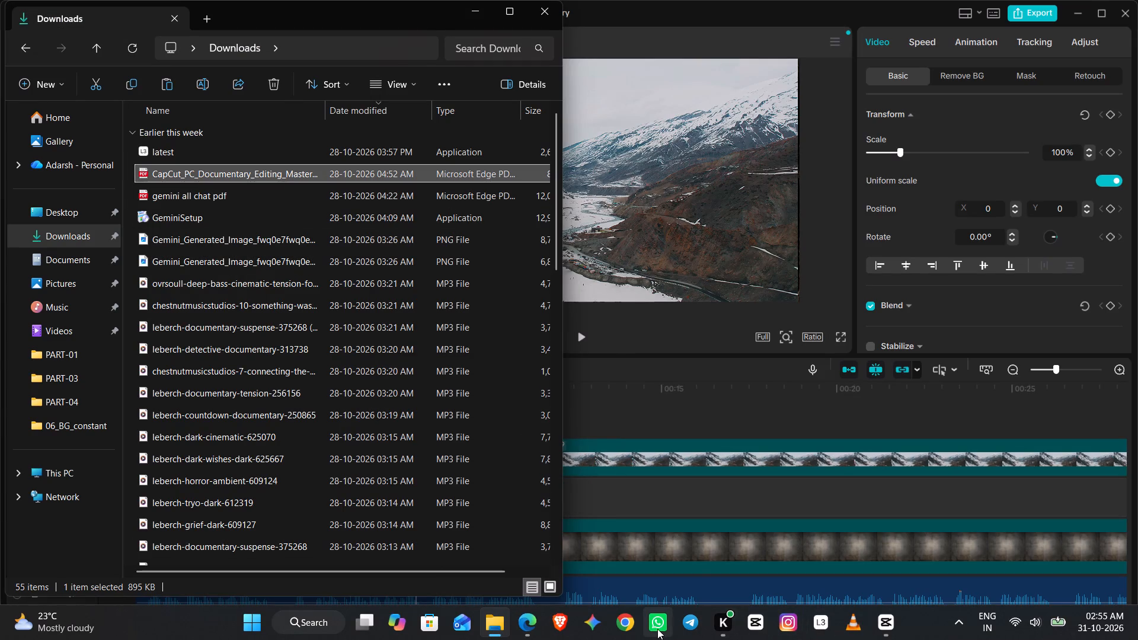
Switch to WhatsApp with the documentary editing PDF copied.
click(653, 629)
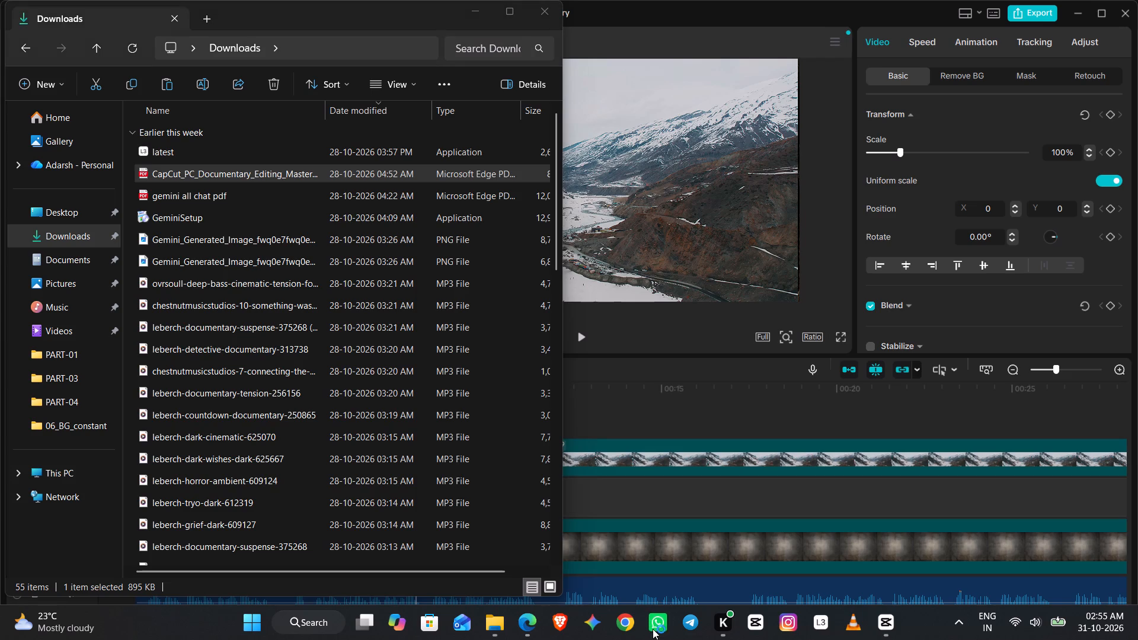
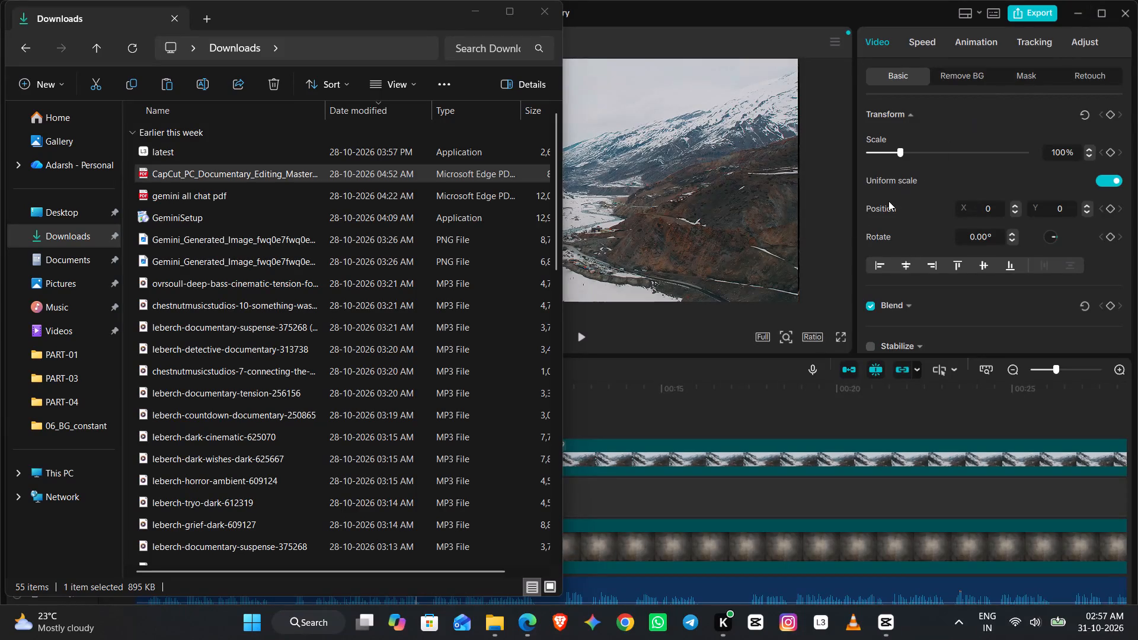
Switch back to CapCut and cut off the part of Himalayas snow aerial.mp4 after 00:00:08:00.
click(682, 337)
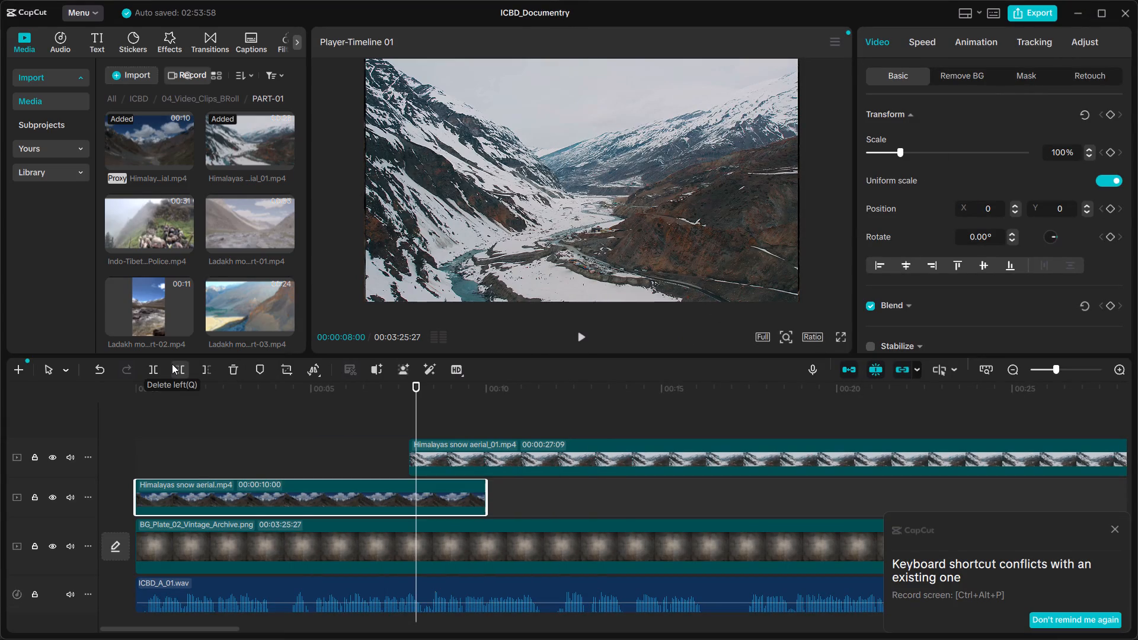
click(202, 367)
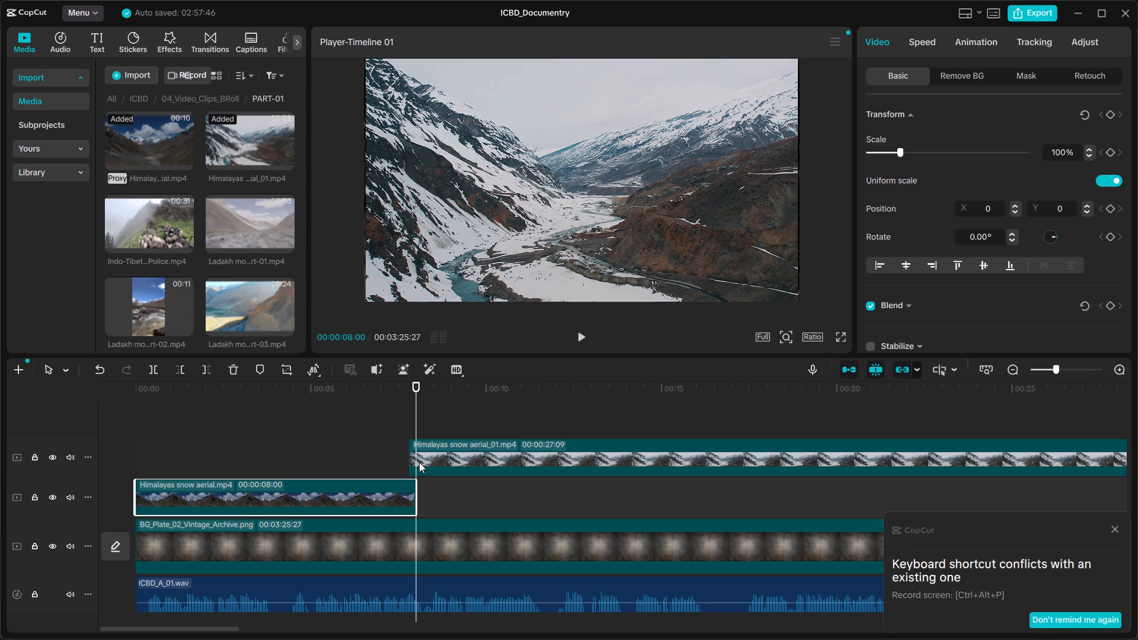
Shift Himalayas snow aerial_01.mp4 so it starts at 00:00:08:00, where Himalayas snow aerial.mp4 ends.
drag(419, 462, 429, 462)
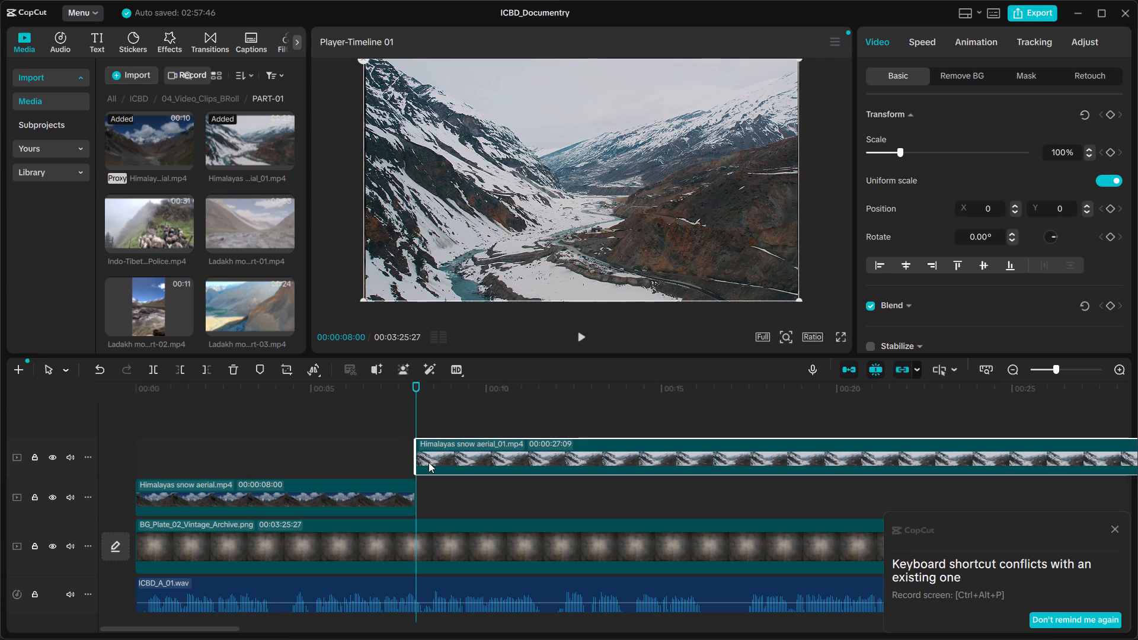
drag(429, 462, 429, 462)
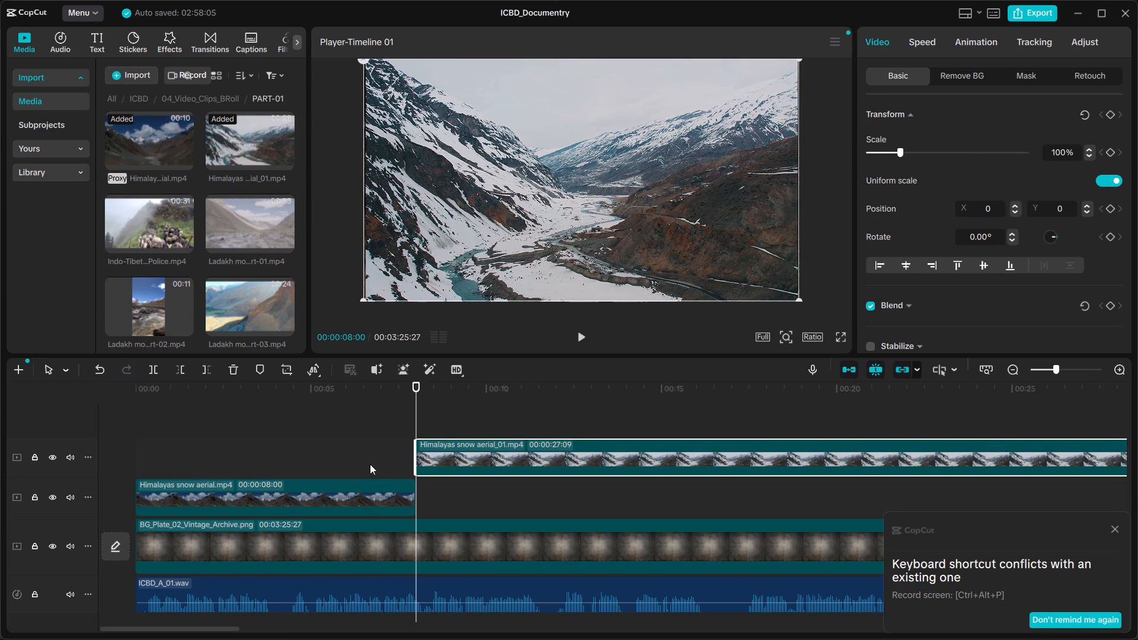
Play the timeline from the start to review the cut between the two Himalayas aerials.
click(370, 464)
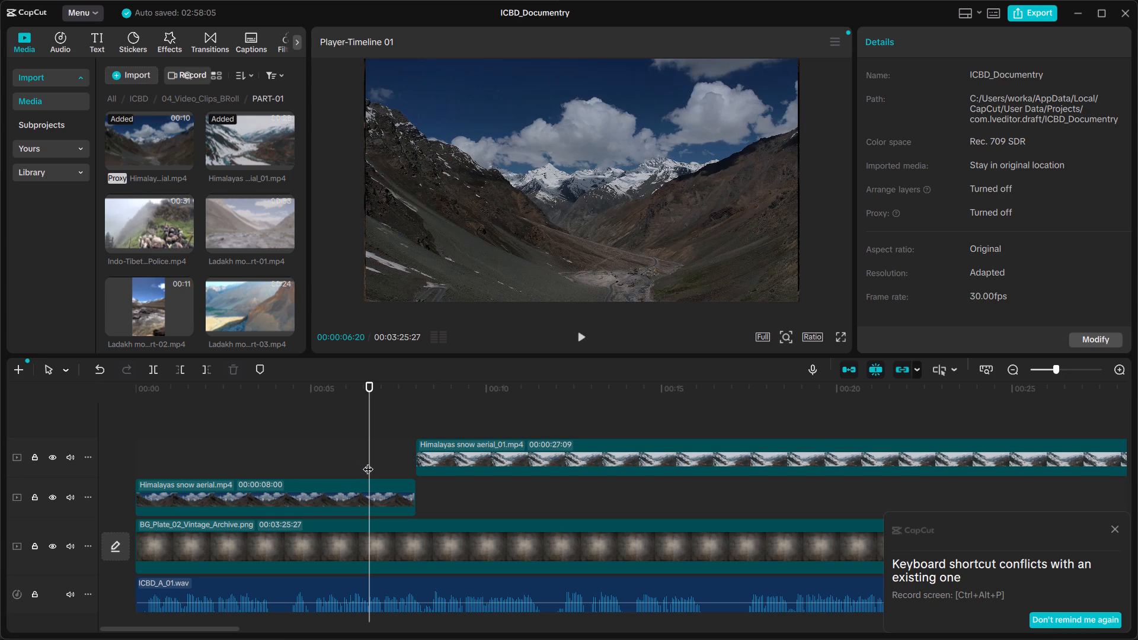
drag(369, 462, 4, 456)
key(space)
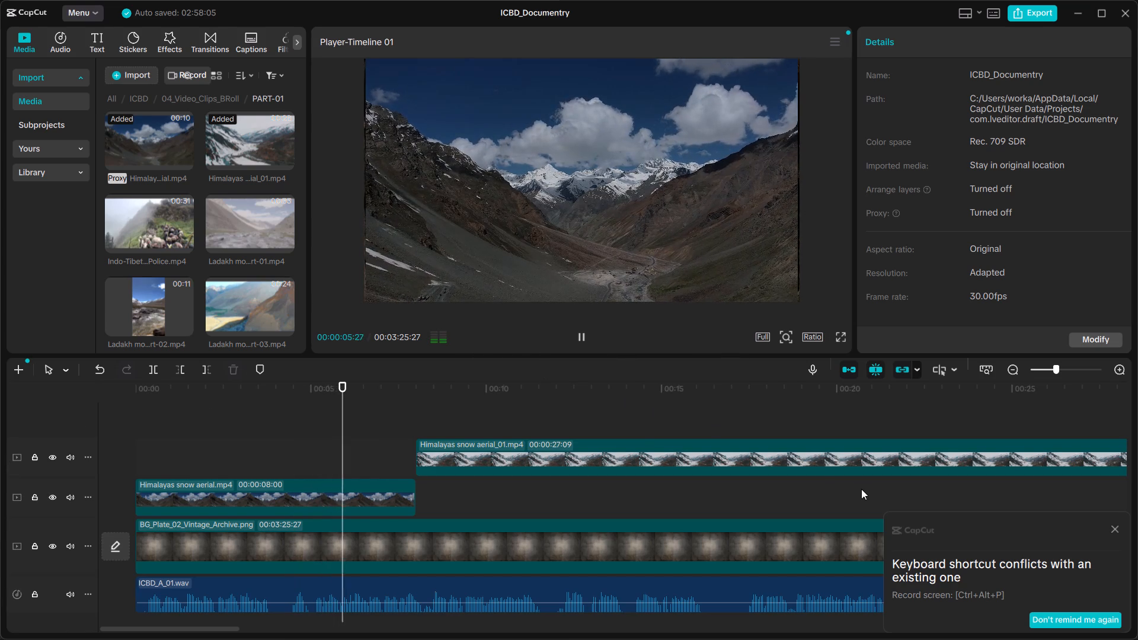
Dismiss the keyboard shortcut conflict notification covering the timeline.
click(1111, 531)
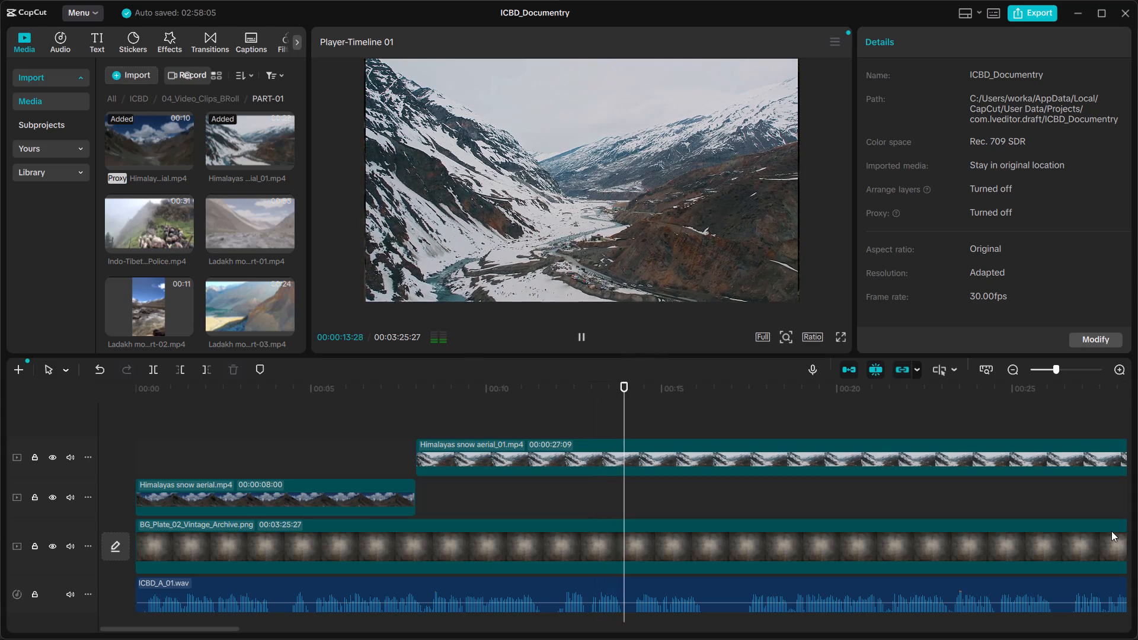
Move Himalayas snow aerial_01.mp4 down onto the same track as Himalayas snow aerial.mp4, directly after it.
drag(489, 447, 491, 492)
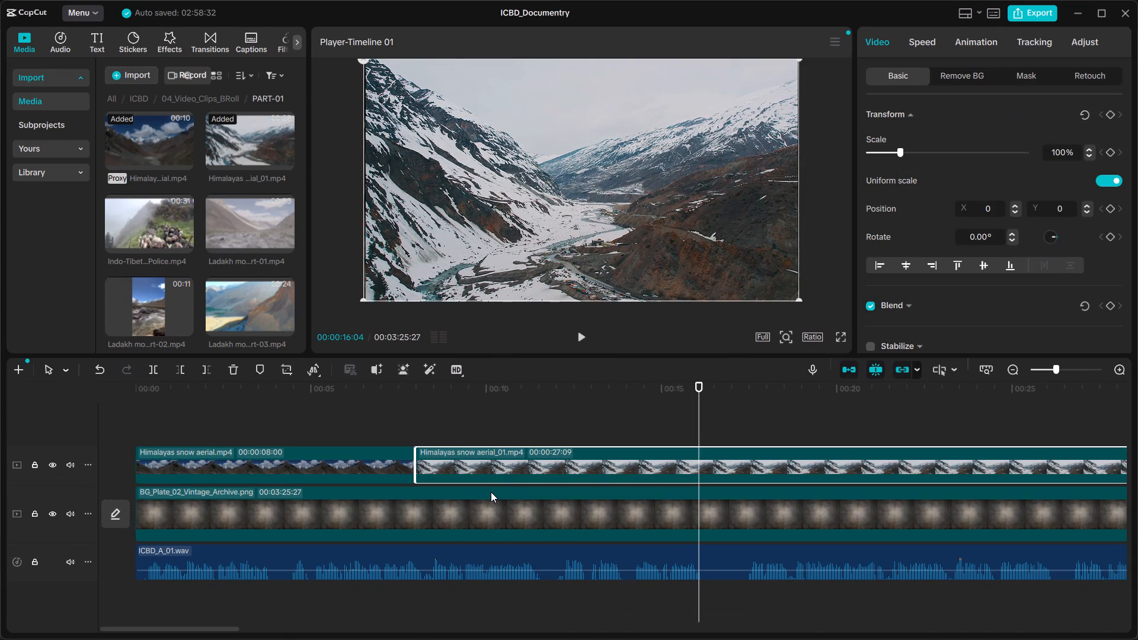
Replay the opening against the voiceover to check the two aerials on the shared track.
click(446, 430)
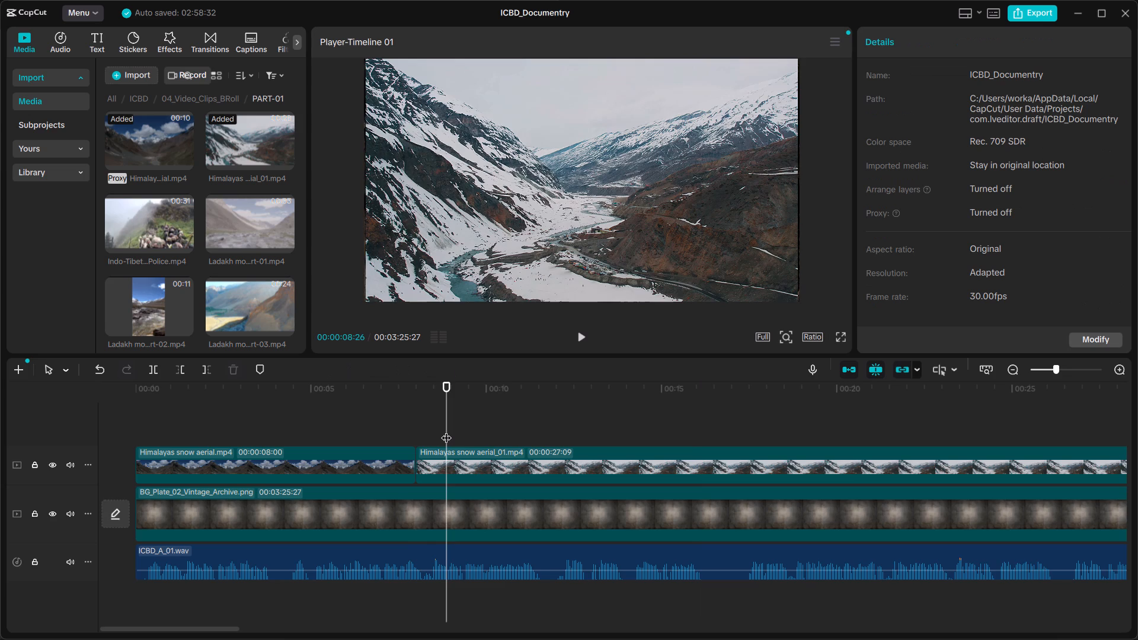
drag(446, 430, 364, 437)
key(space)
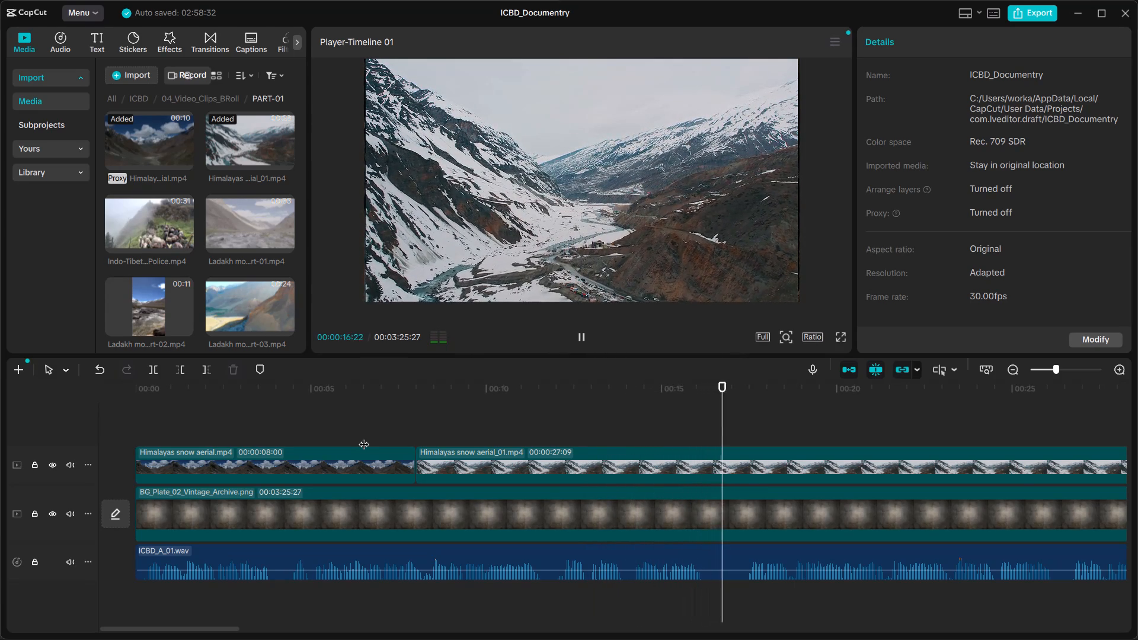
key(space)
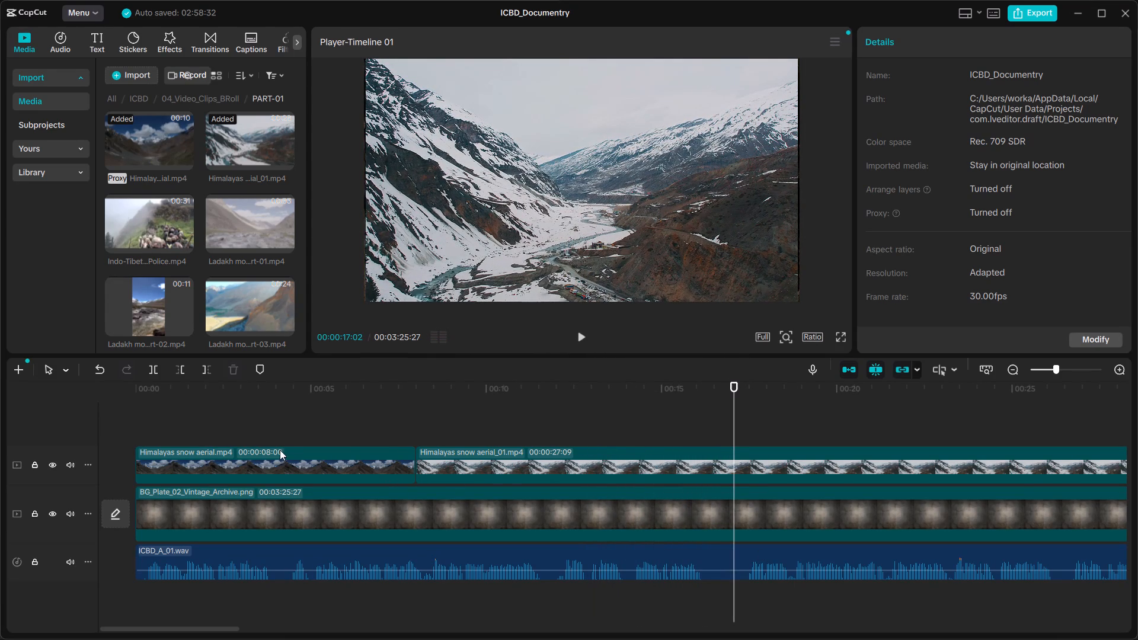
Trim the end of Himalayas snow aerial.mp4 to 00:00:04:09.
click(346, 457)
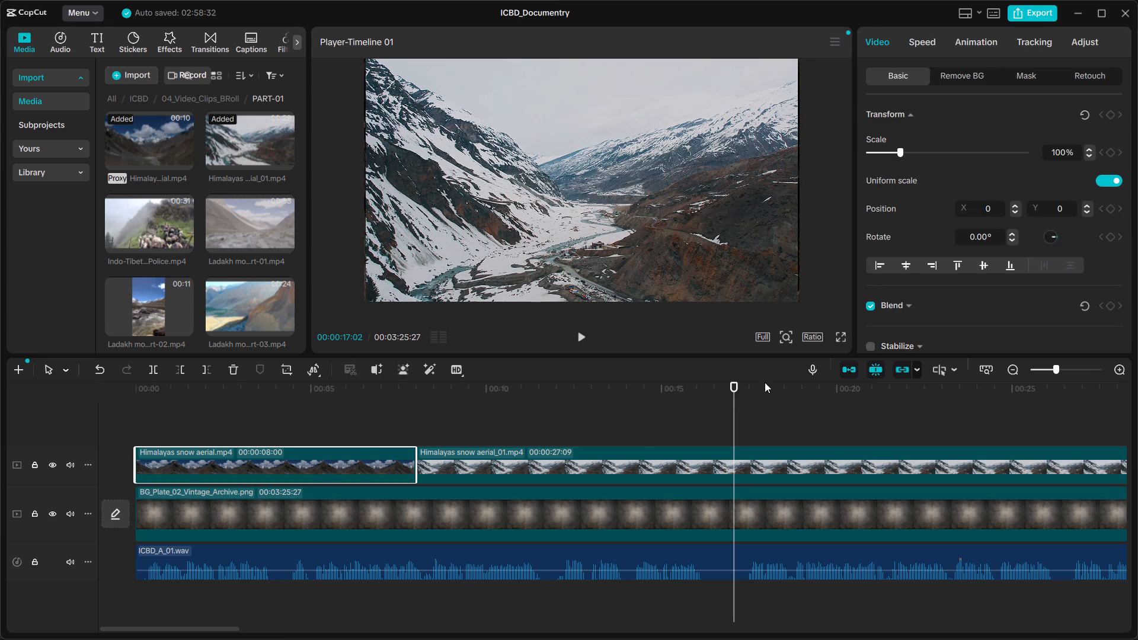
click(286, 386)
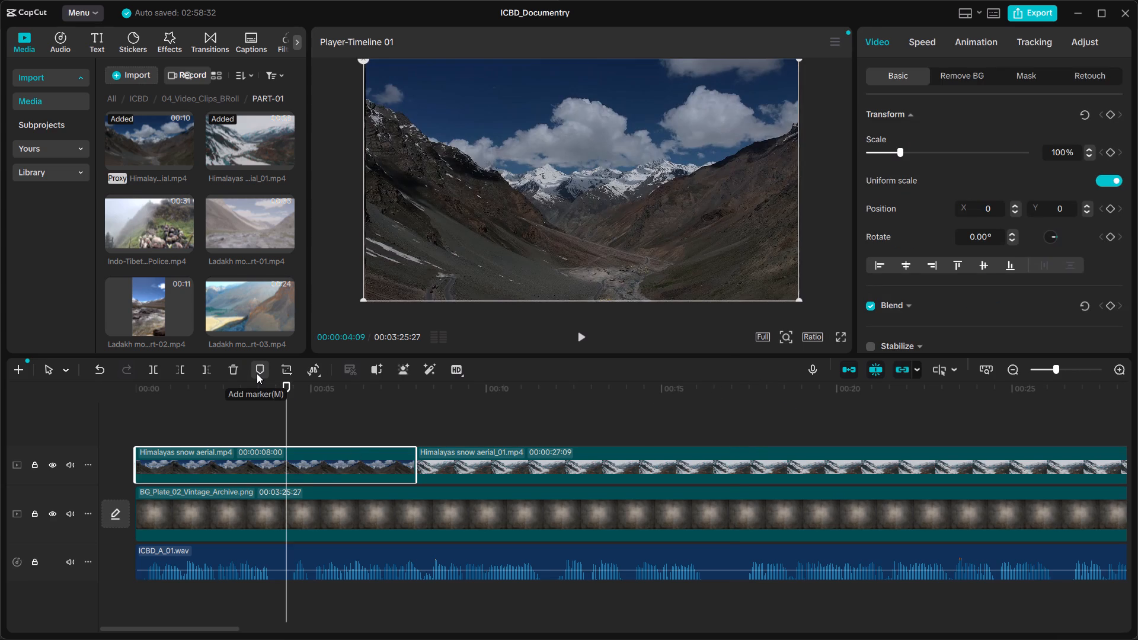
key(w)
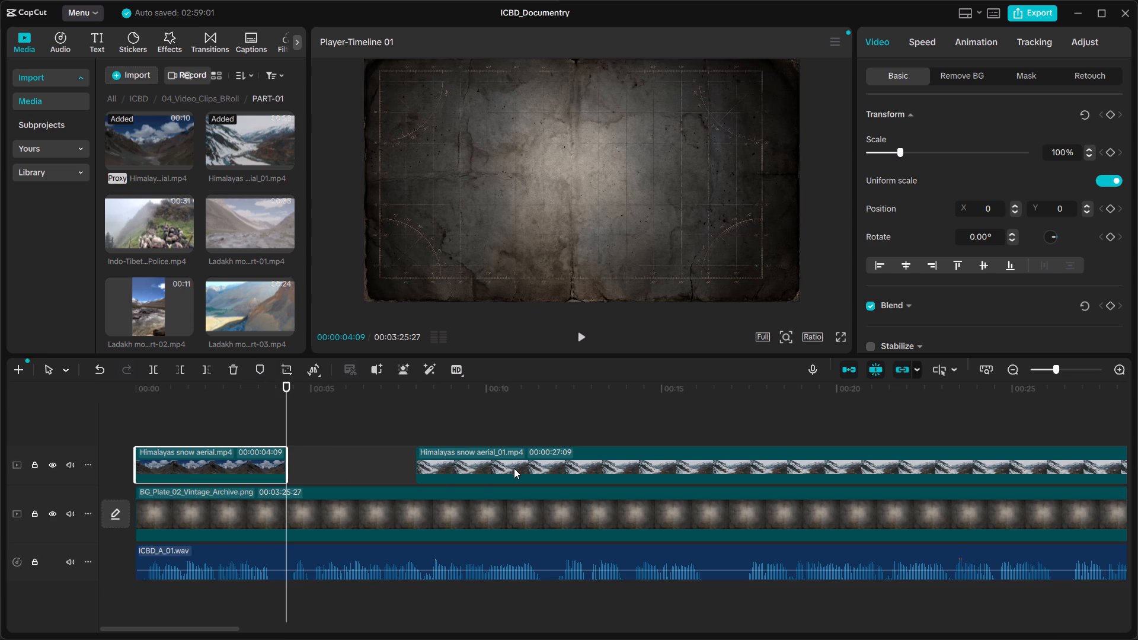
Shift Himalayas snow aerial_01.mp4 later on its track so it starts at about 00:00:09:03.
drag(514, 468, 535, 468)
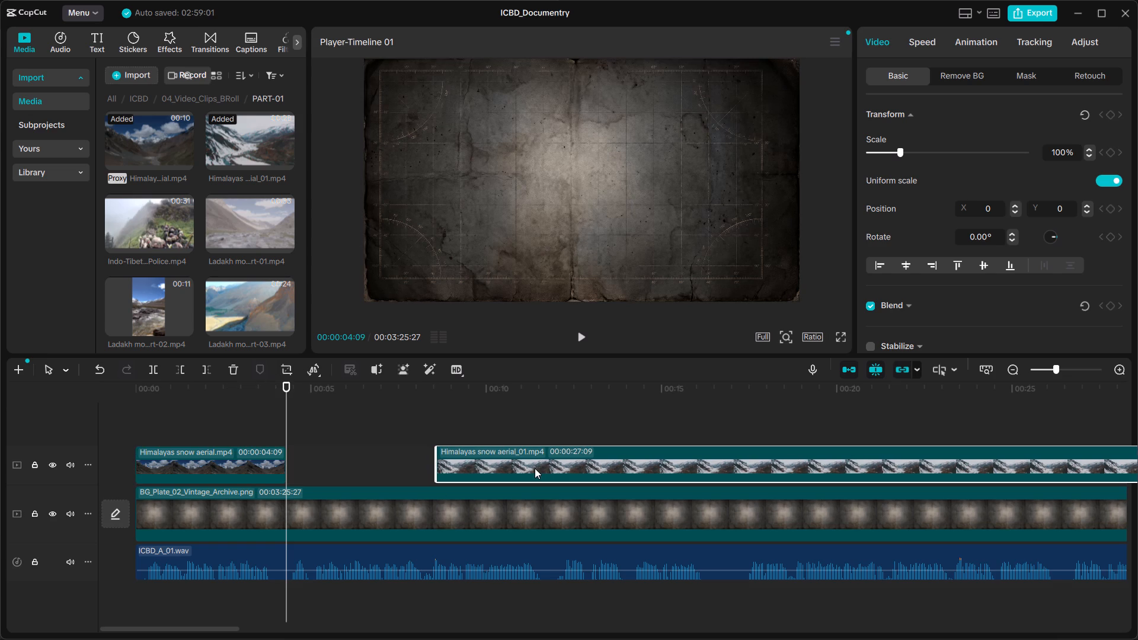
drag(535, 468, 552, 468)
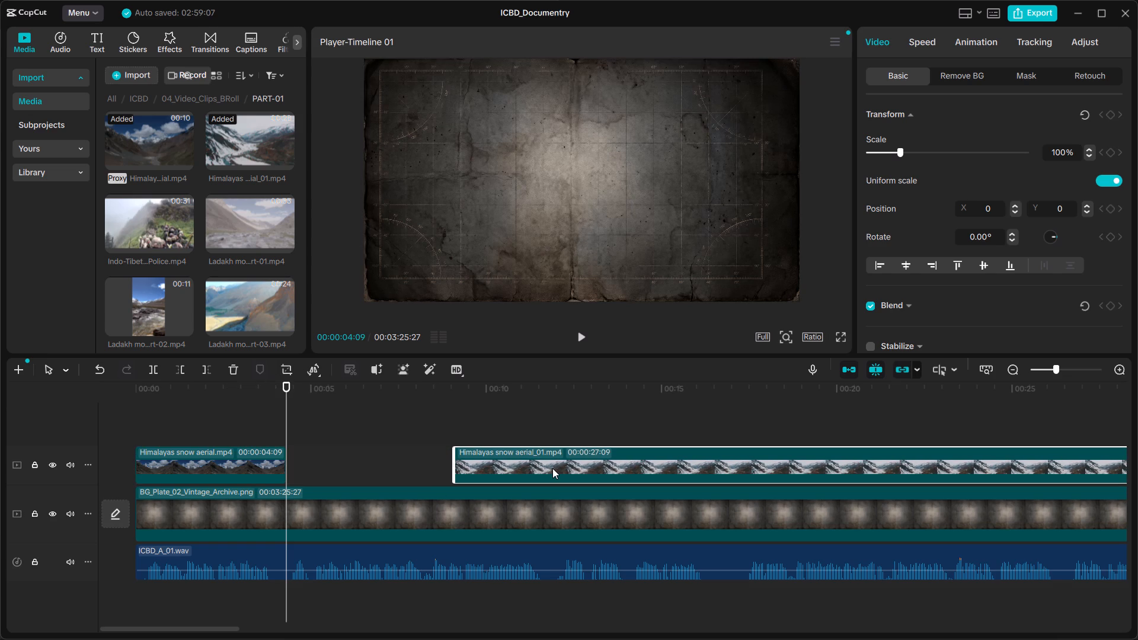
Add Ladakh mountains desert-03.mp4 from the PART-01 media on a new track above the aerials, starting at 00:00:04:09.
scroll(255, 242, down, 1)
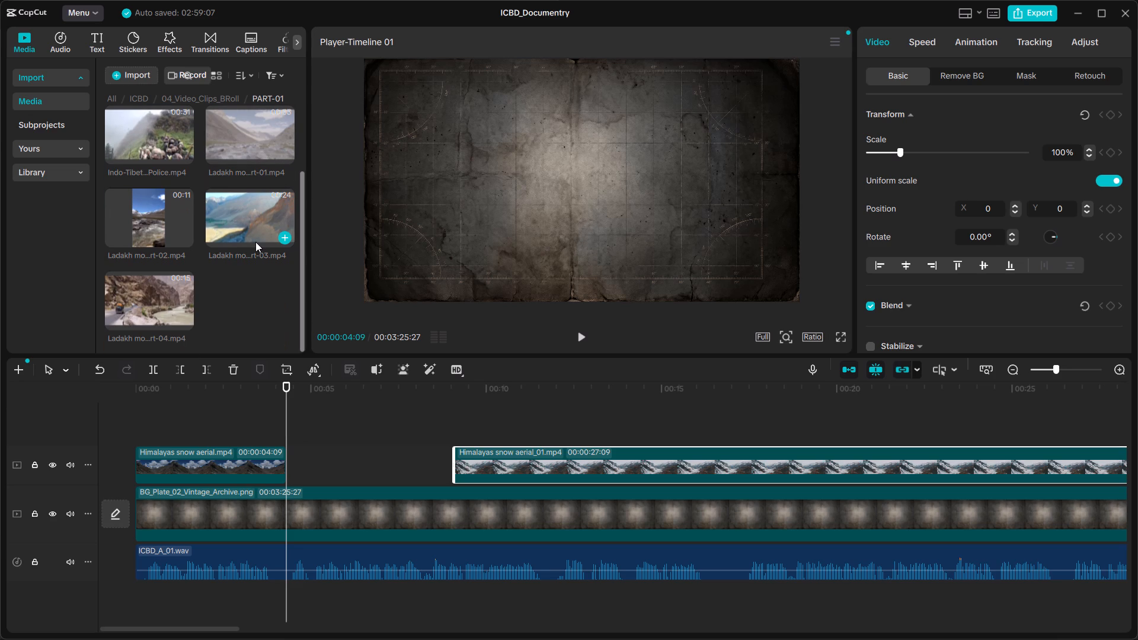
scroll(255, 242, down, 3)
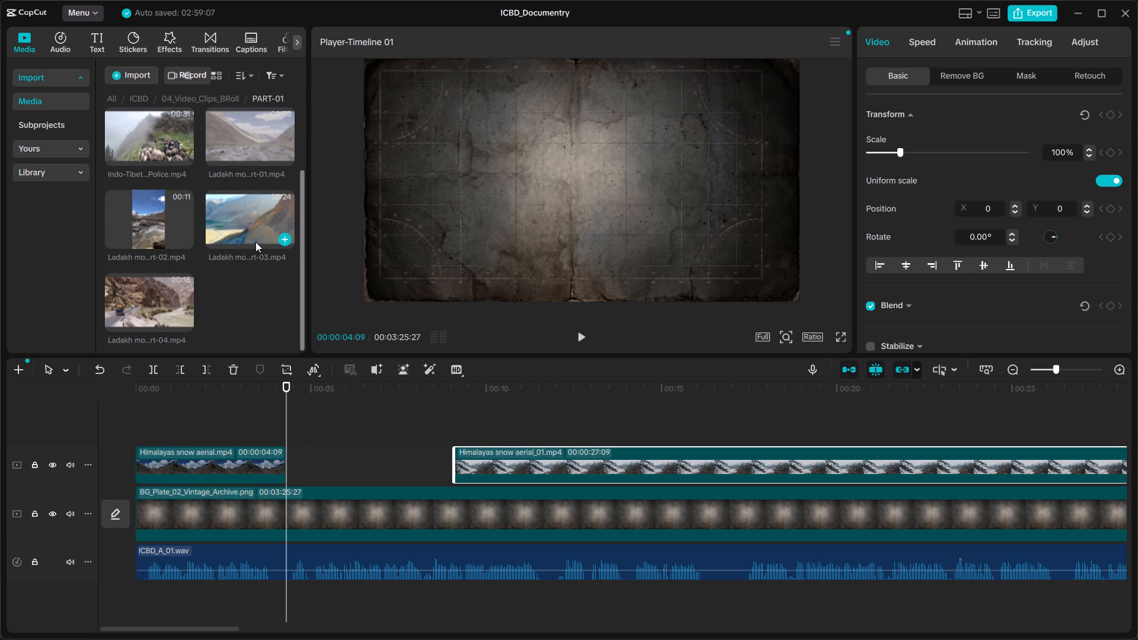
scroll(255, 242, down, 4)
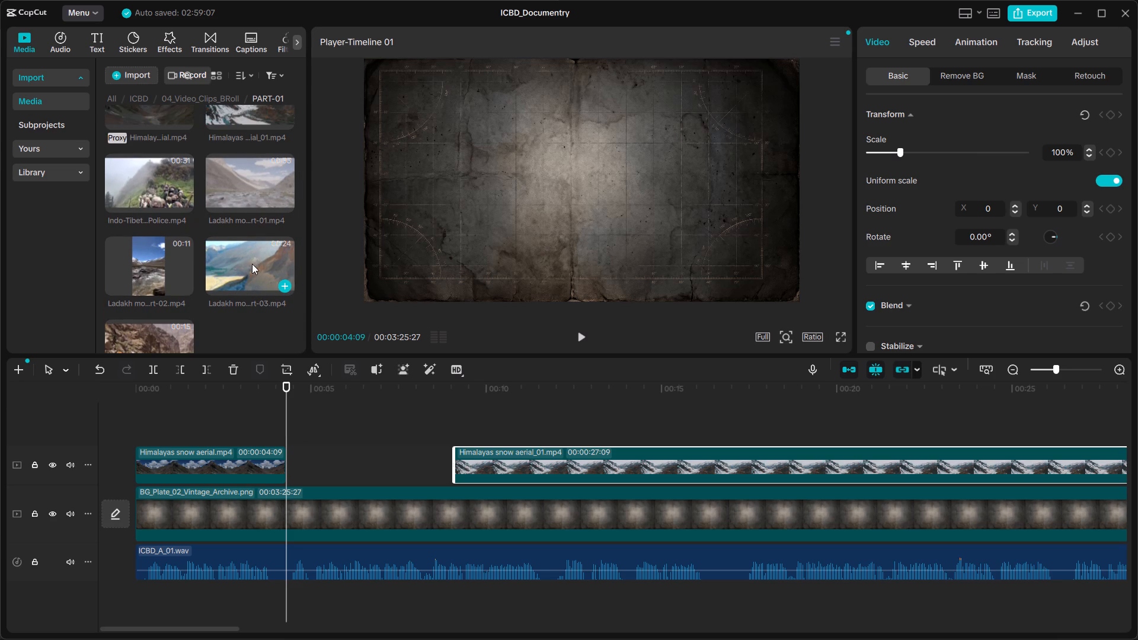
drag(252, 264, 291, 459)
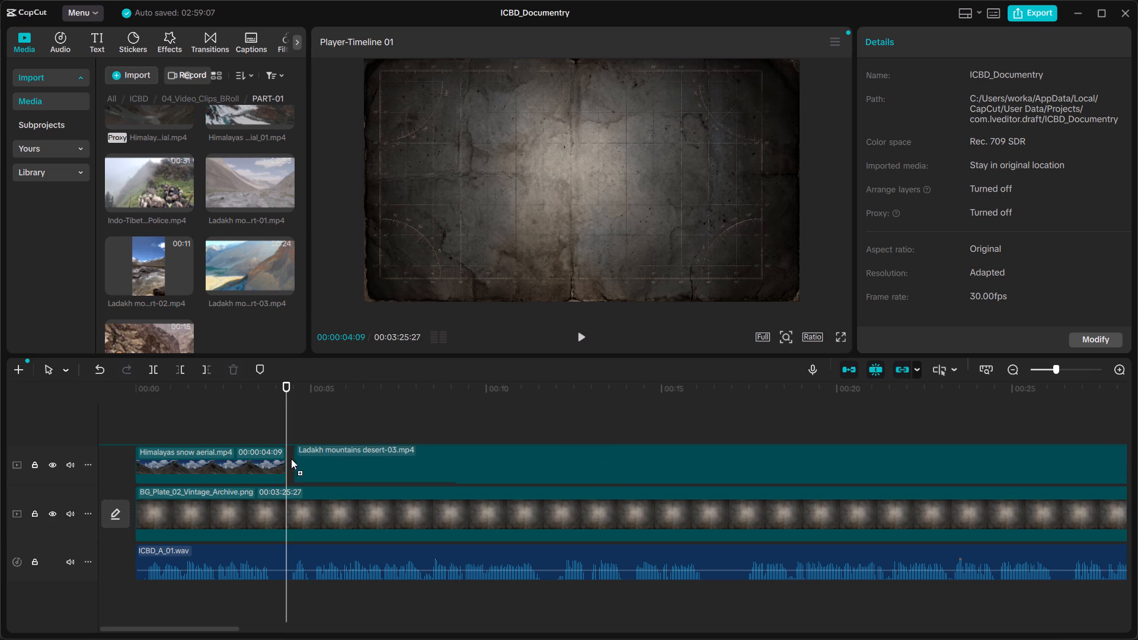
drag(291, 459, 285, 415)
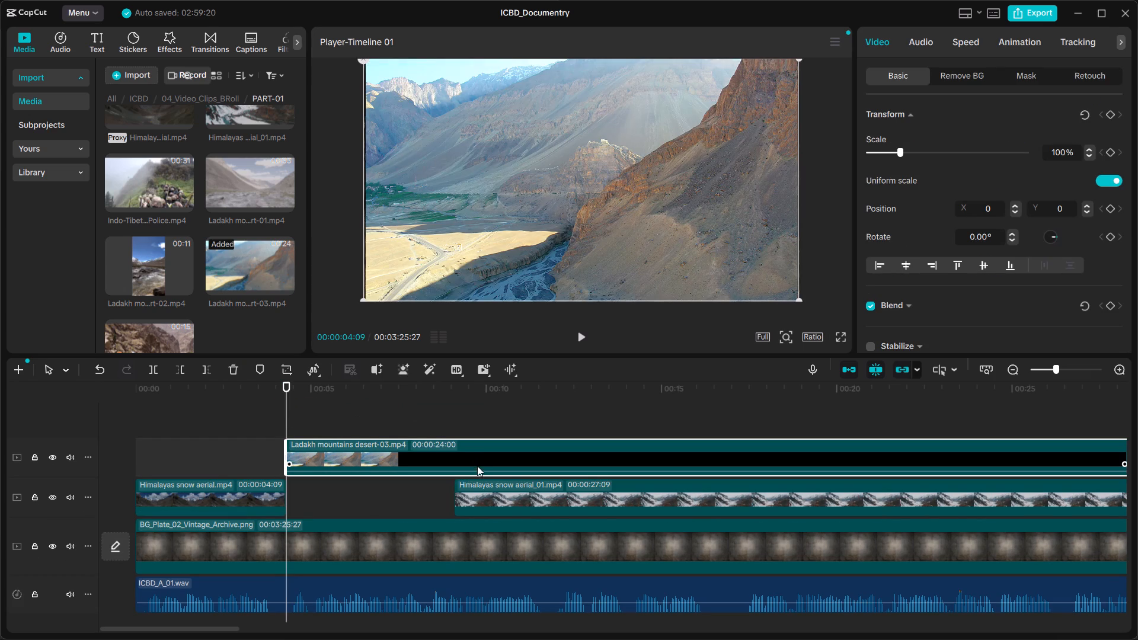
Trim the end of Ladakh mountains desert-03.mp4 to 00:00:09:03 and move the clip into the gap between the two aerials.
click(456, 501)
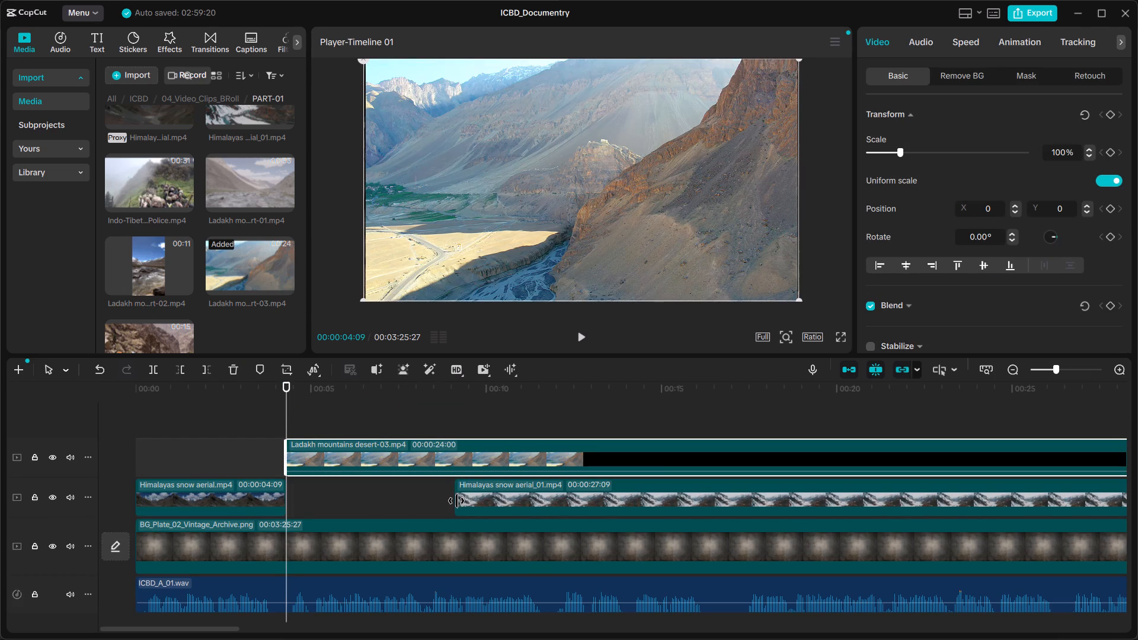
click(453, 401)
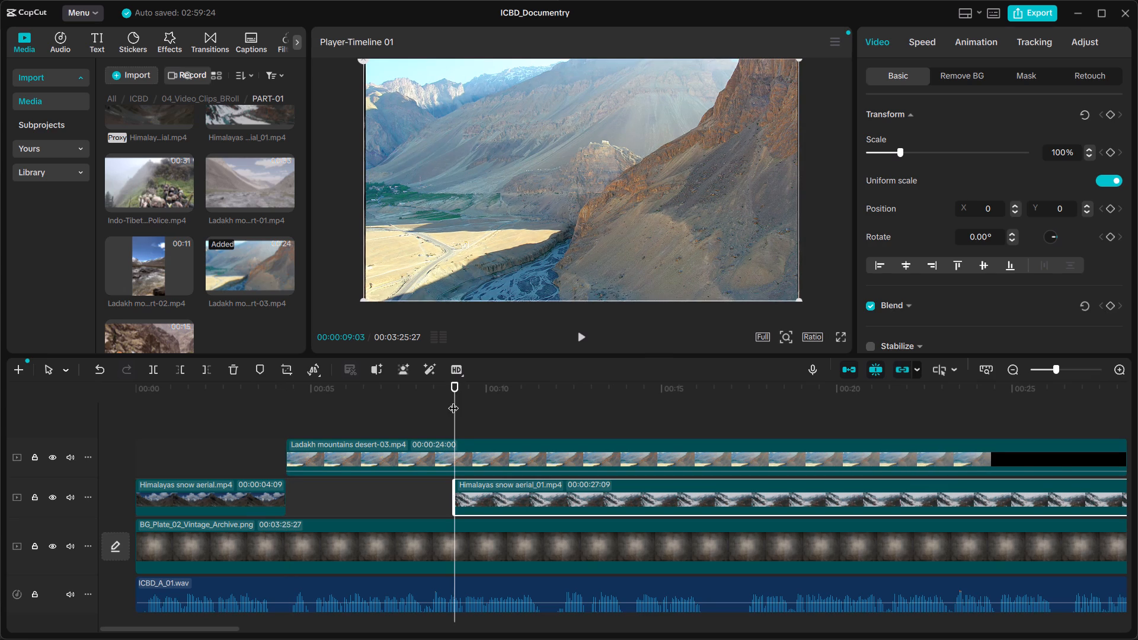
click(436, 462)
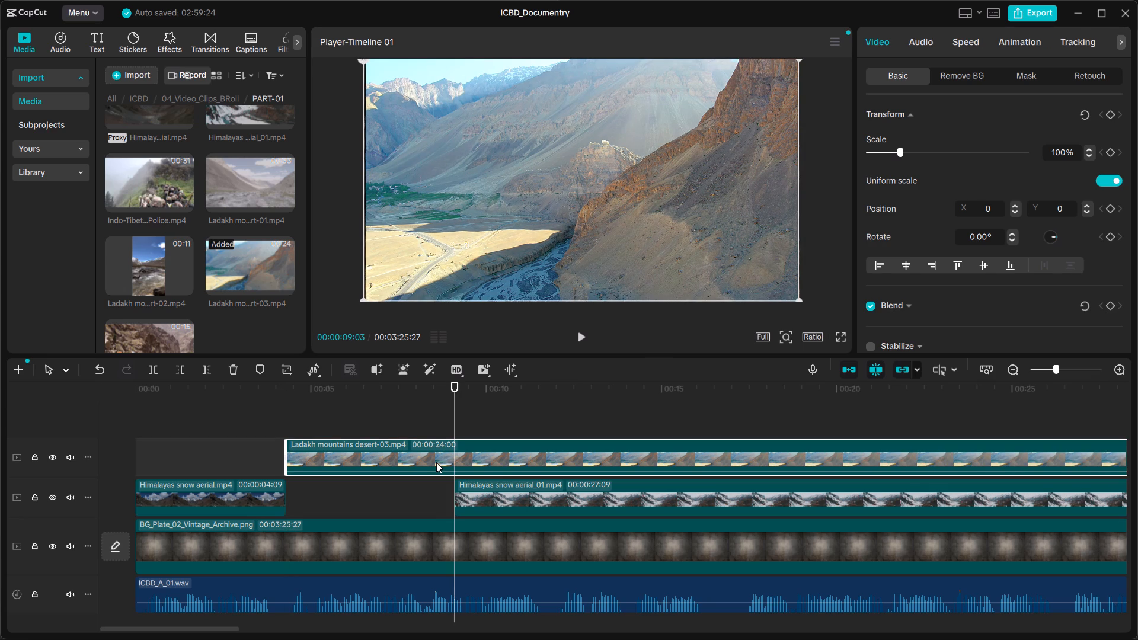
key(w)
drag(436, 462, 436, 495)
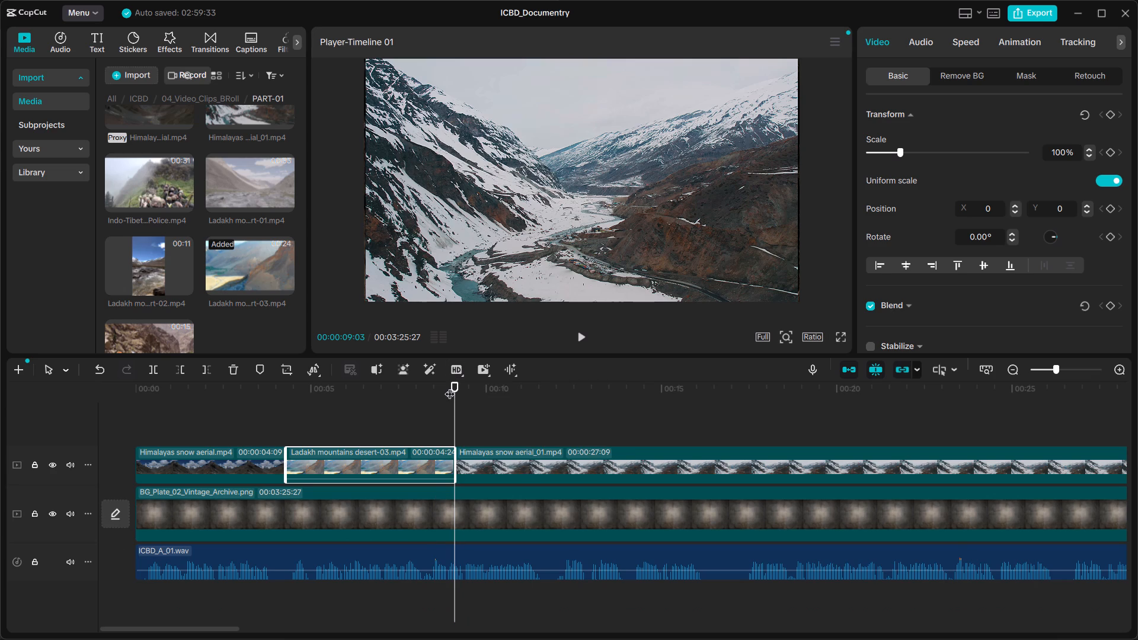
Play the timeline from the start to review the three-clip opening against the voiceover.
drag(450, 386, 0, 334)
key(space)
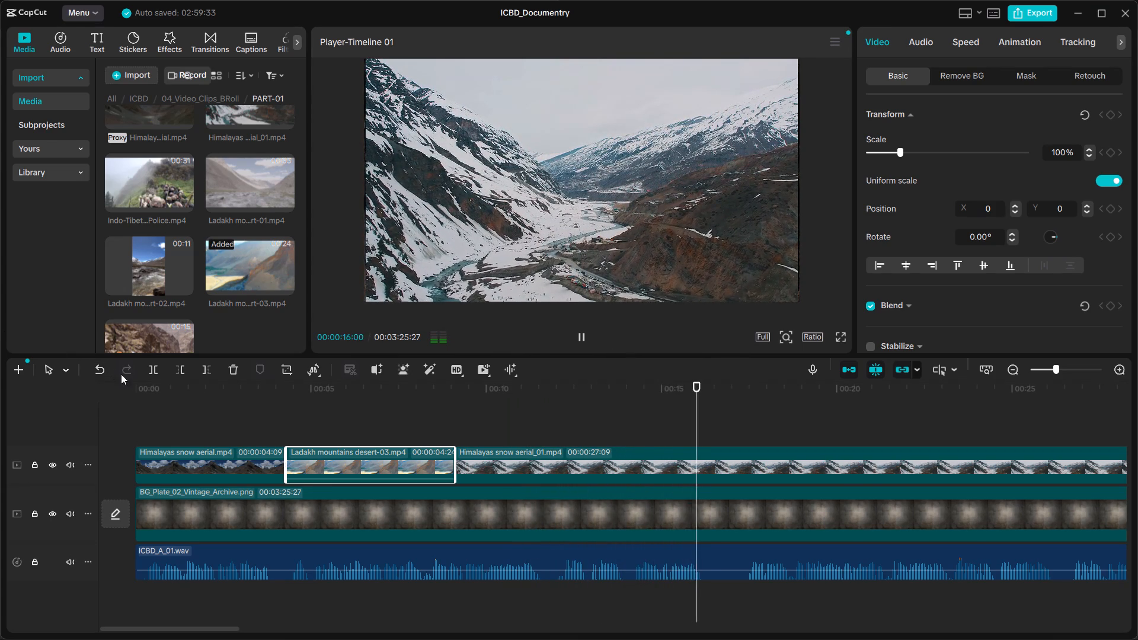
key(space)
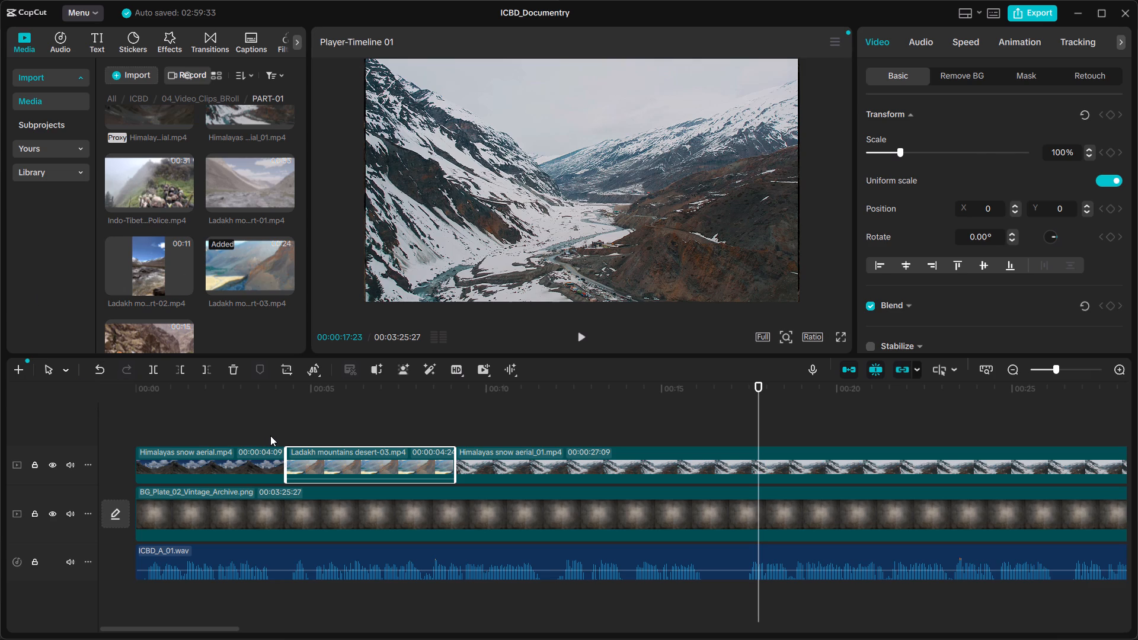
Clear the timeline by deleting the Ladakh clip, both Himalayas aerials, and the BG_Plate_02_Vintage_Archive.png background with its voiceover.
key(BackSpace)
click(260, 449)
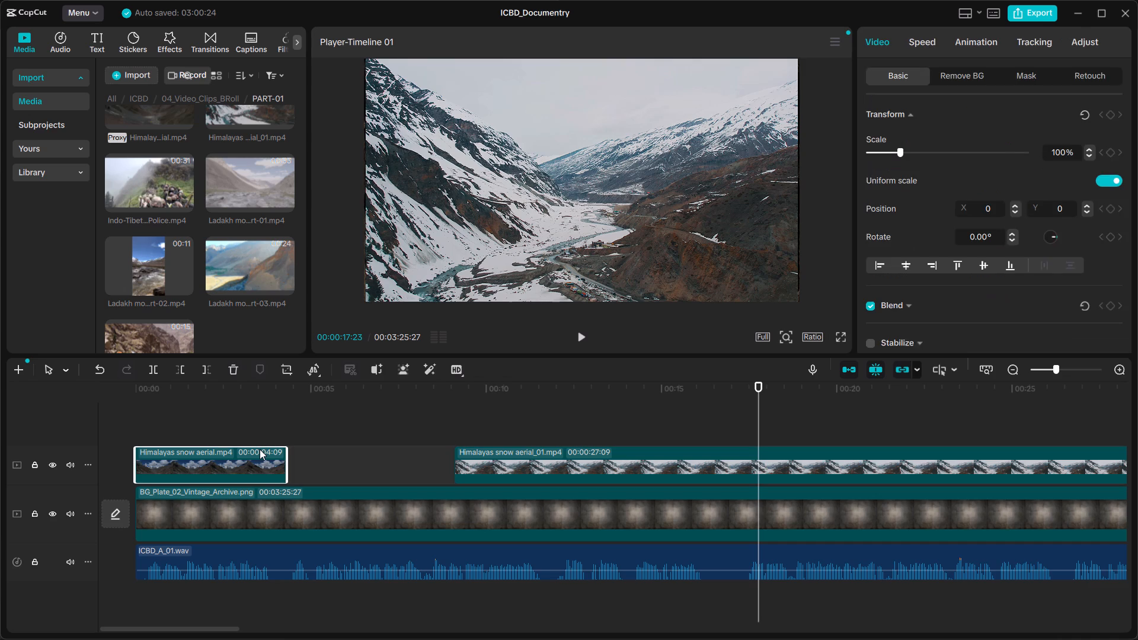
key(BackSpace)
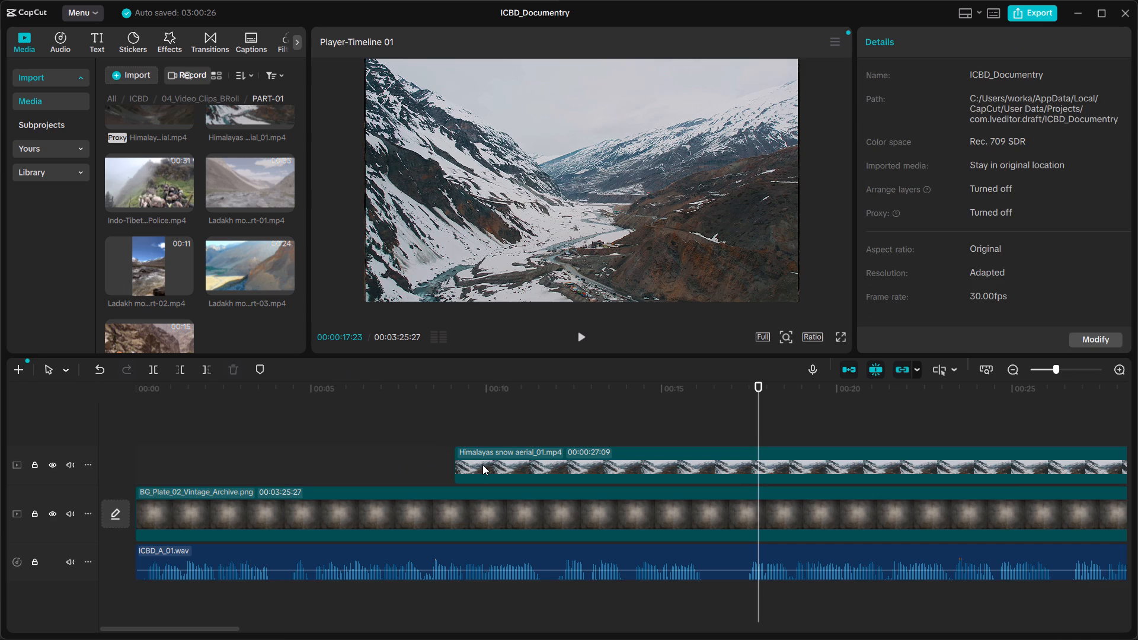
click(482, 465)
key(BackSpace)
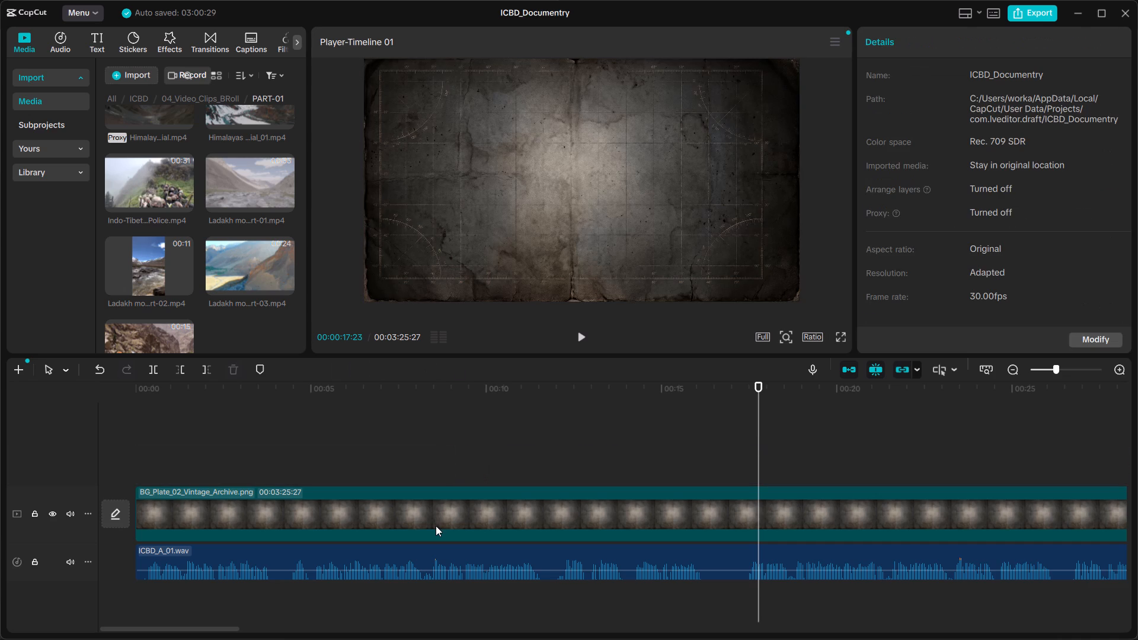
click(436, 526)
key(BackSpace)
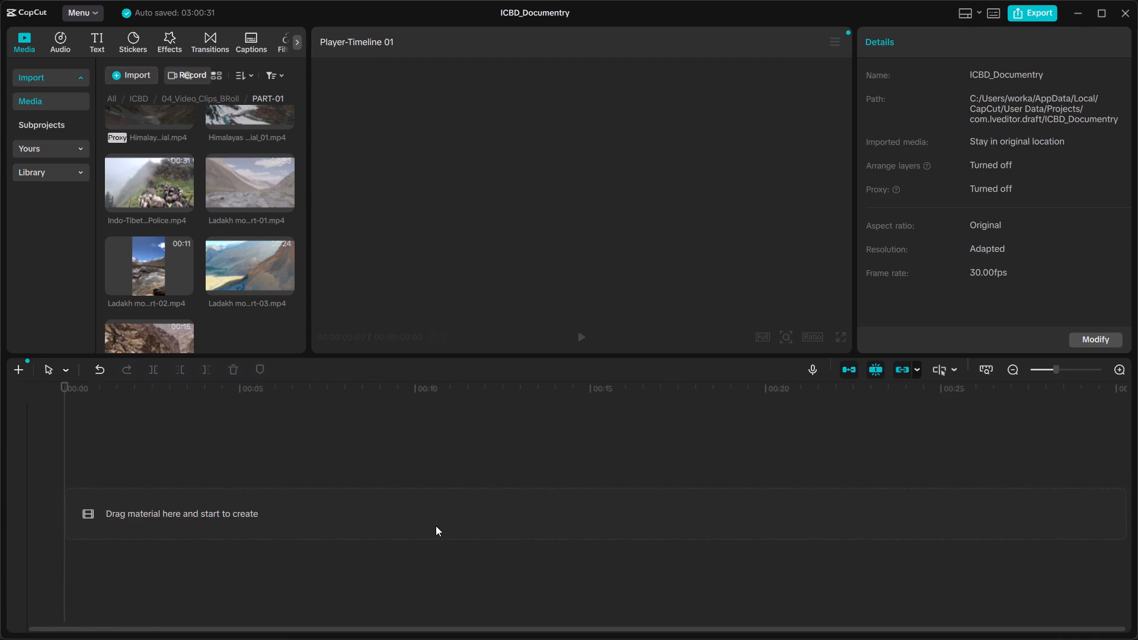
Go back to the top level of the imported media and open the ICBD folder.
click(111, 101)
double_click(158, 132)
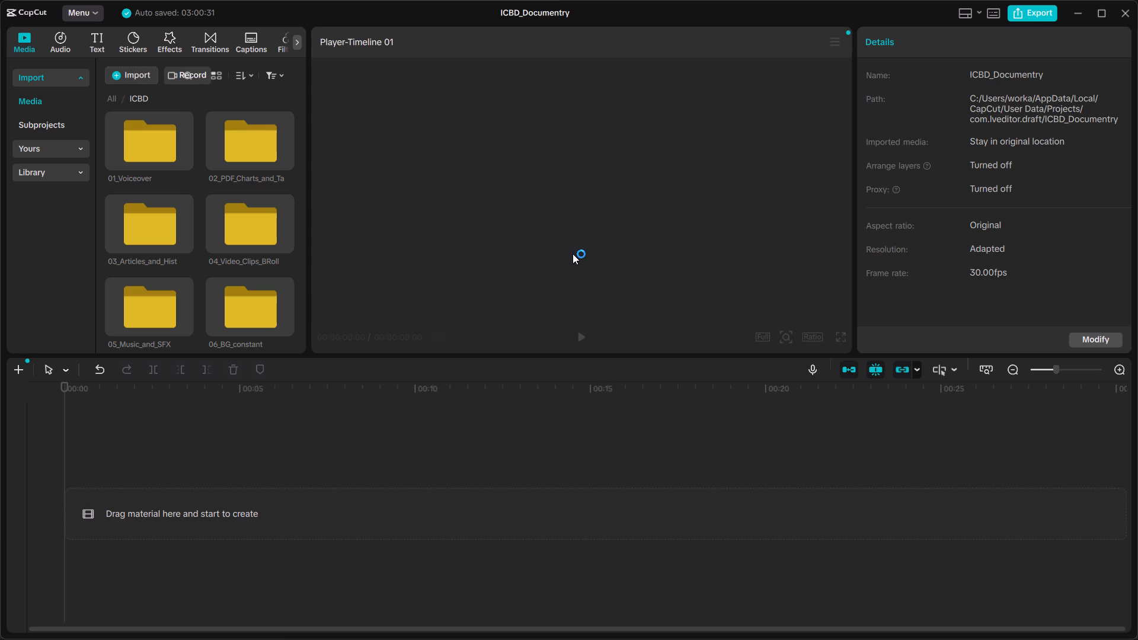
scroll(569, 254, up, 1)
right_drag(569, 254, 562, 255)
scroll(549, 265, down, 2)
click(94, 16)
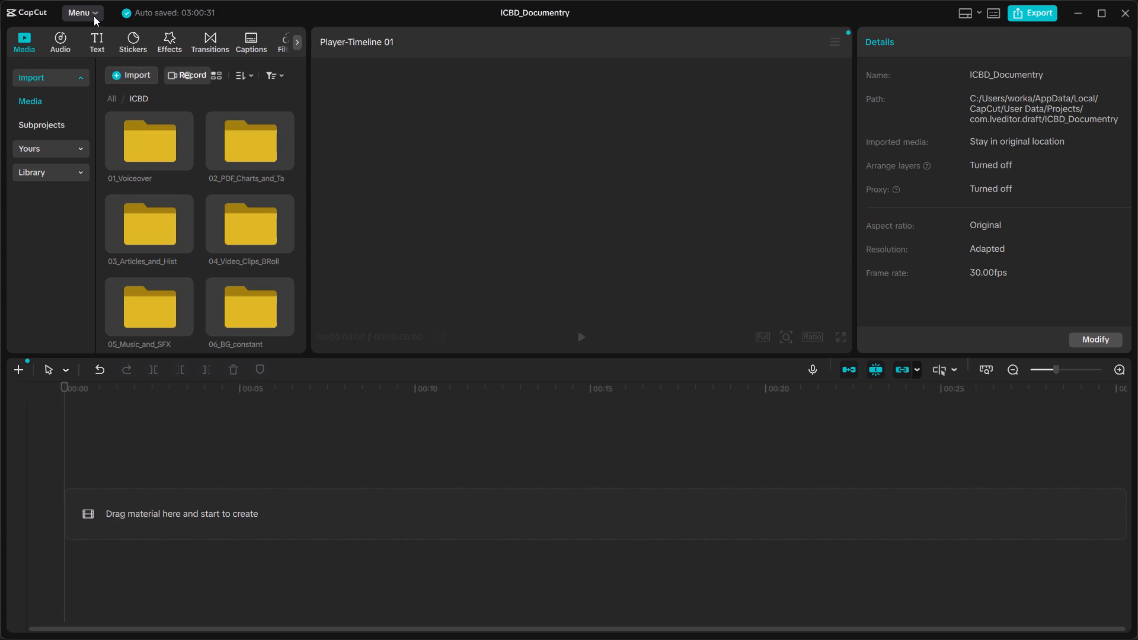
Open the 01_Voiceover folder and place ICBD_A_01.wav at the start of the empty timeline.
click(94, 16)
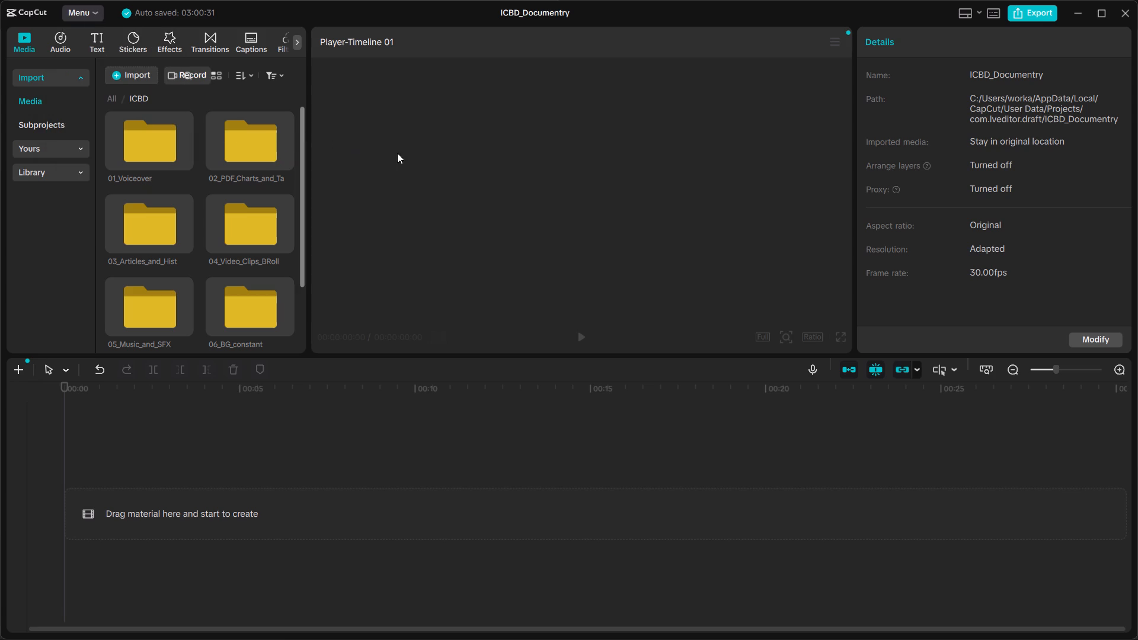
double_click(143, 146)
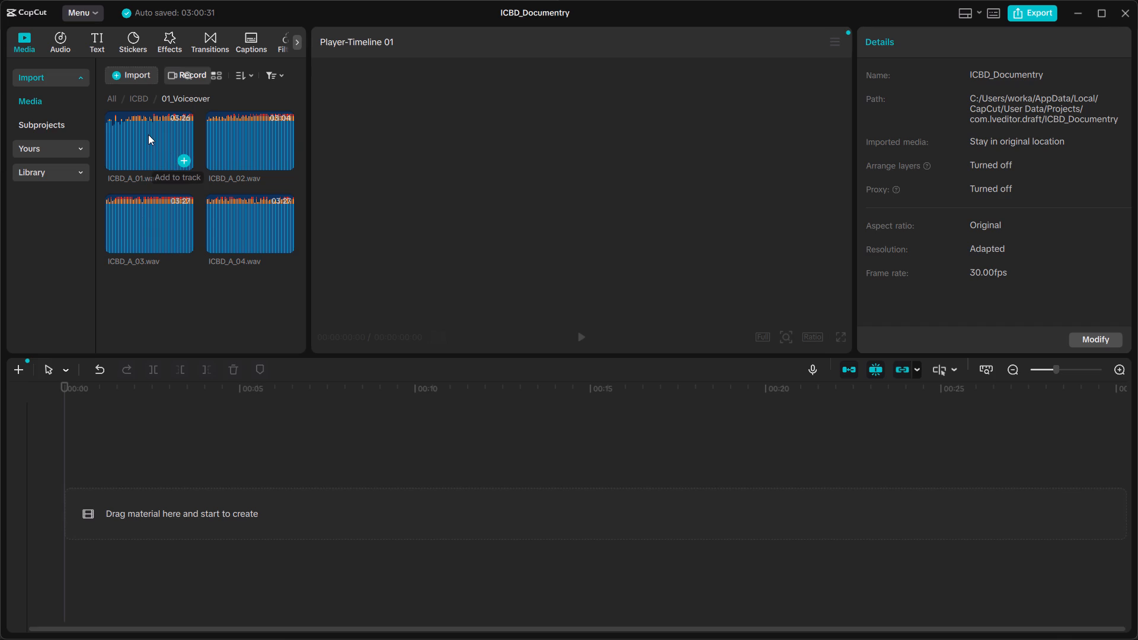
drag(148, 135, 142, 506)
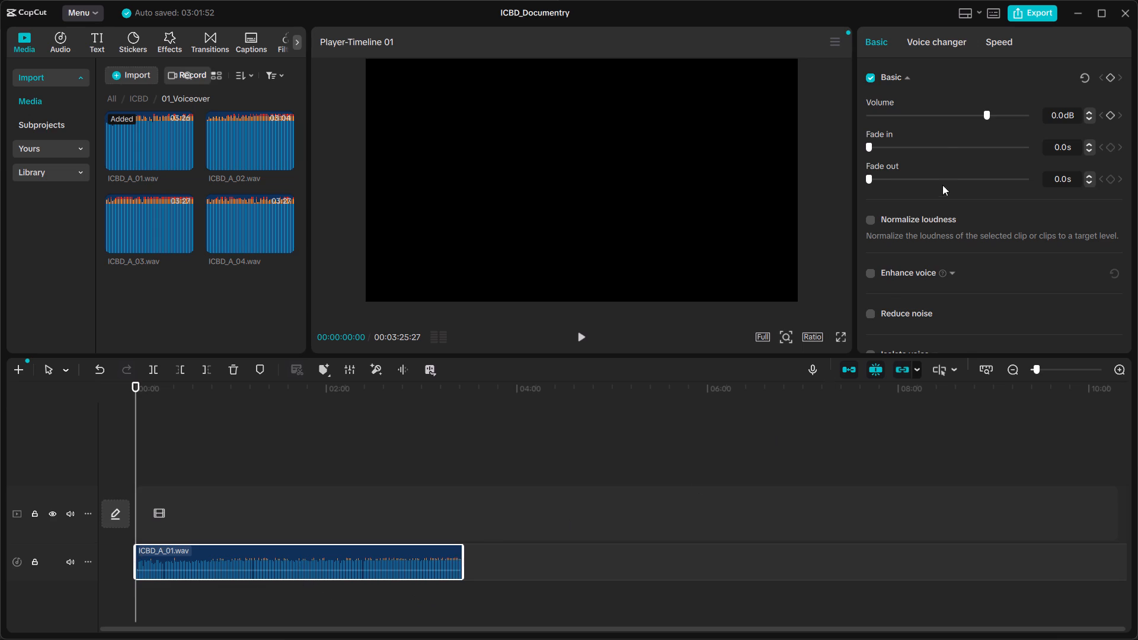
Raise the volume of the ICBD_A_01.wav voiceover clip to 4.2 dB.
click(1116, 114)
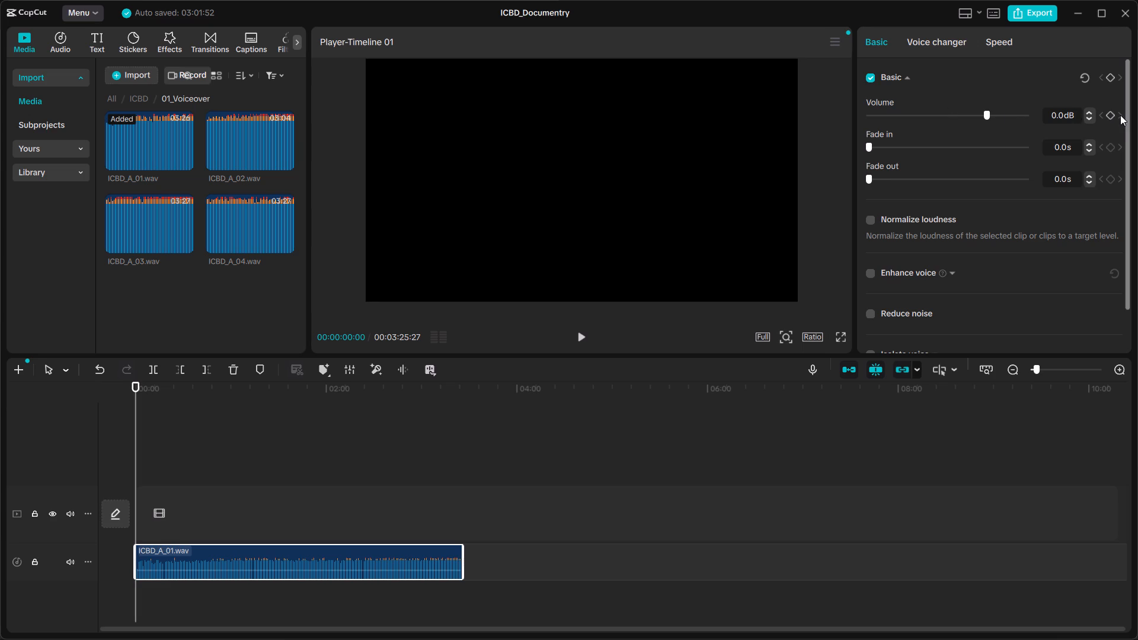
click(1120, 115)
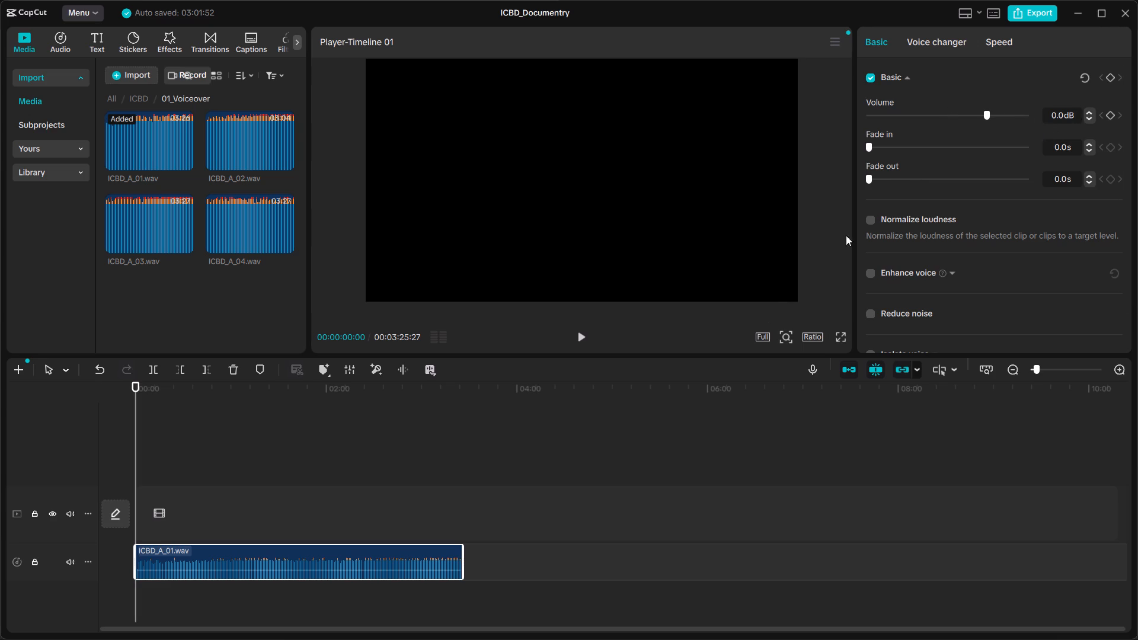
drag(986, 113, 1000, 113)
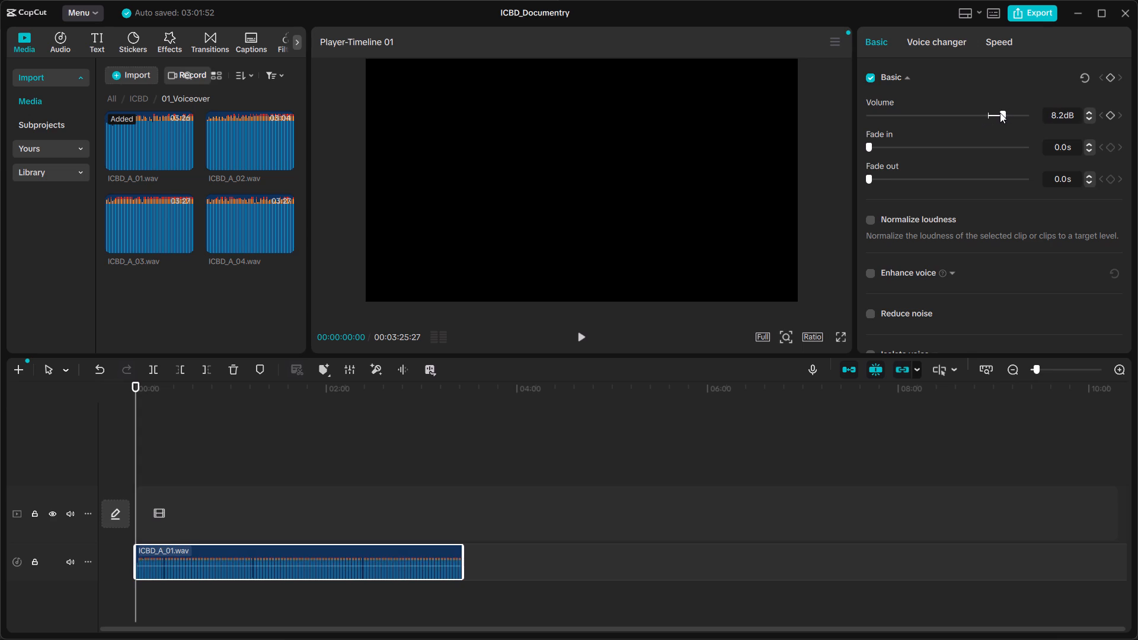
drag(1000, 113, 981, 117)
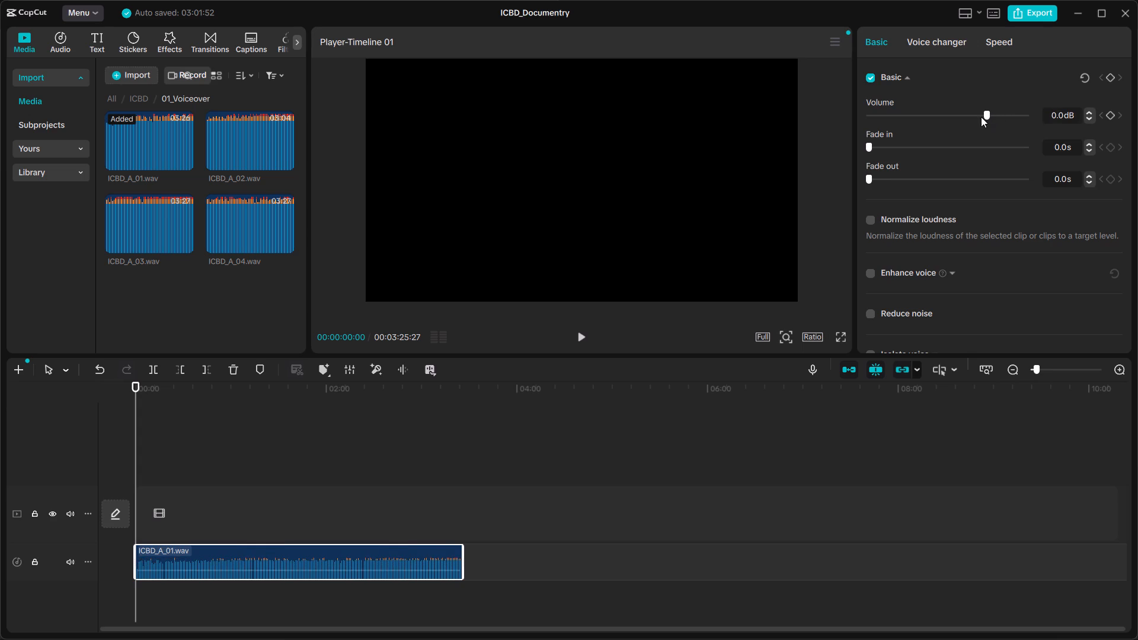
drag(981, 117, 989, 117)
drag(989, 117, 996, 113)
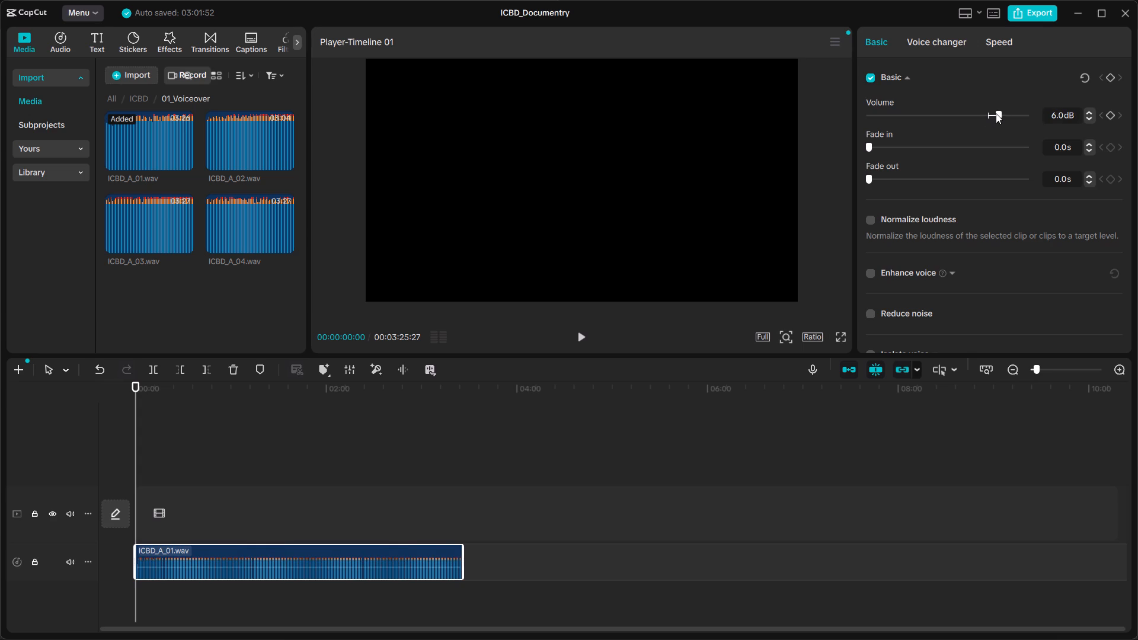
drag(996, 113, 992, 114)
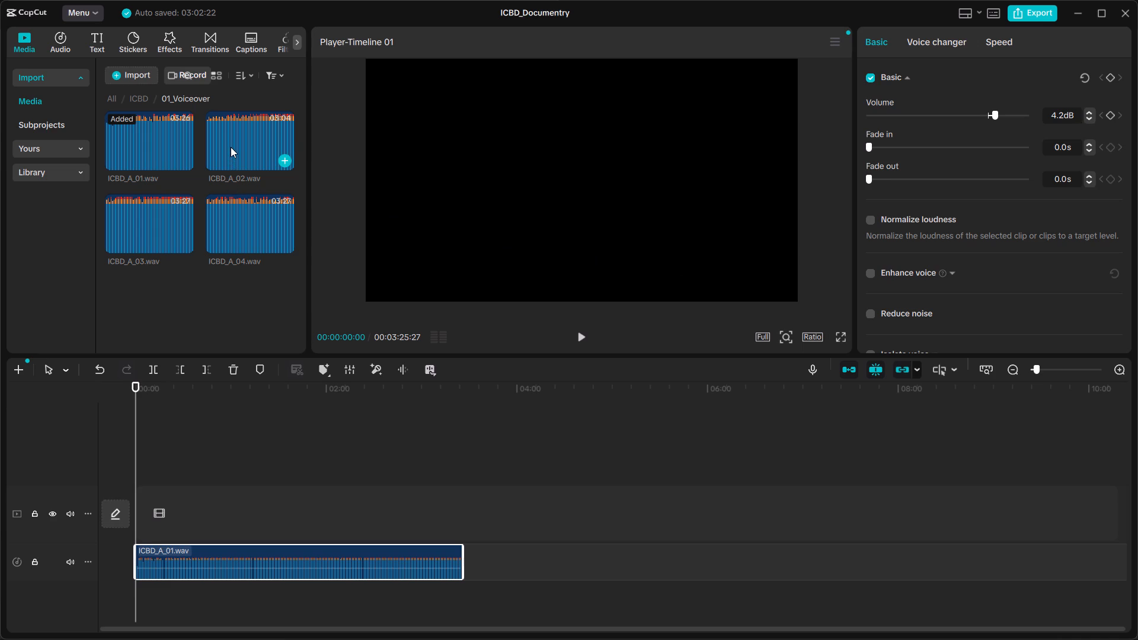
Add ICBD_A_02.wav, ICBD_A_03.wav and ICBD_A_04.wav end to end after ICBD_A_01.wav on the same audio track.
drag(231, 147, 510, 541)
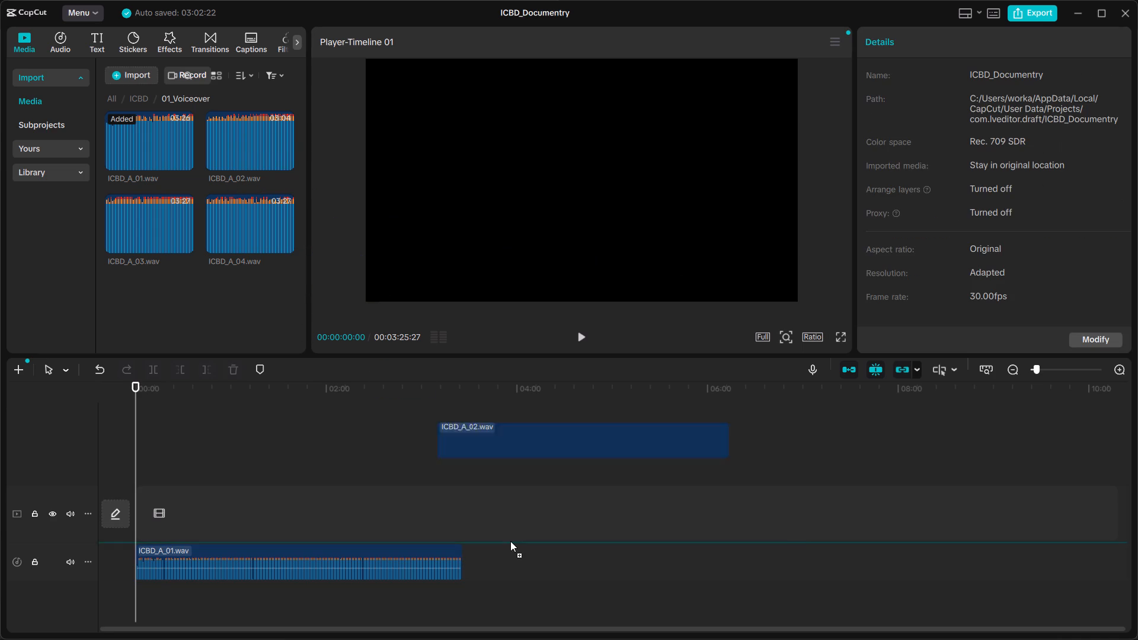
drag(510, 541, 459, 563)
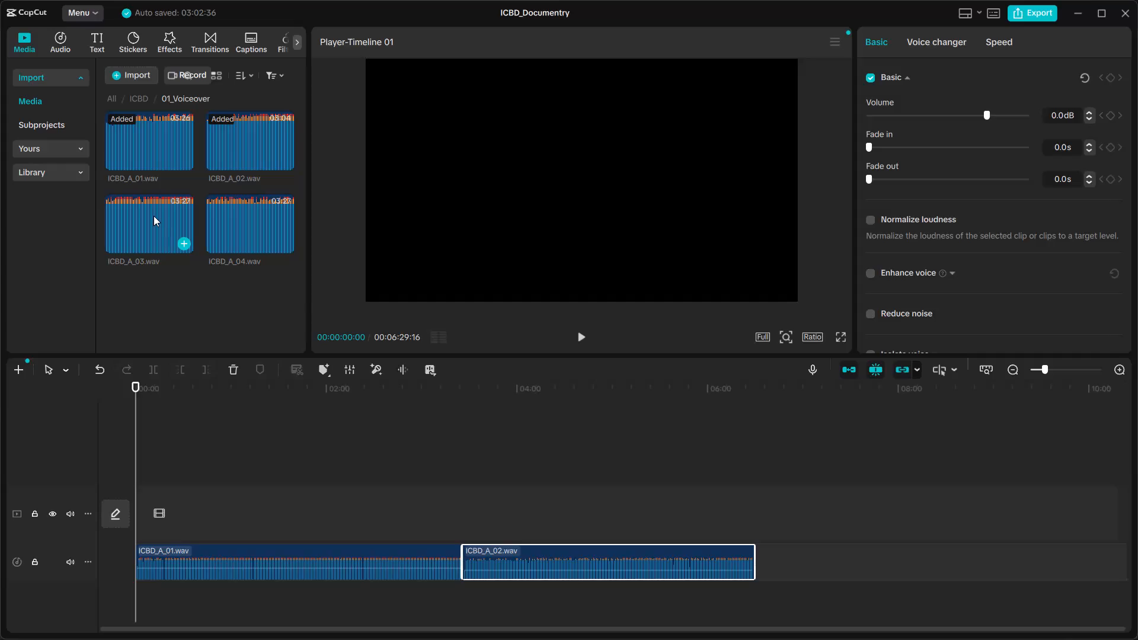
drag(154, 216, 758, 558)
drag(213, 219, 318, 247)
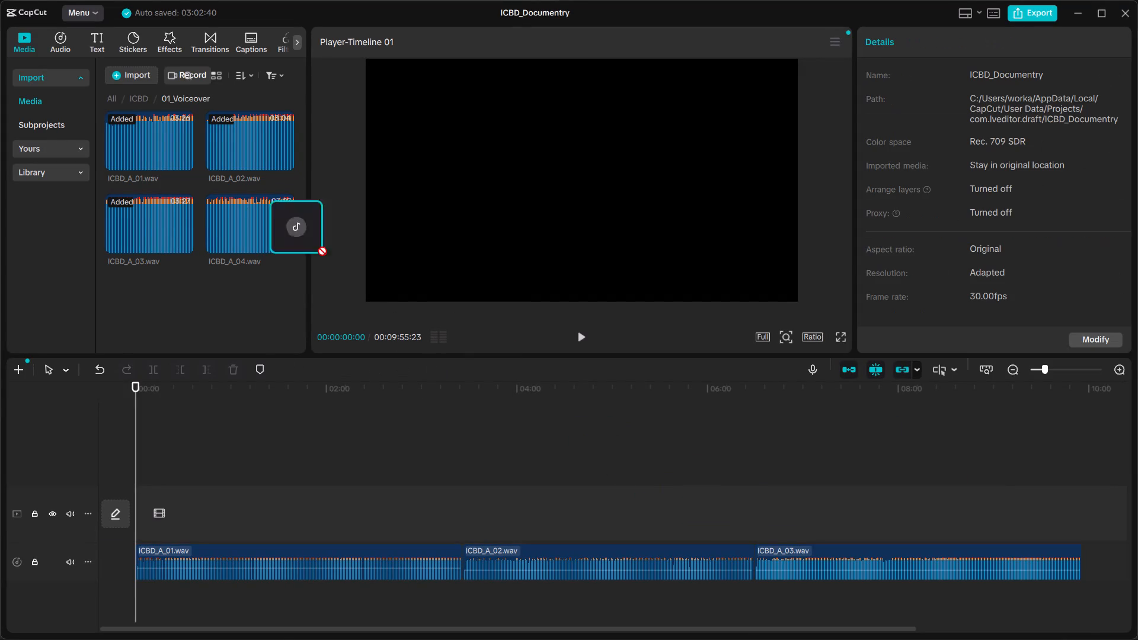
drag(318, 247, 1075, 561)
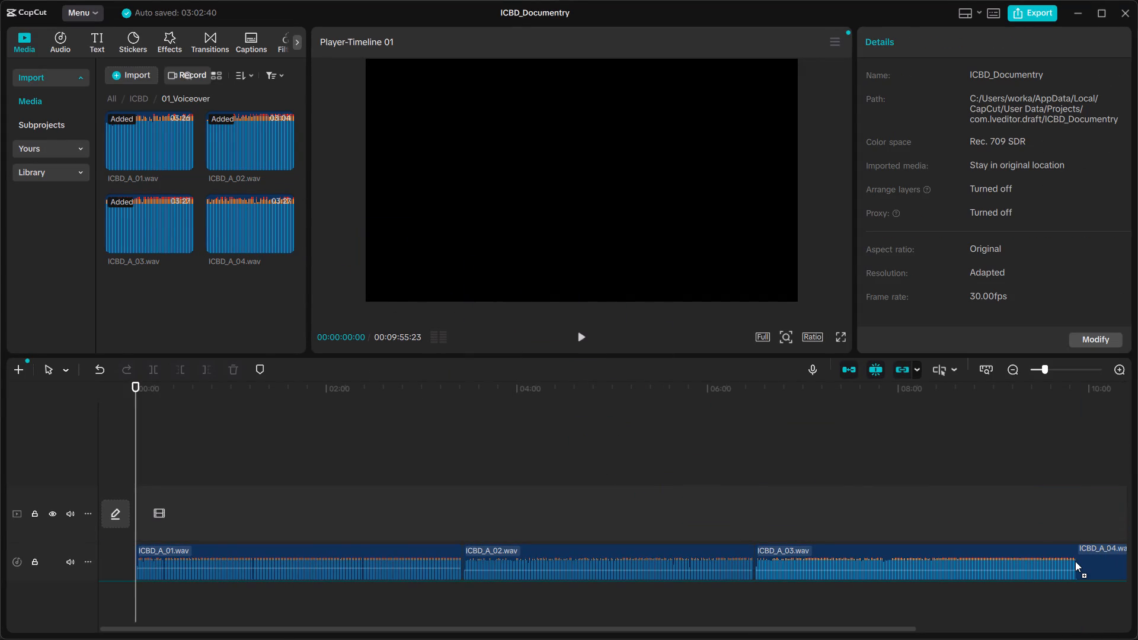
drag(1075, 561, 1087, 564)
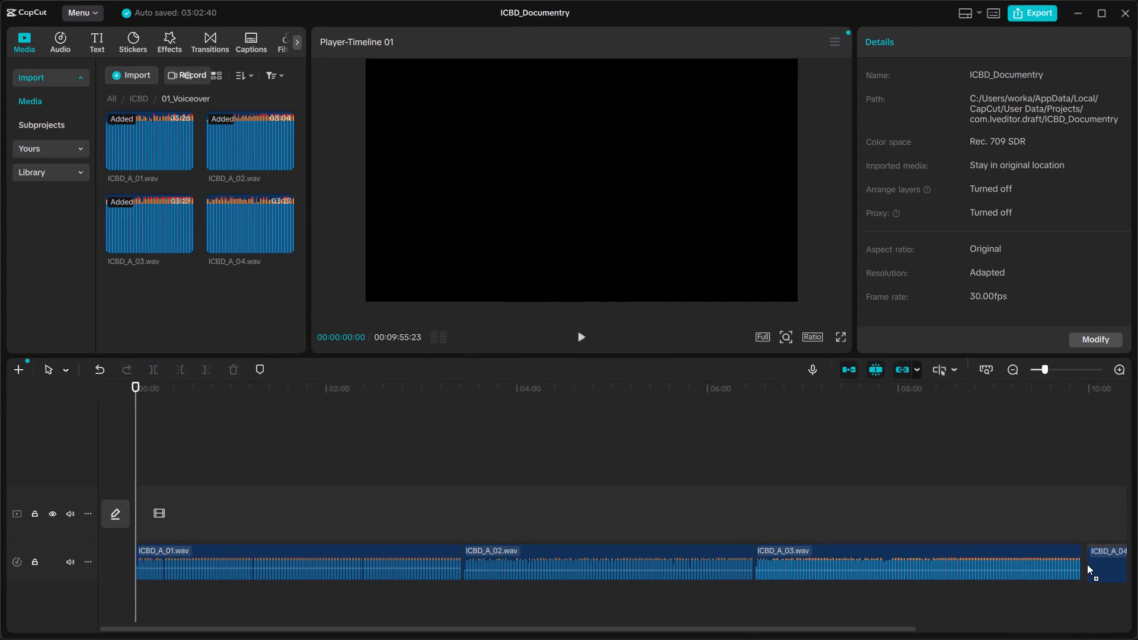
drag(1087, 564, 1083, 564)
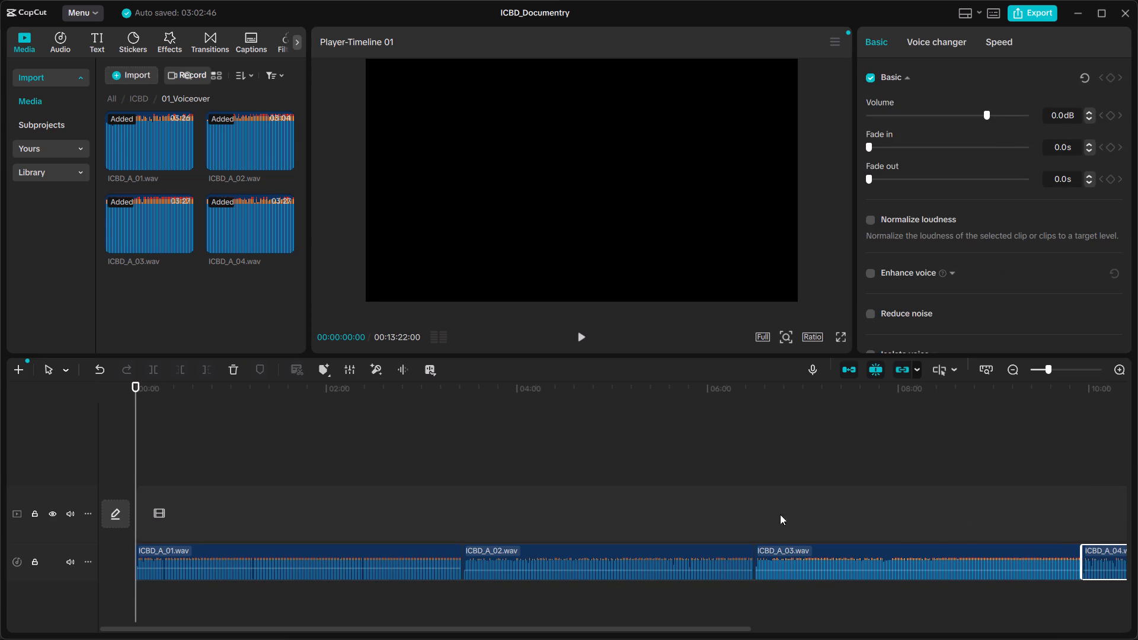
Examine the voiceover waveforms up close, including the join between ICBD_A_01.wav and ICBD_A_02.wav, and return to the timeline start.
click(779, 495)
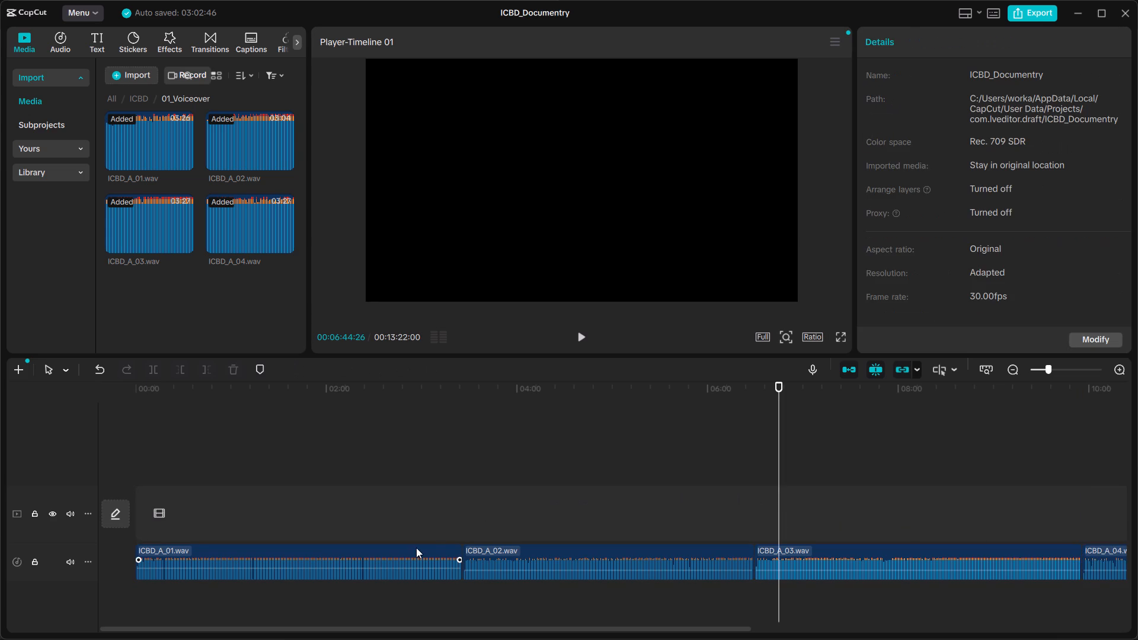
click(519, 569)
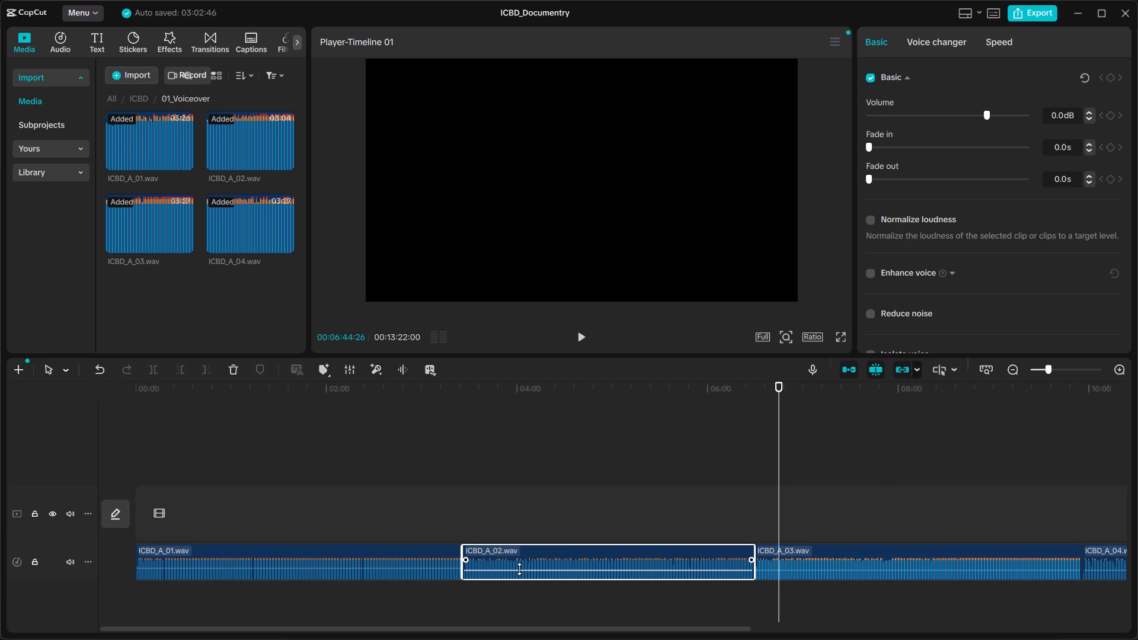
click(1119, 370)
triple_click(1119, 370)
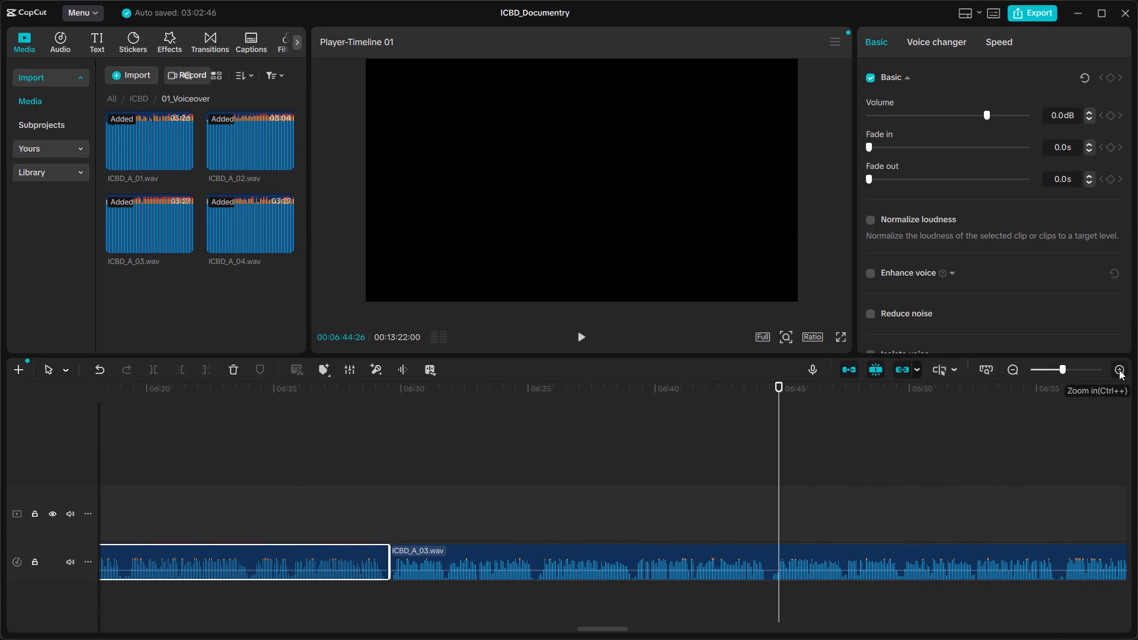
click(1119, 370)
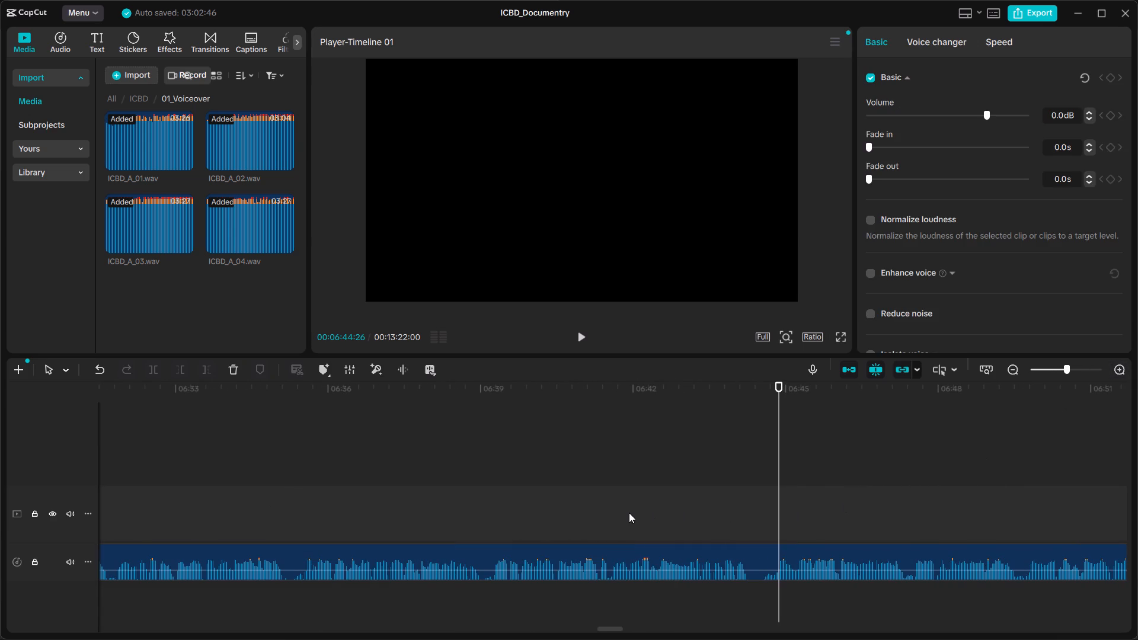
scroll(629, 513, right, 8)
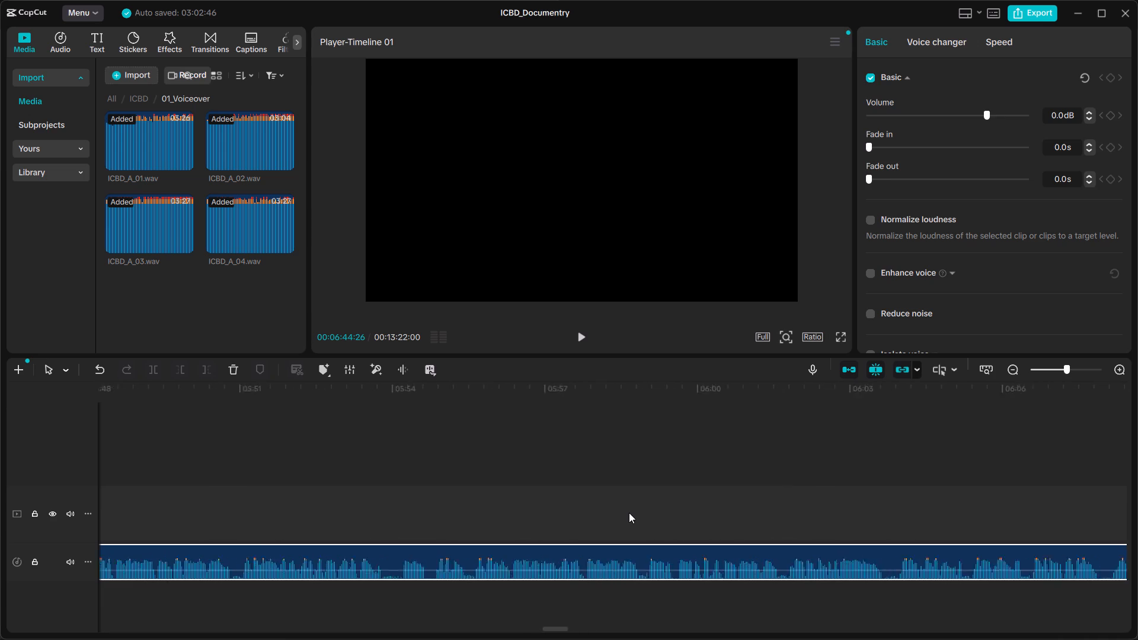
scroll(629, 513, right, 6)
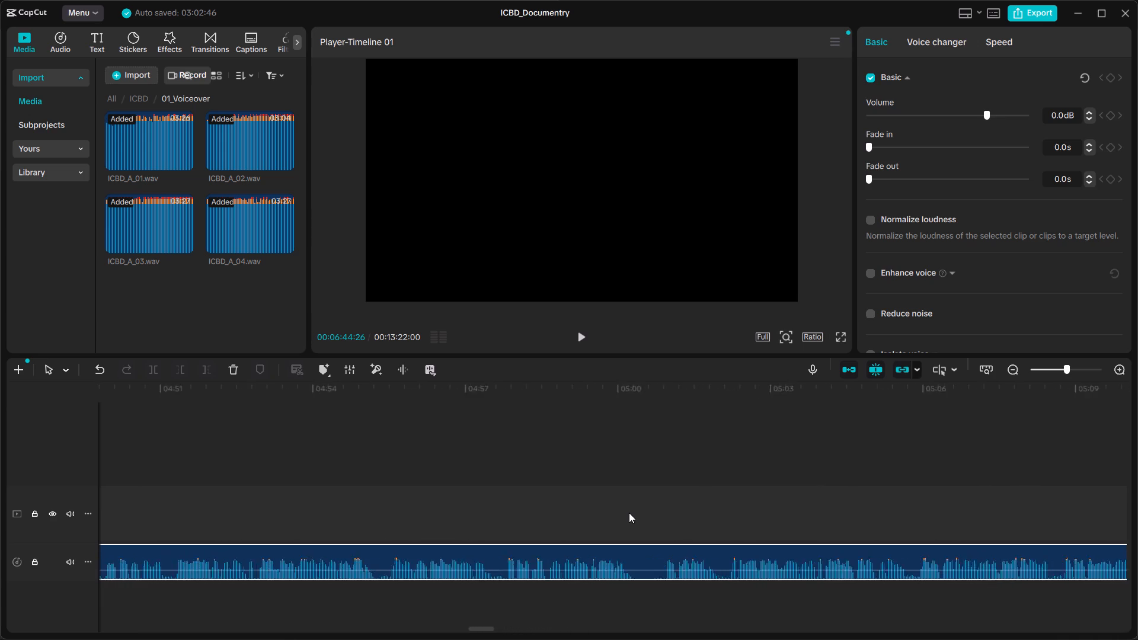
scroll(629, 513, right, 11)
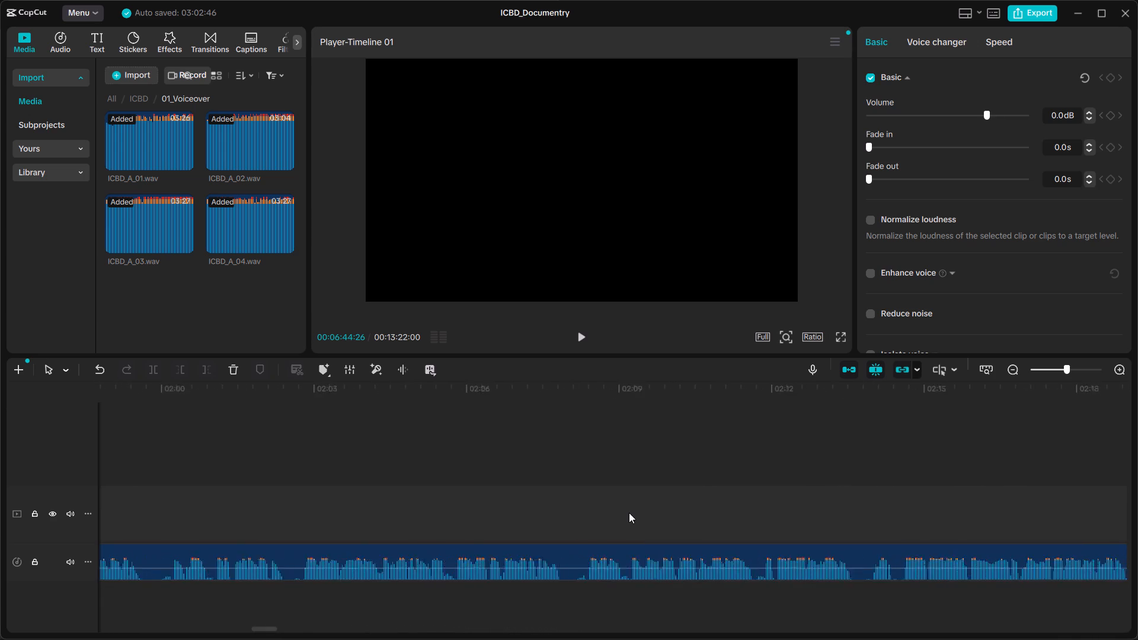
scroll(629, 513, right, 1)
scroll(629, 513, left, 10)
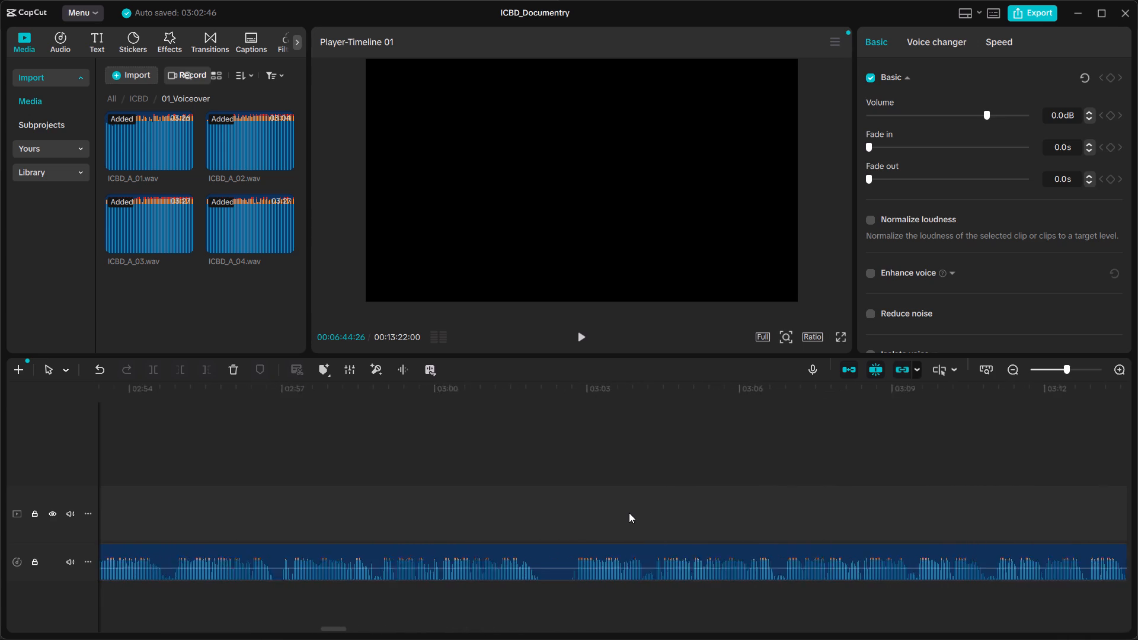
scroll(629, 513, left, 3)
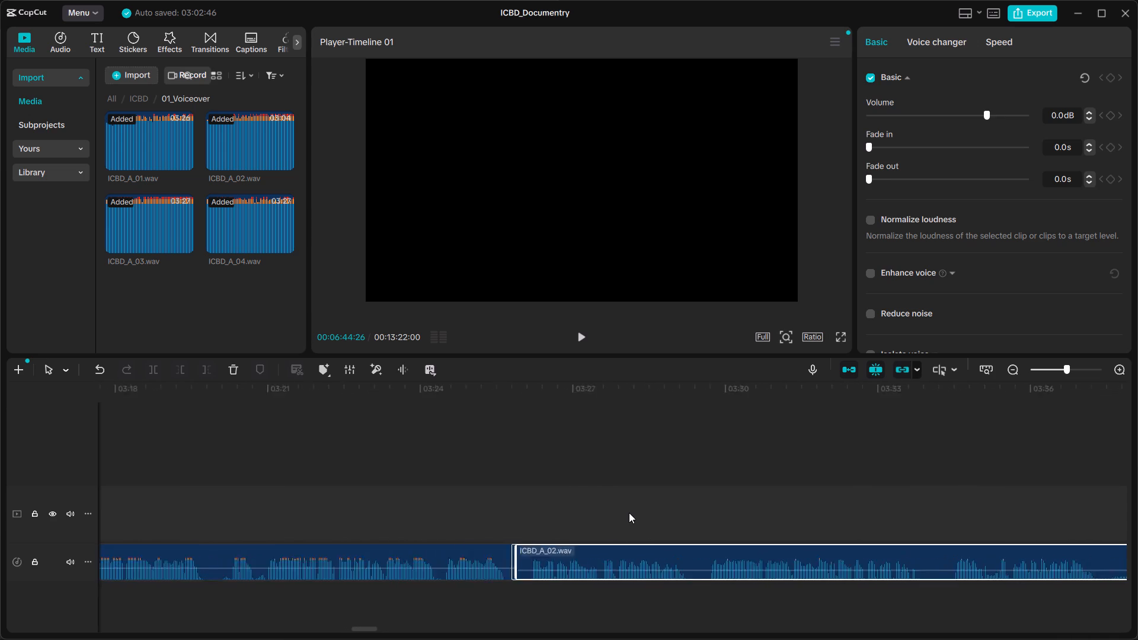
scroll(629, 513, left, 1)
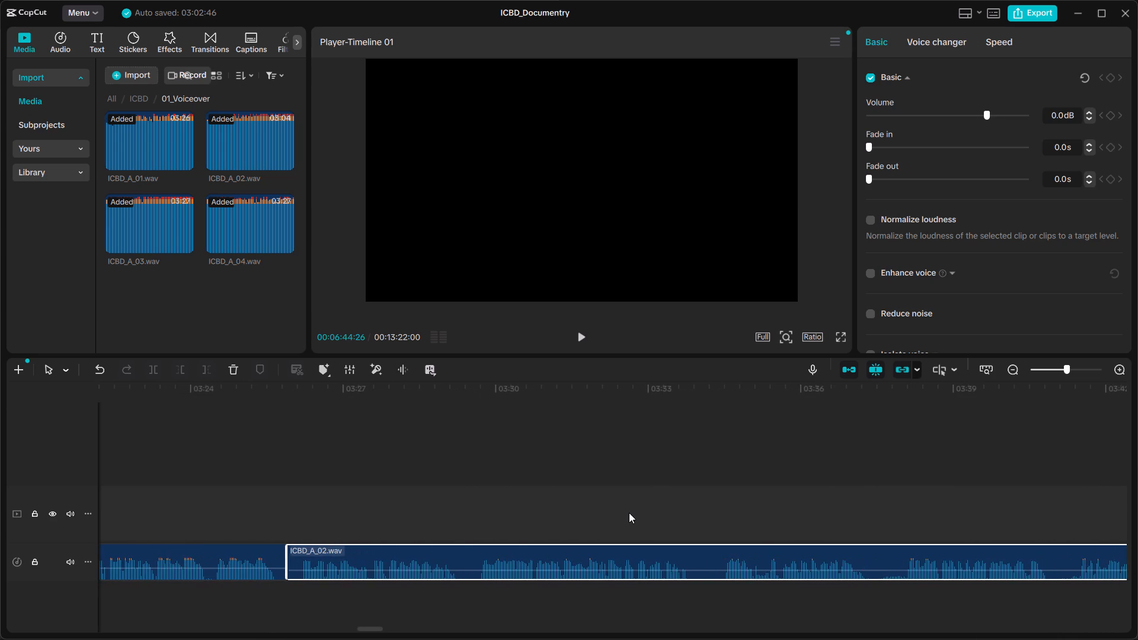
scroll(629, 513, left, 4)
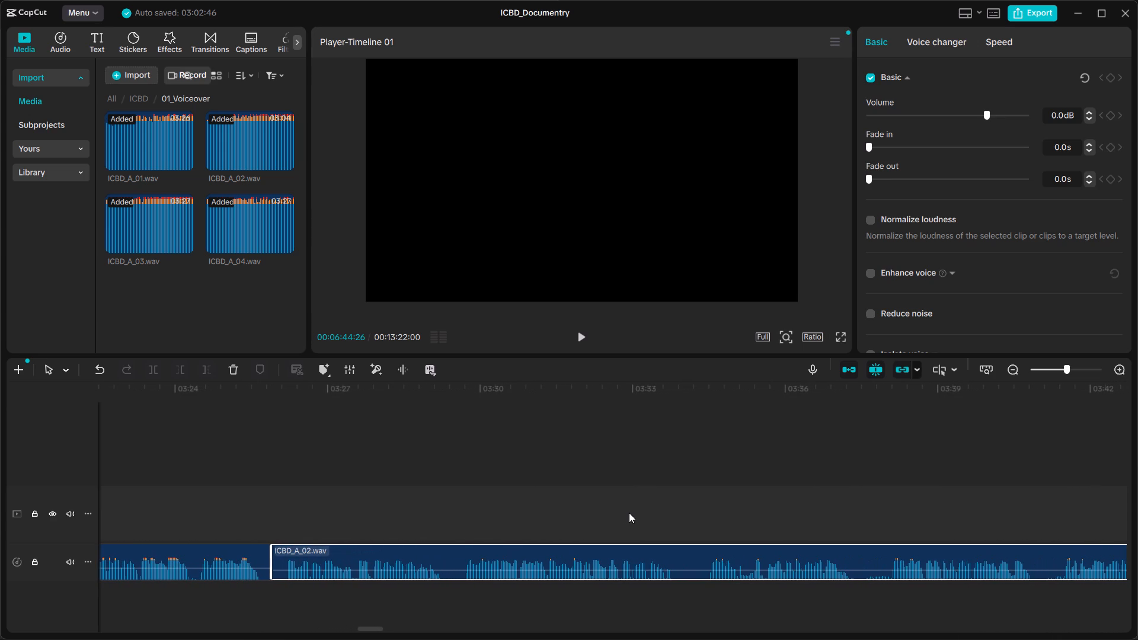
scroll(629, 513, left, 2)
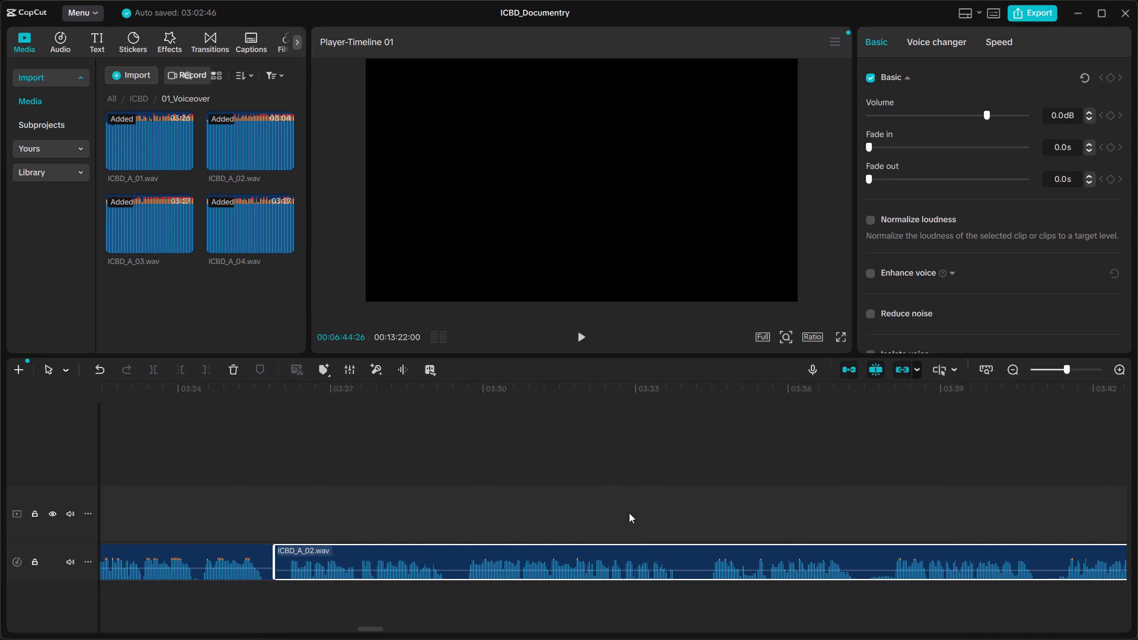
scroll(629, 513, left, 3)
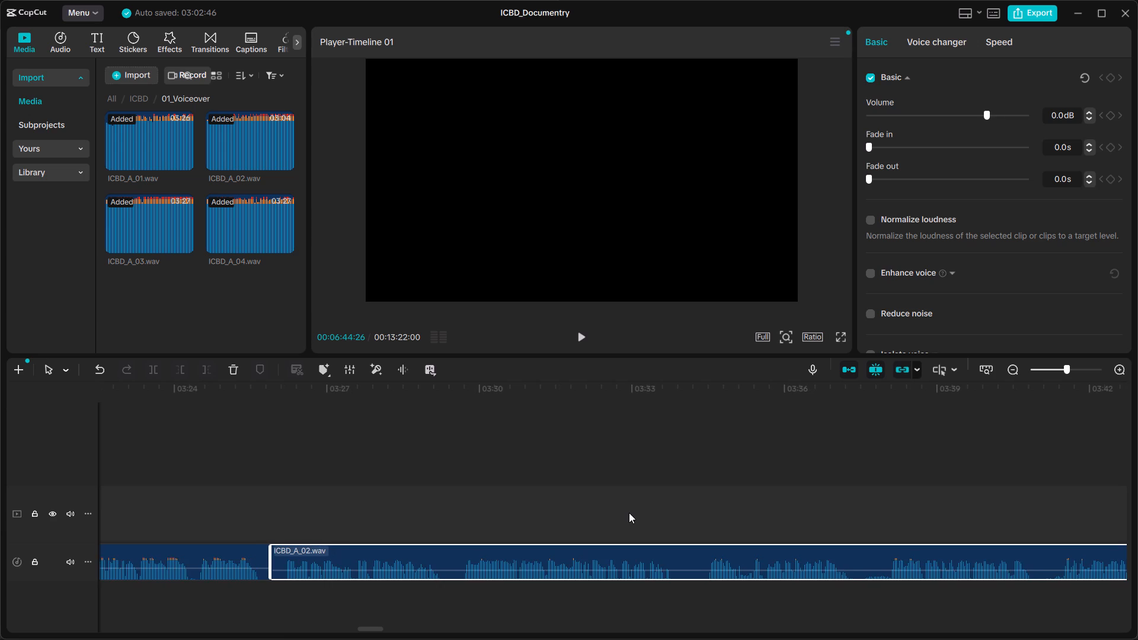
scroll(629, 513, left, 1)
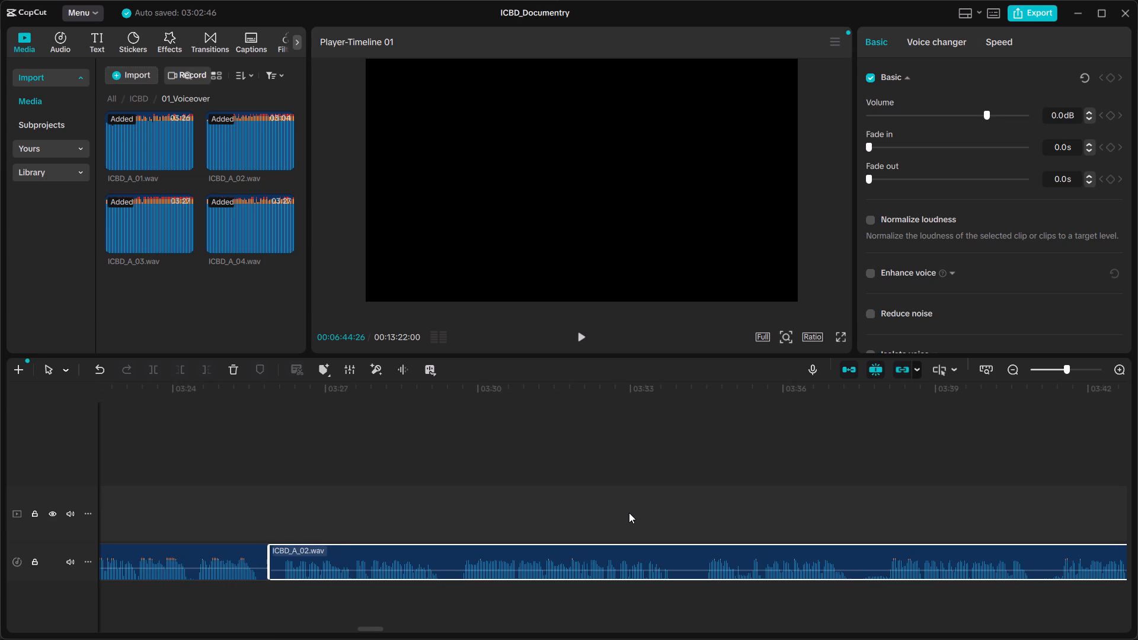
ctrl+scroll(629, 513, down, 1)
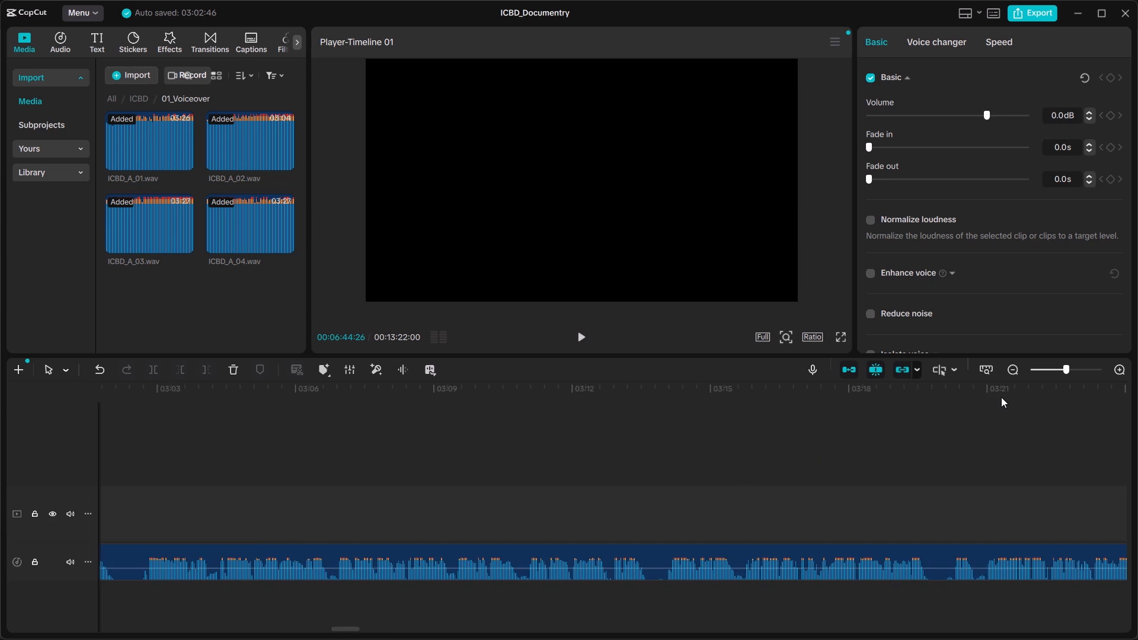
click(1013, 367)
click(1013, 367)
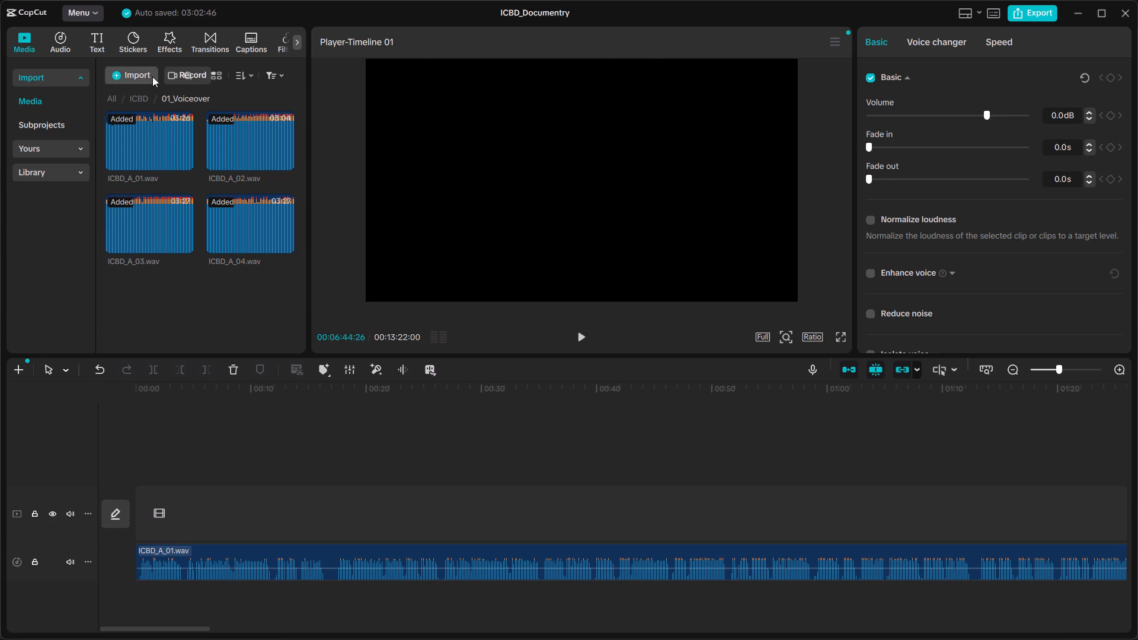
Go back to the ICBD folder and open the PART-01 folder inside 04_Video_Clips_BRoll.
click(138, 97)
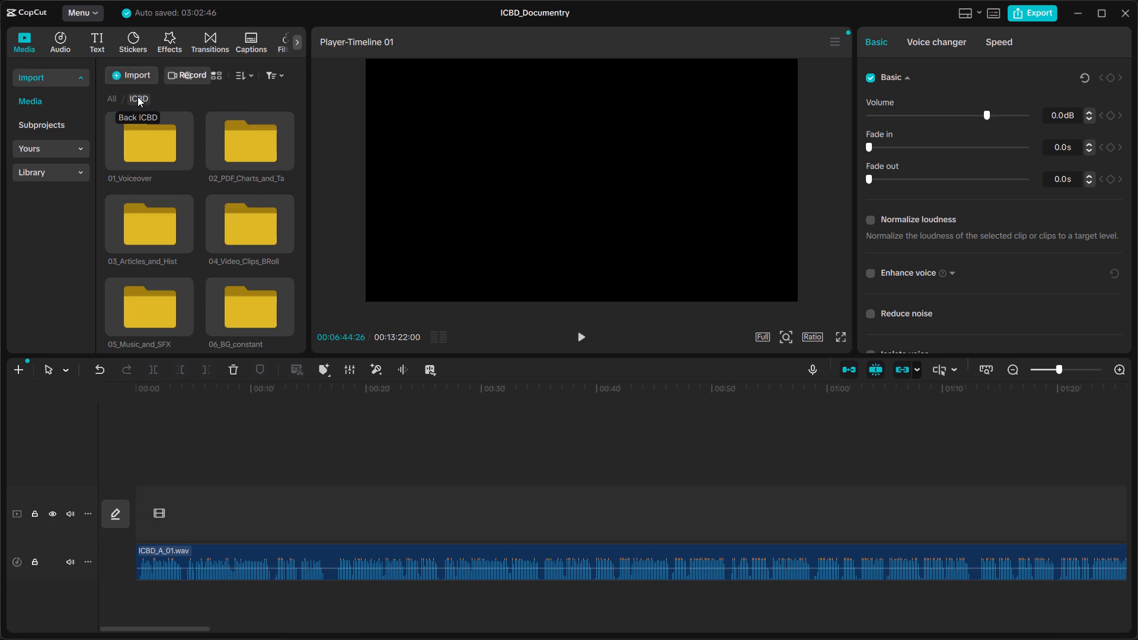
double_click(256, 236)
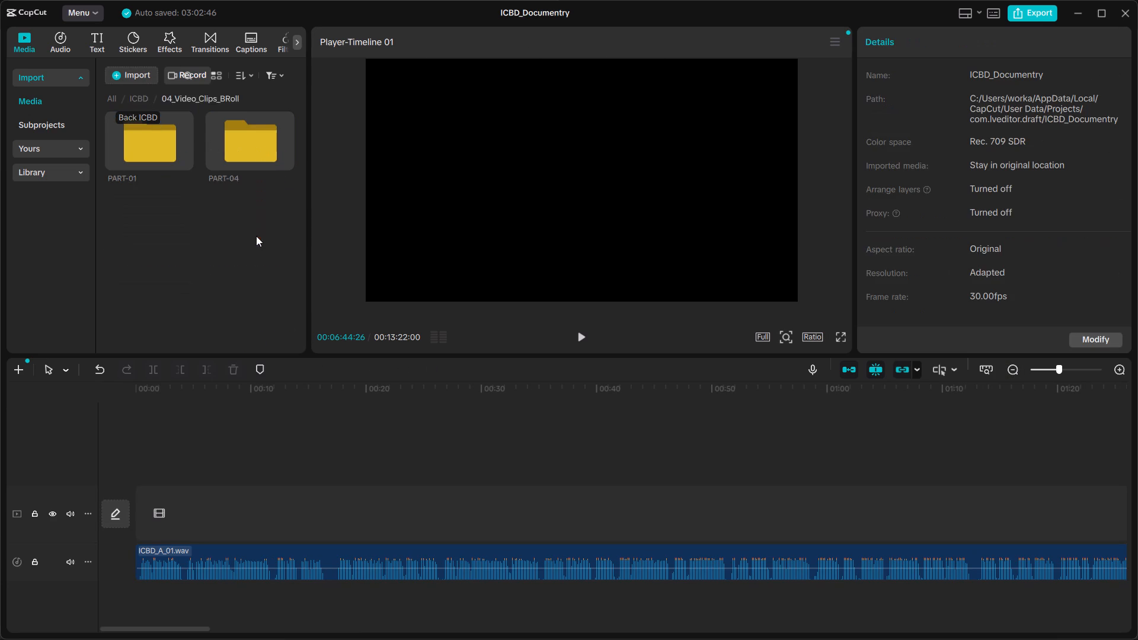
double_click(167, 158)
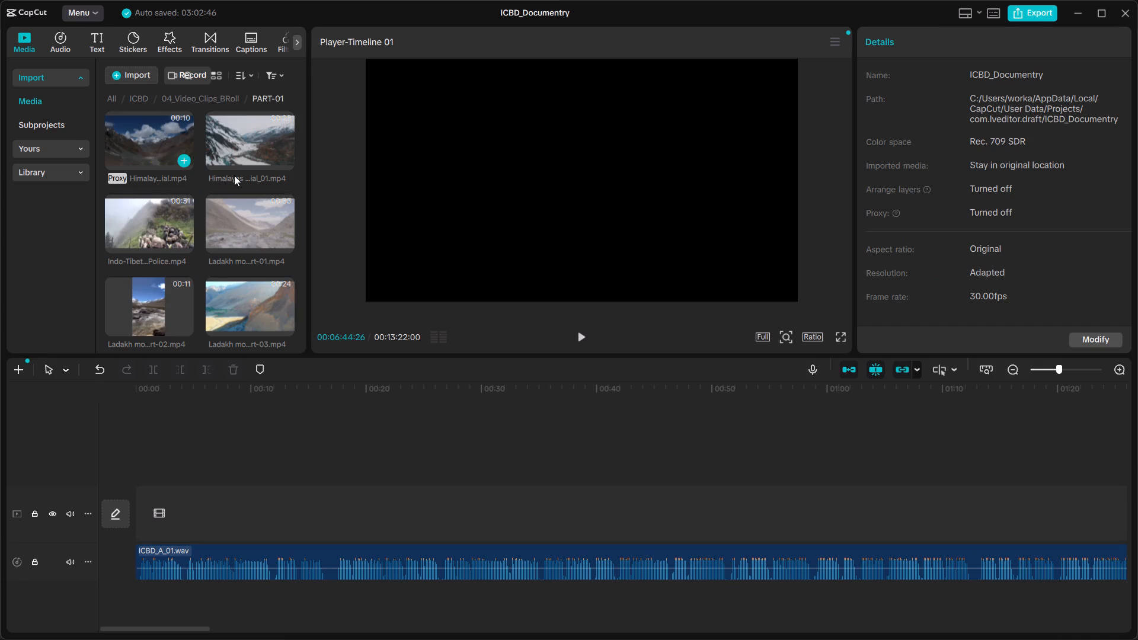
Add Himalayas snow aerial_01.mp4 to the main video track at the timeline start, above the ICBD_A_01.wav voiceover.
drag(245, 135, 178, 506)
click(167, 506)
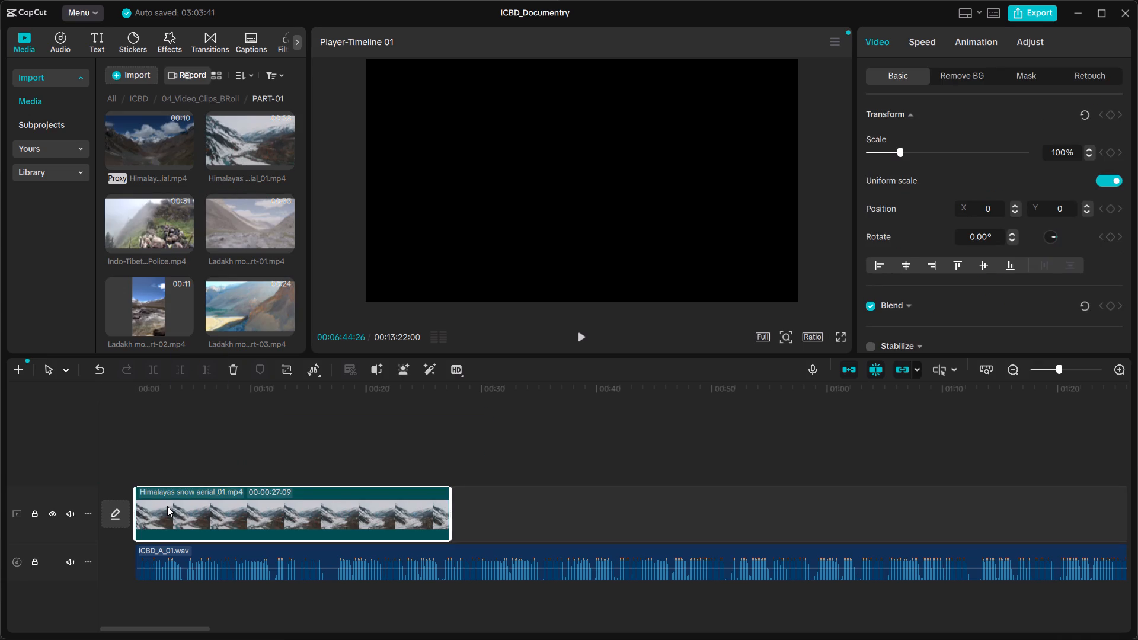
Scrub through the Himalayas snow aerial clip against the voiceover to review its footage, and return to the timeline start.
click(192, 386)
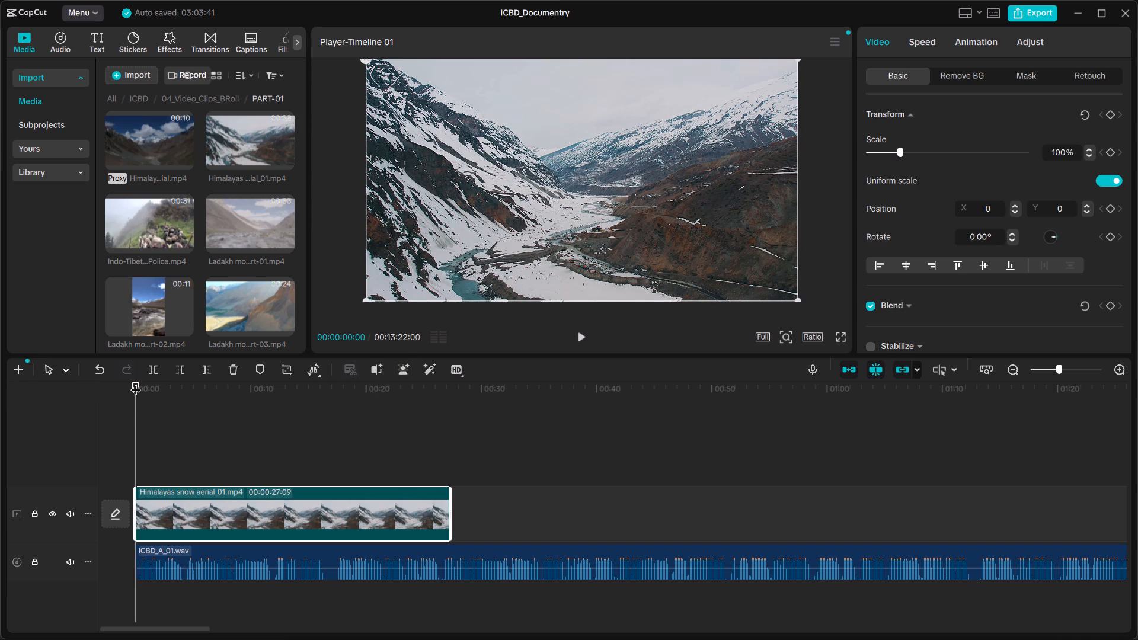
drag(136, 382, 147, 382)
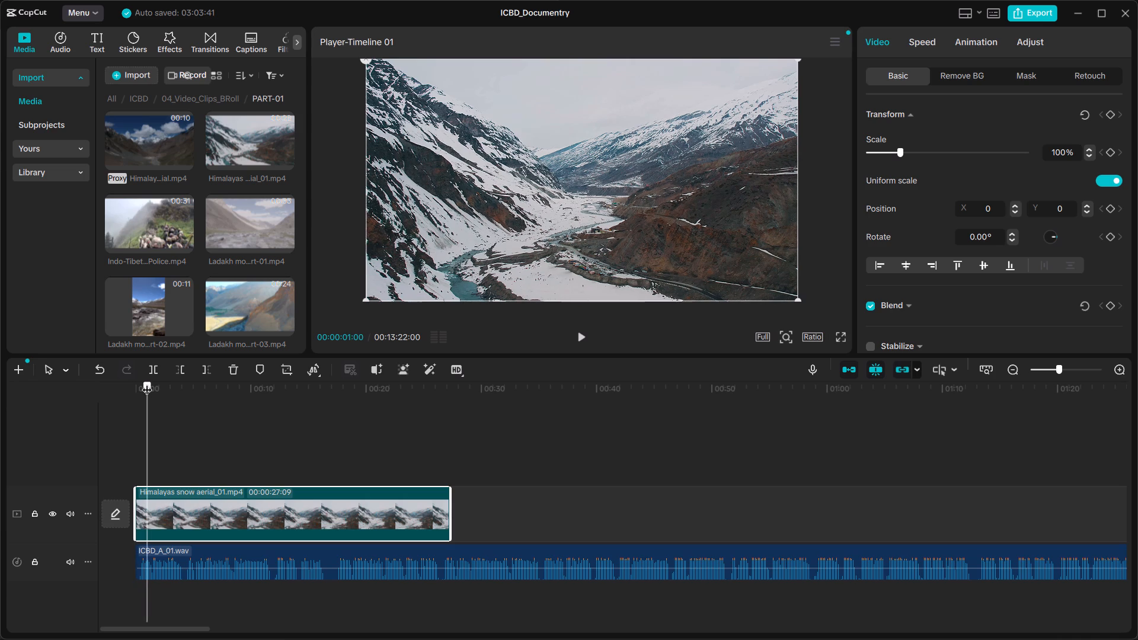
drag(147, 382, 184, 388)
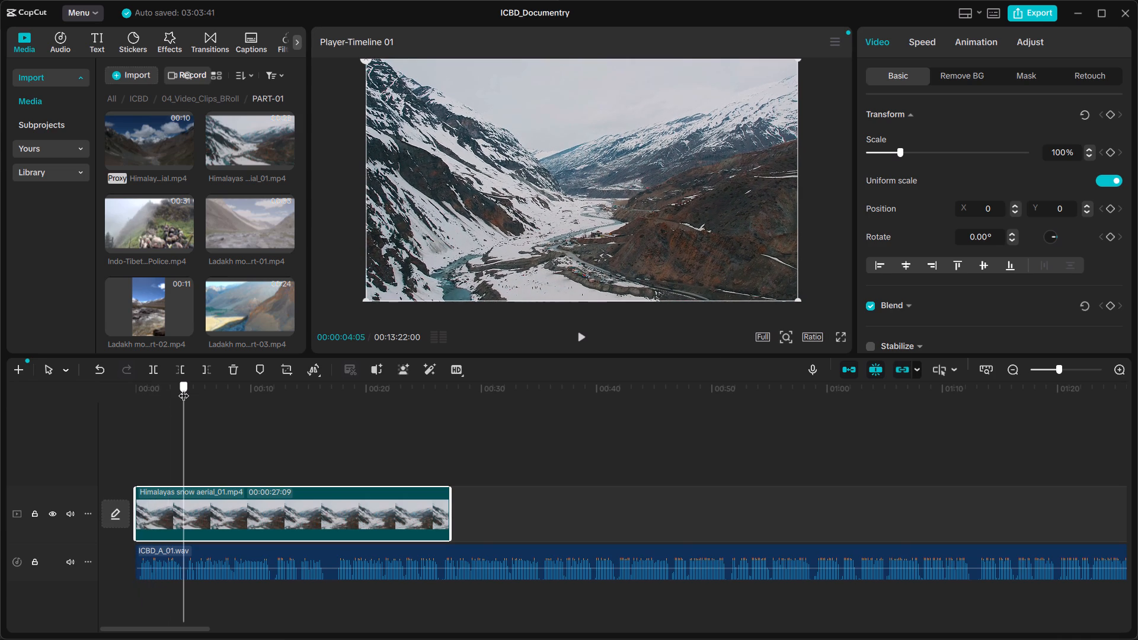
drag(184, 388, 198, 389)
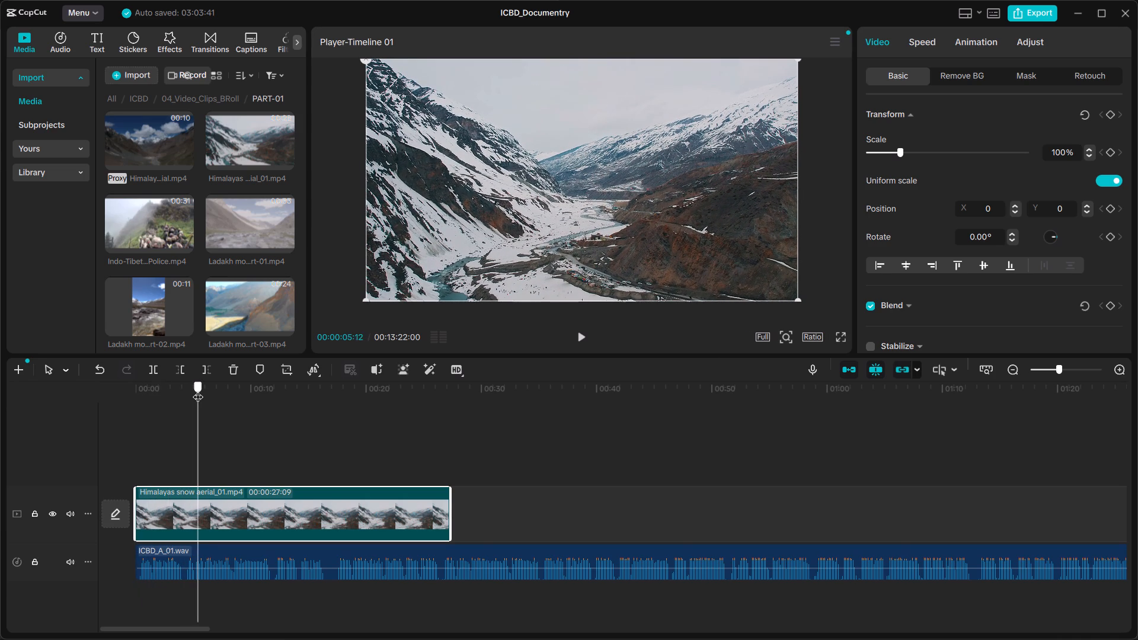
drag(198, 389, 303, 393)
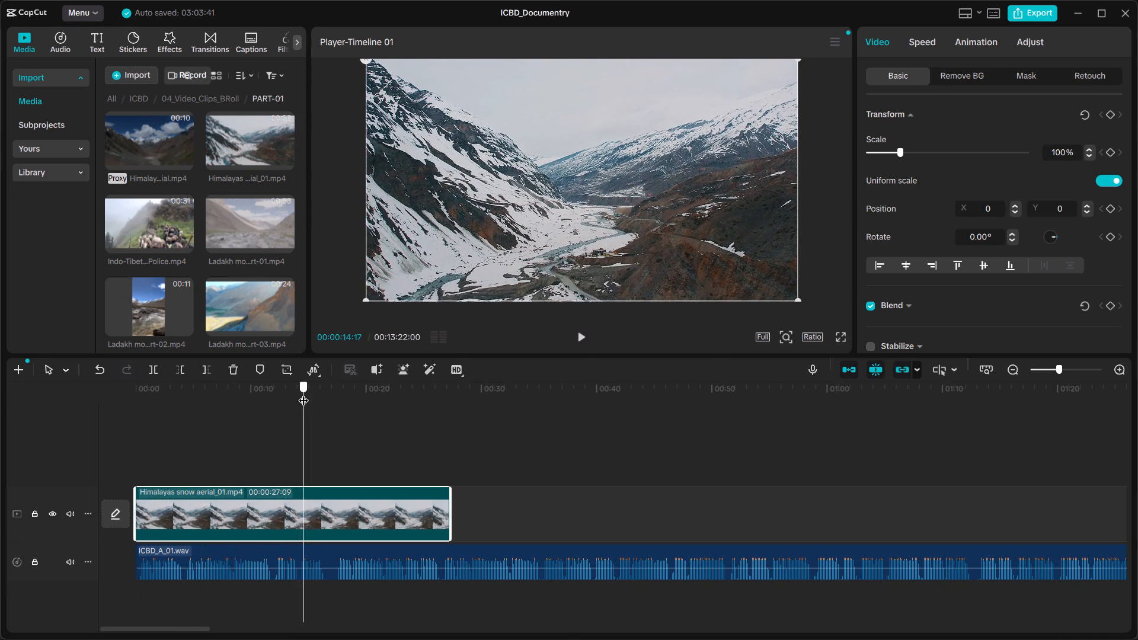
drag(303, 393, 360, 399)
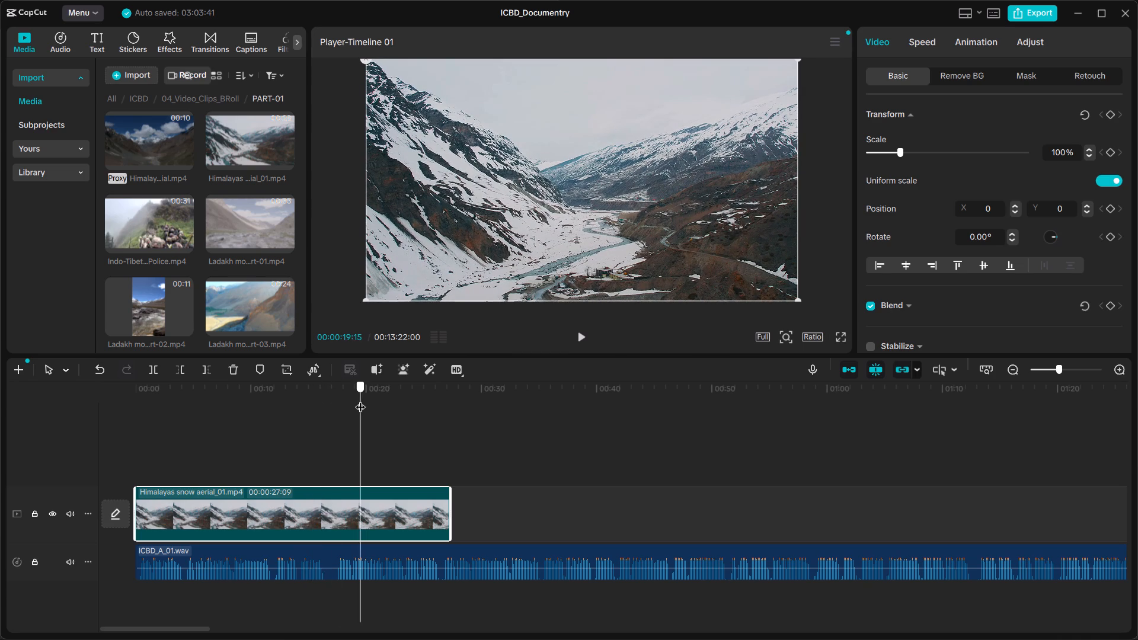
drag(360, 399, 196, 394)
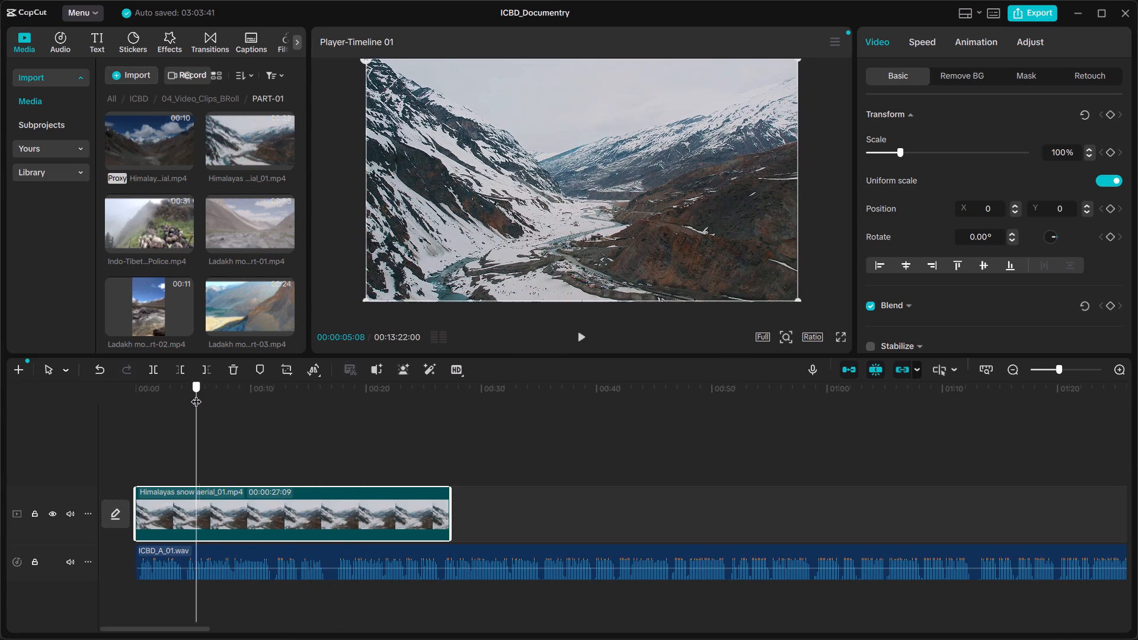
drag(196, 394, 196, 394)
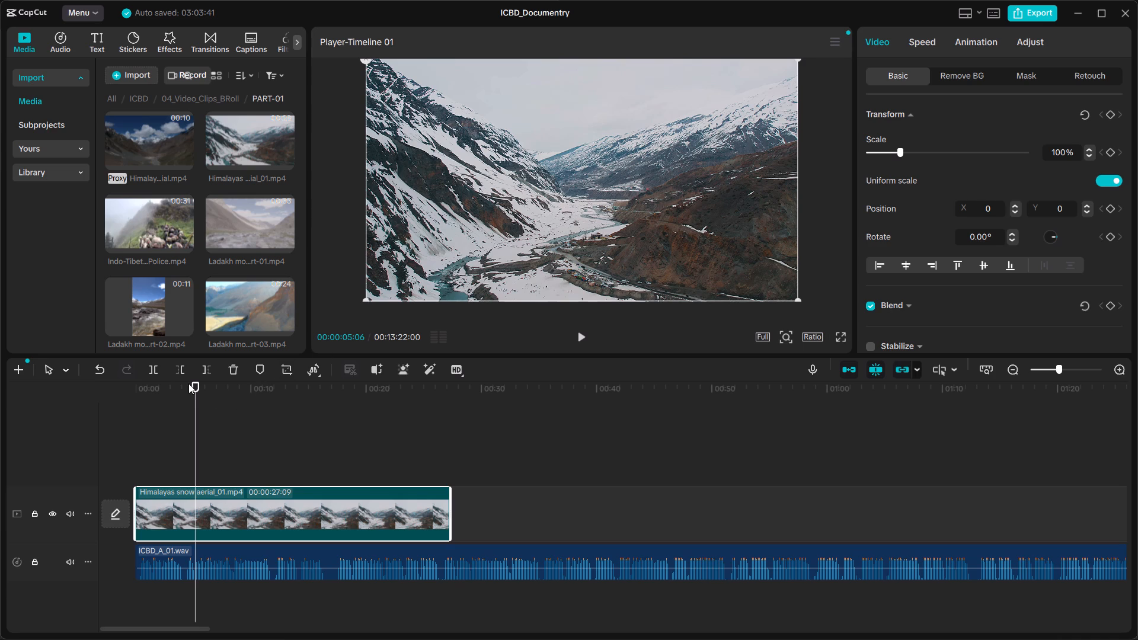
drag(196, 386, 226, 387)
drag(226, 387, 123, 388)
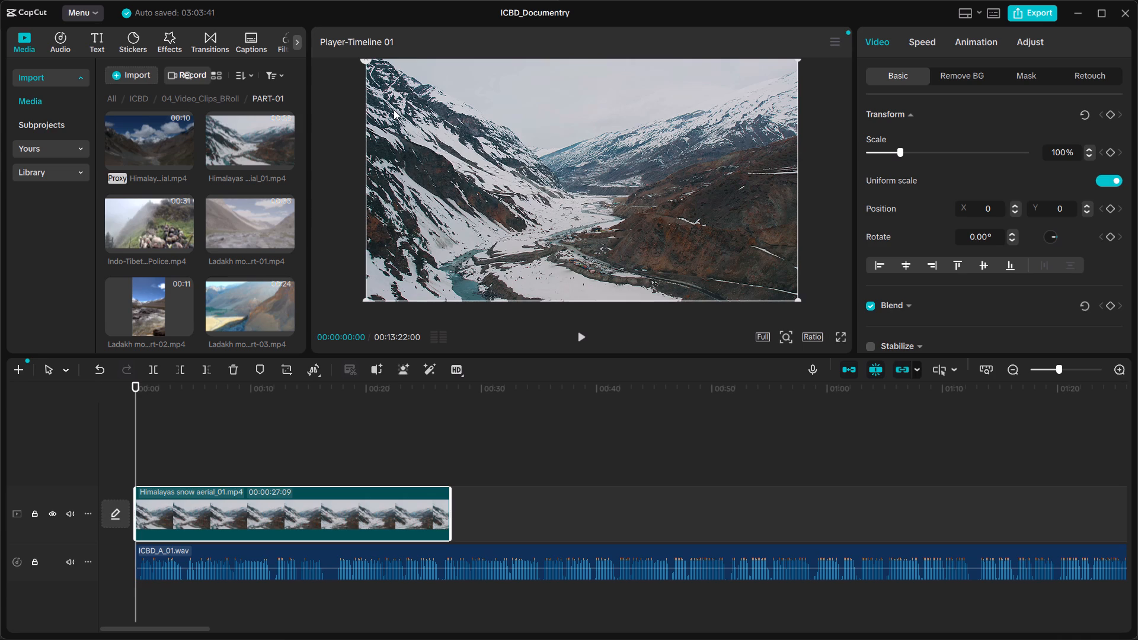
scroll(394, 110, up, 1)
drag(138, 390, 142, 390)
drag(142, 390, 352, 403)
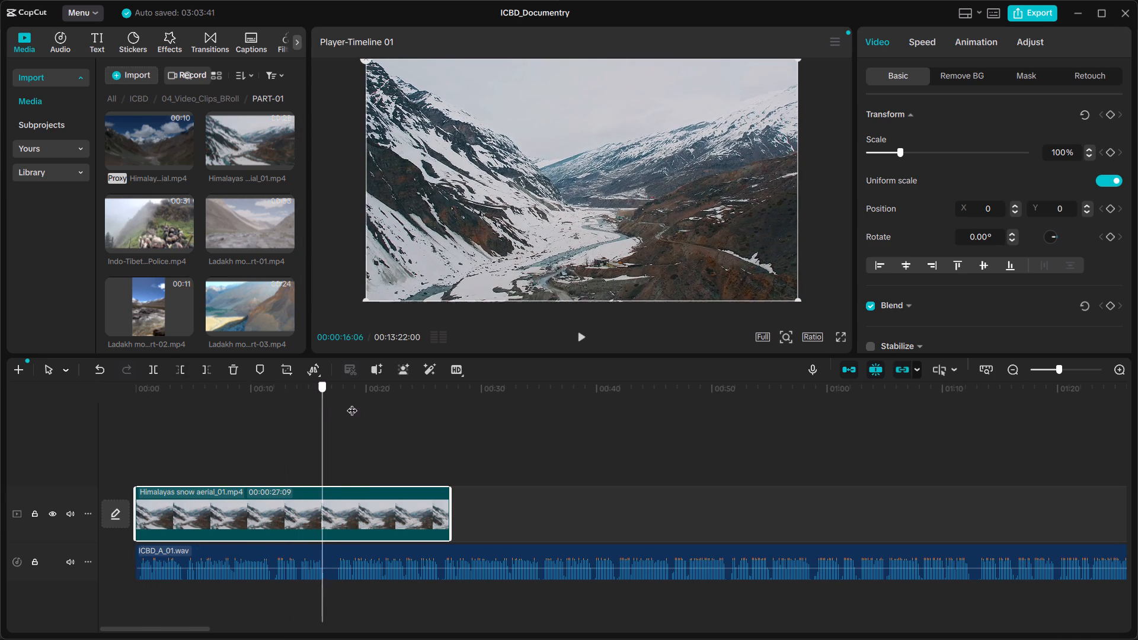
drag(352, 403, 481, 405)
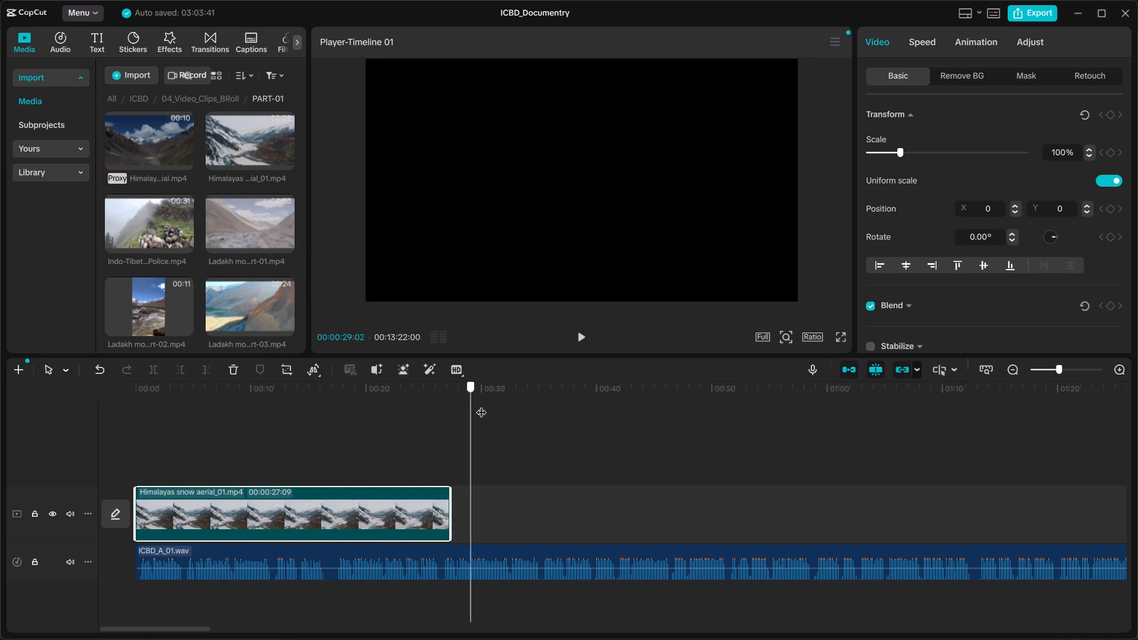
drag(481, 405, 444, 412)
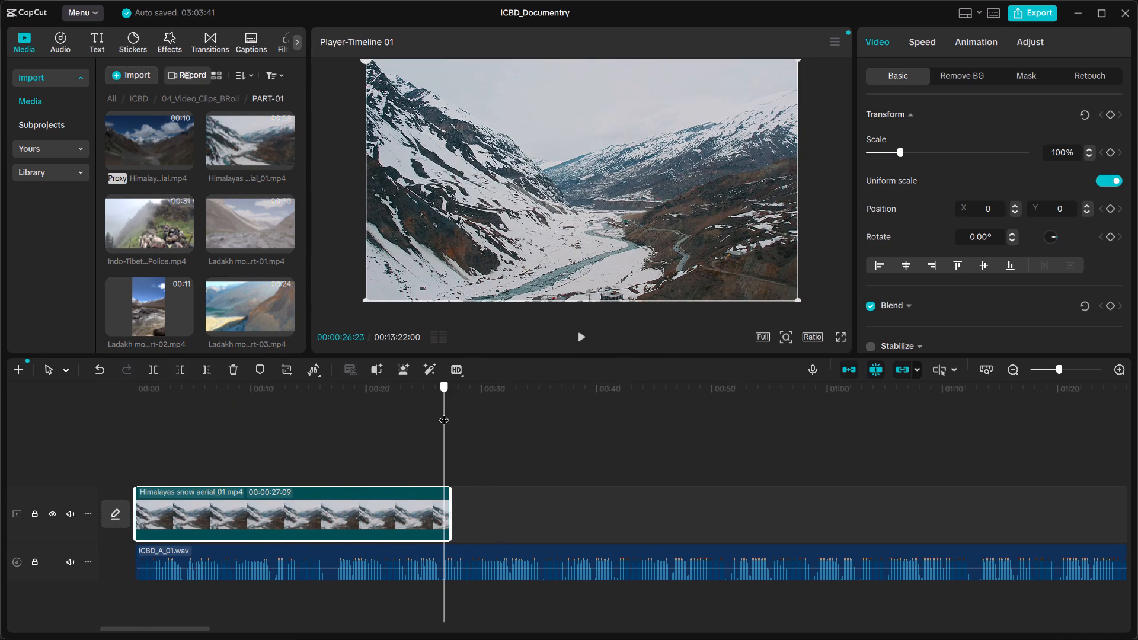
drag(444, 412, 360, 414)
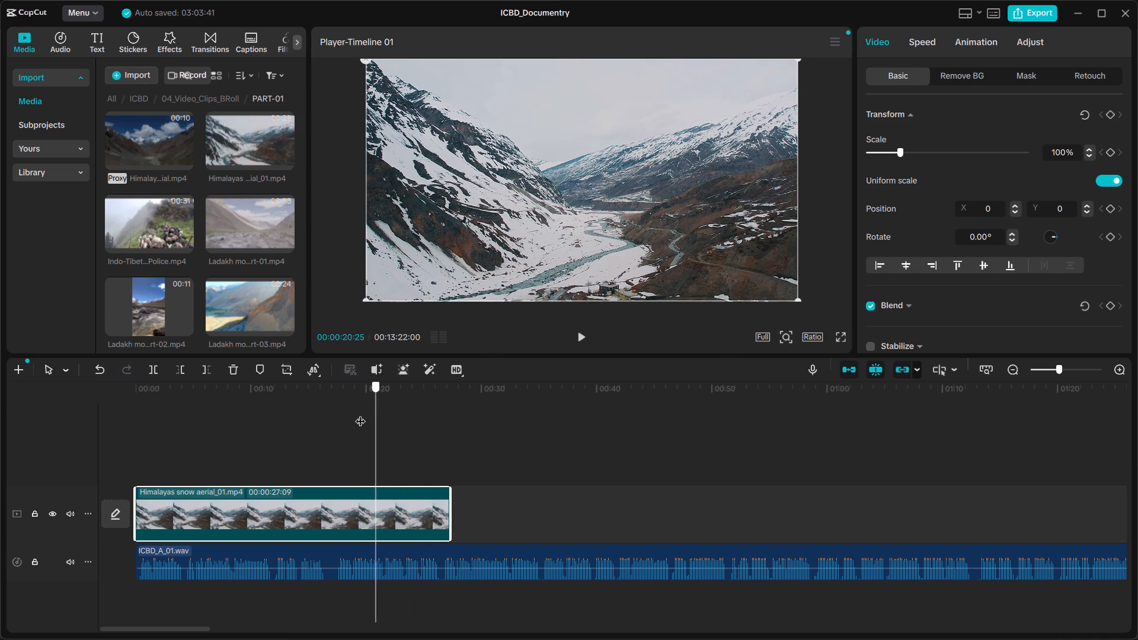
drag(360, 414, 186, 419)
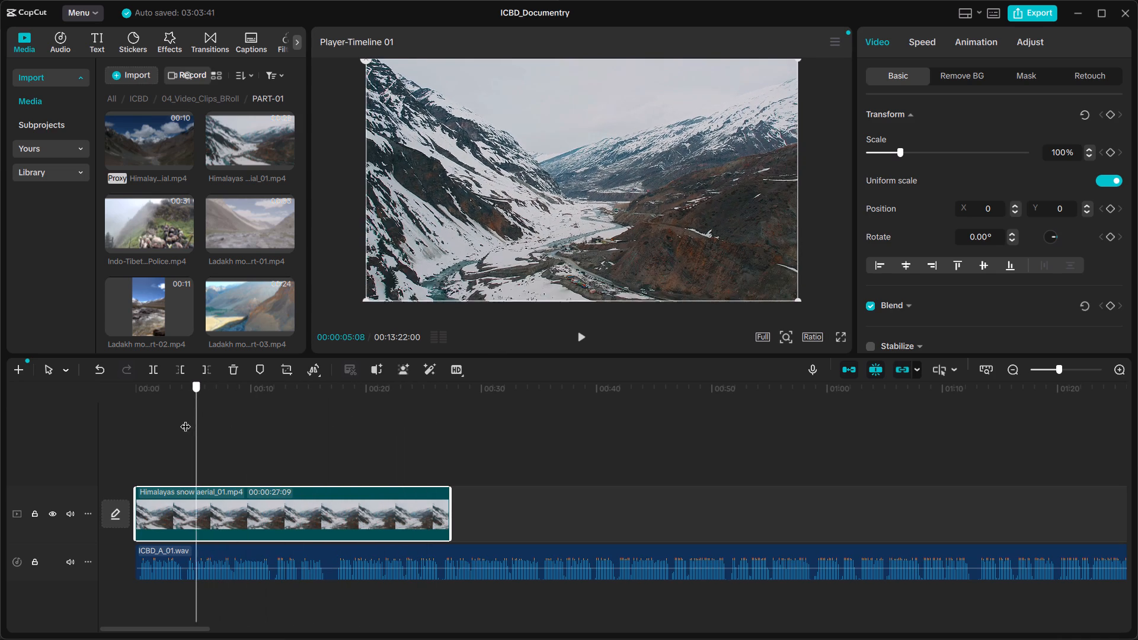
drag(186, 419, 108, 417)
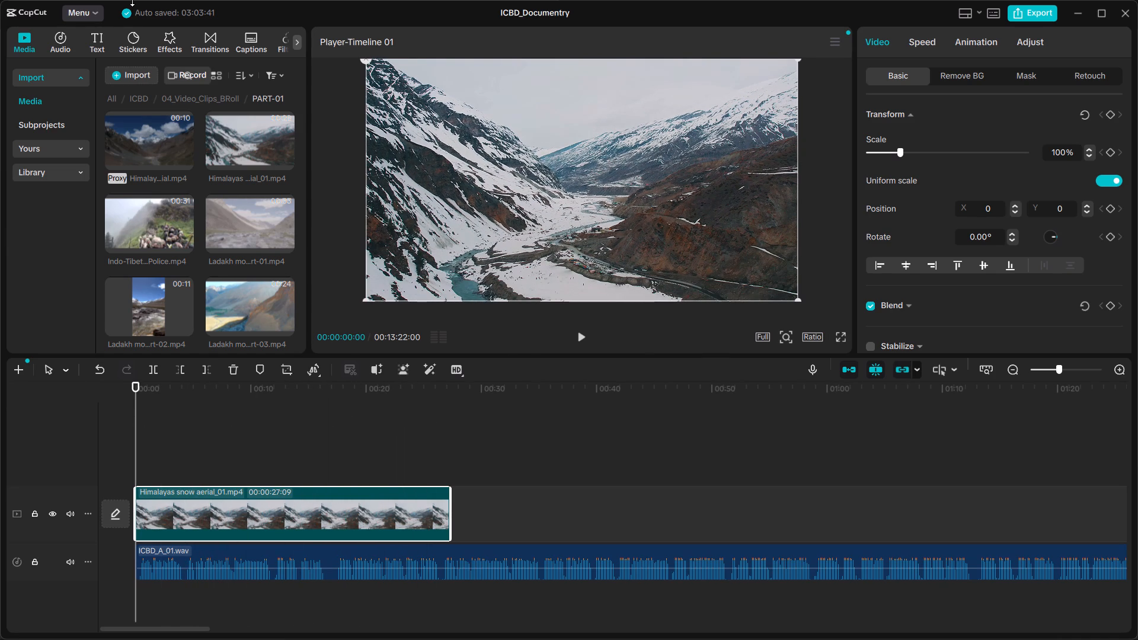
Go back from the PART-01 folder to the main ICBD media folder.
click(178, 100)
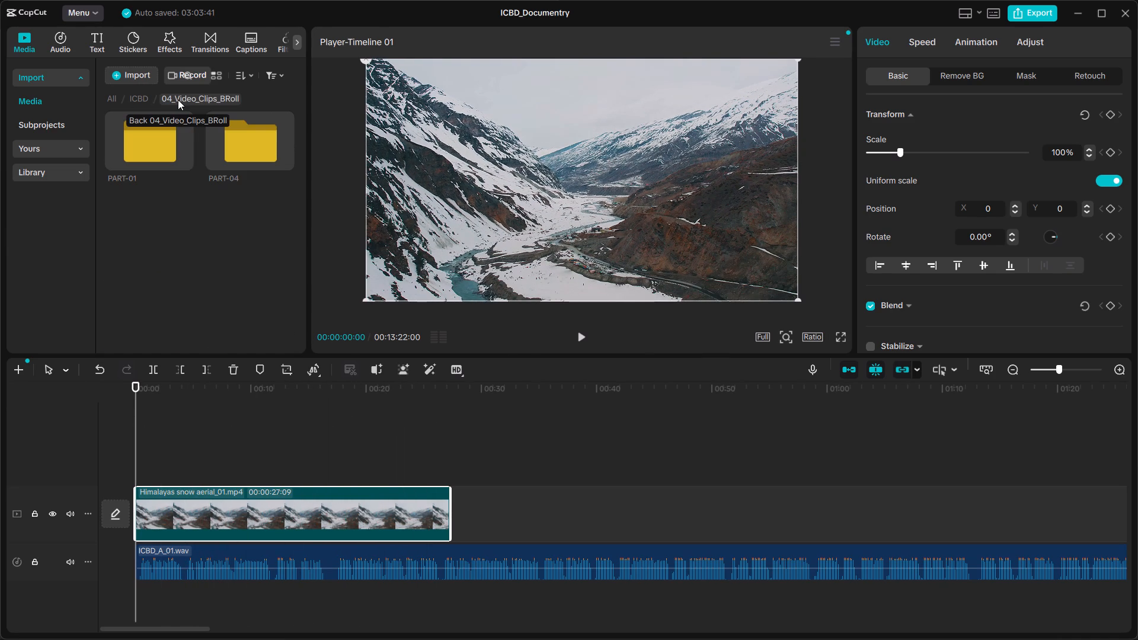
click(124, 101)
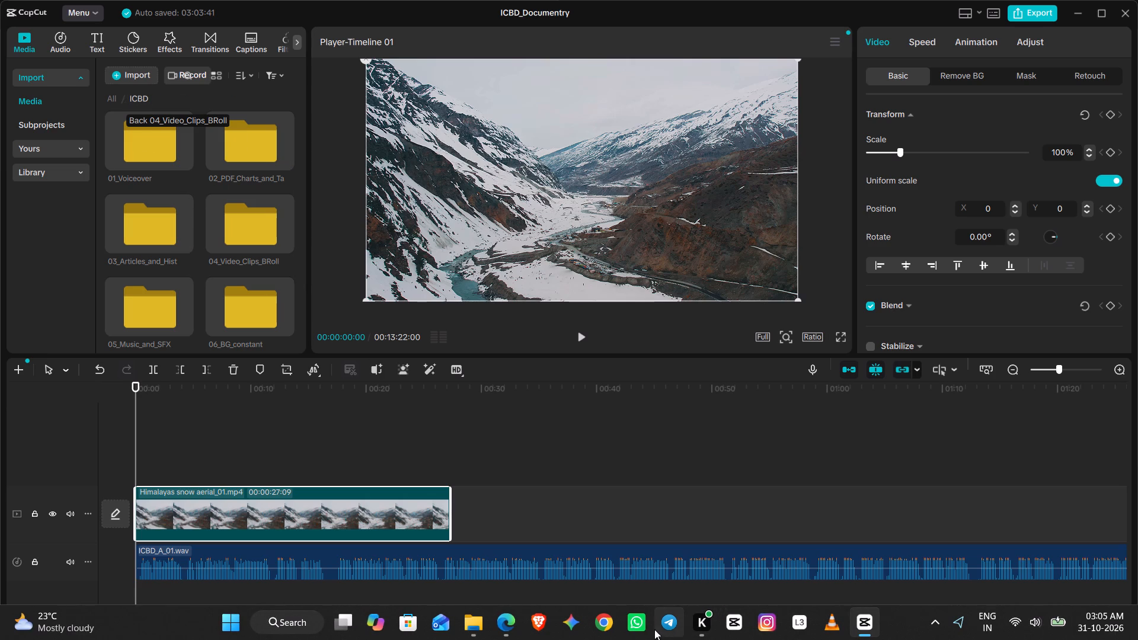
Switch to Google Chrome, search Google for "india map lac" and reload the page.
click(610, 622)
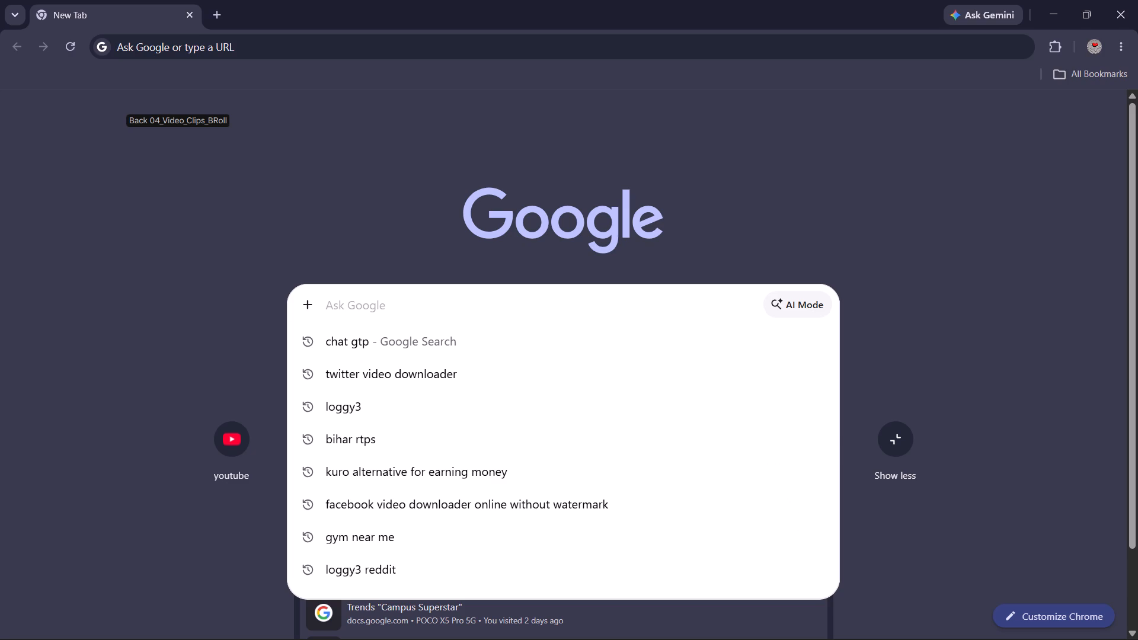
text(india)
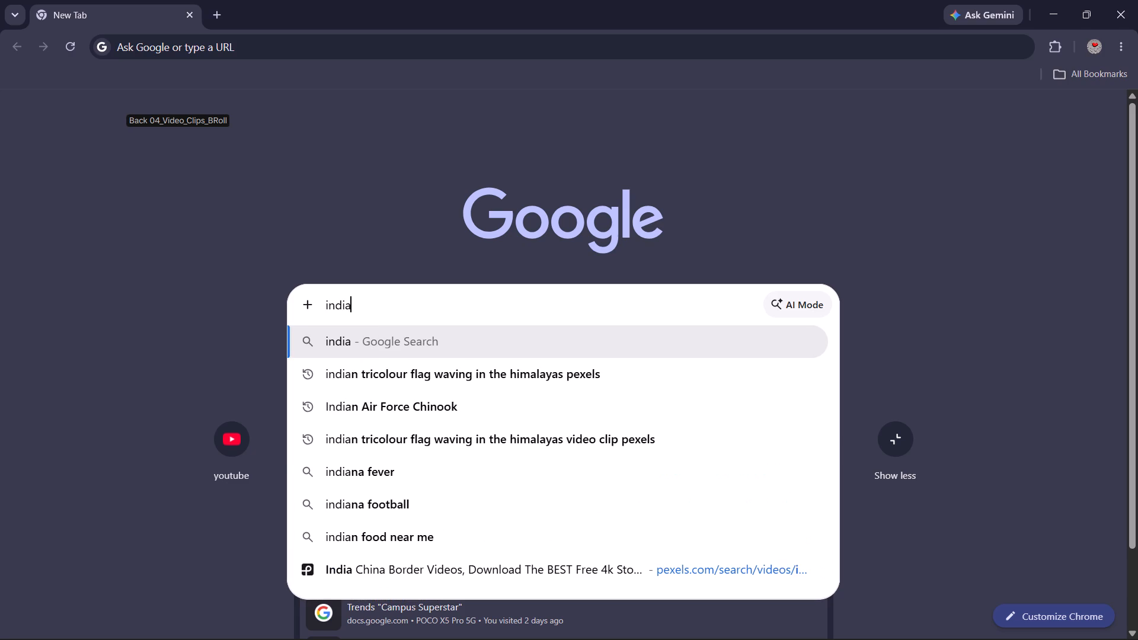
key(space)
text(ma)
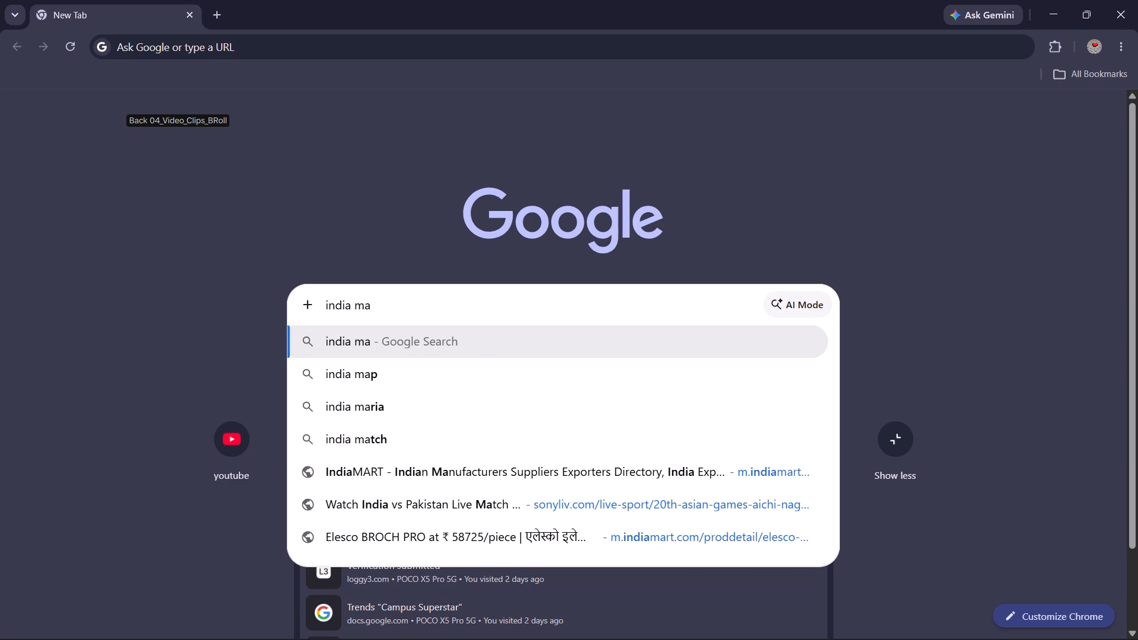
text(p)
key(space)
text(lac)
key(Return)
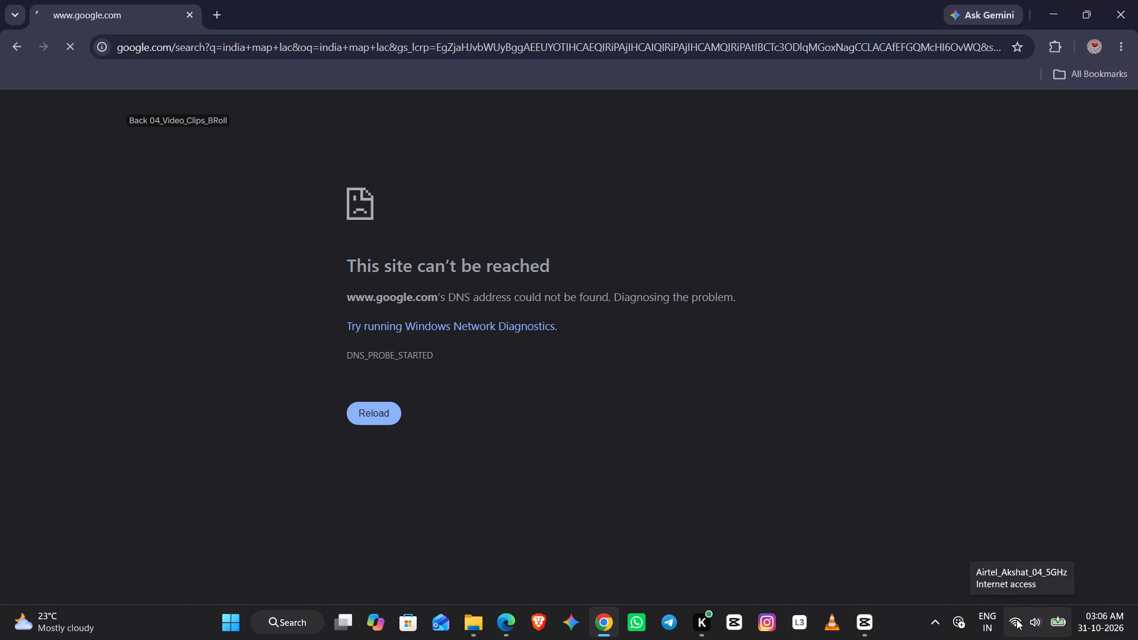
click(356, 409)
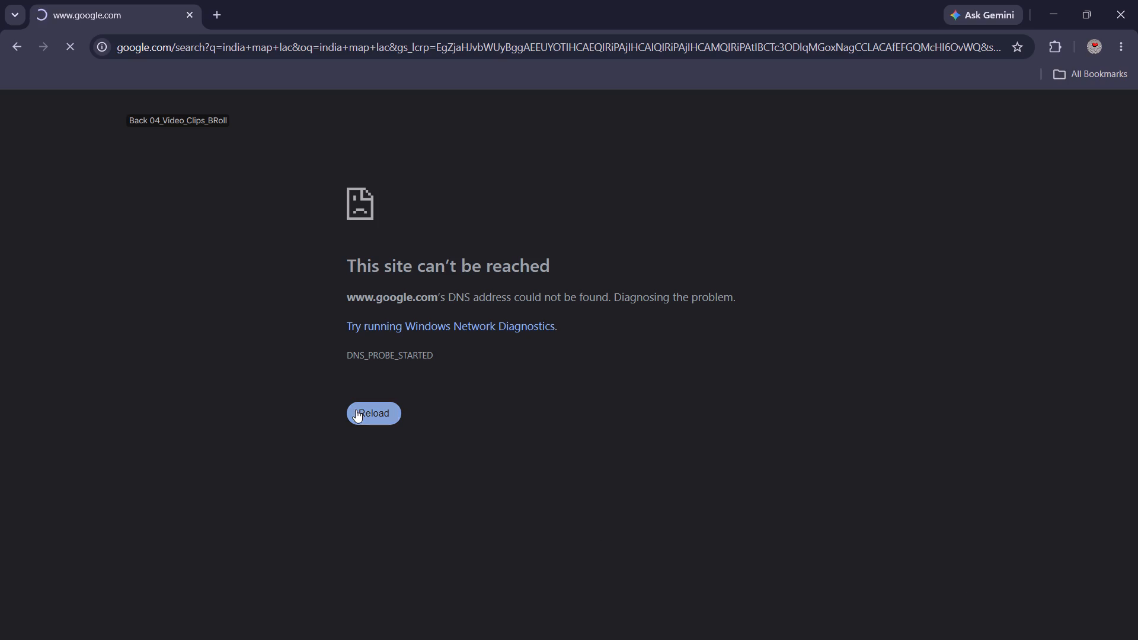
Search Google for "india map" in a new browser tab.
click(213, 10)
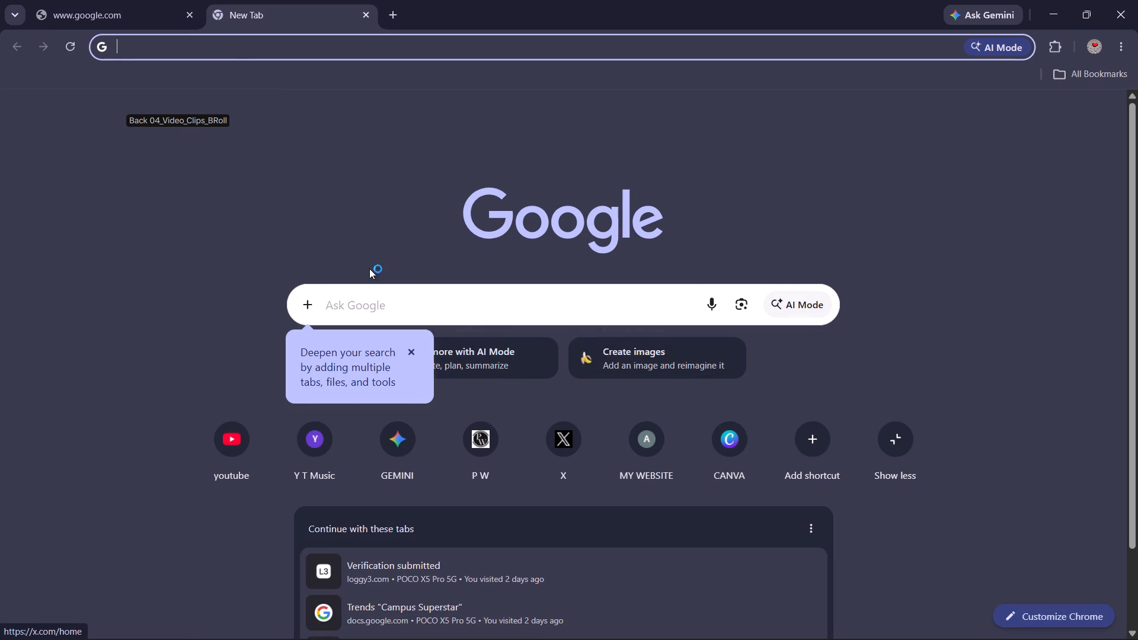
click(53, 0)
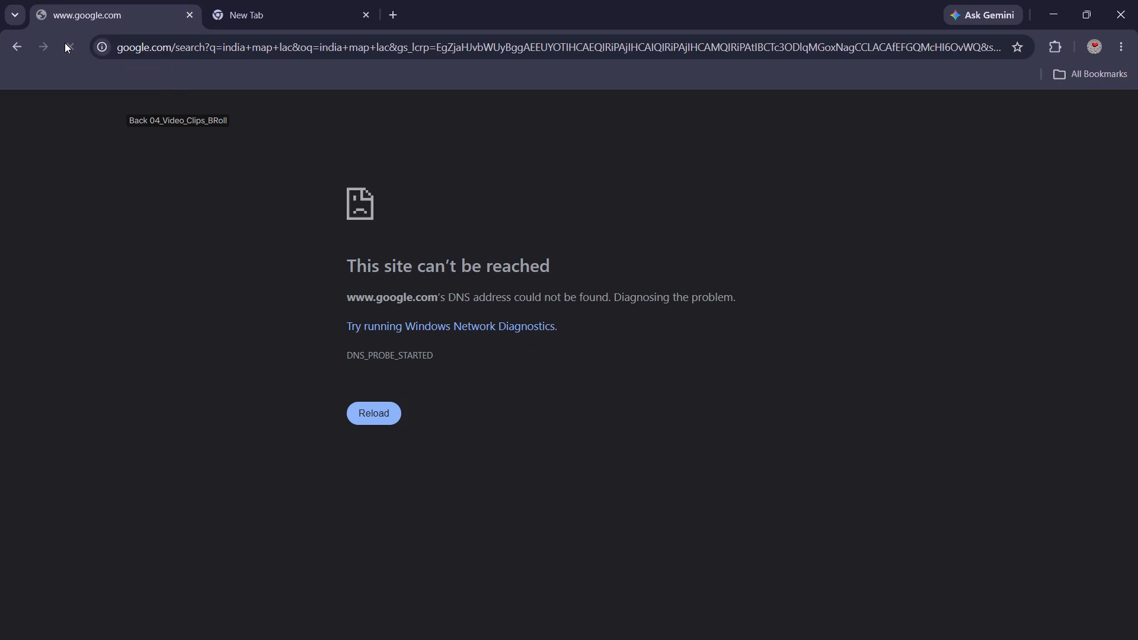
click(259, 27)
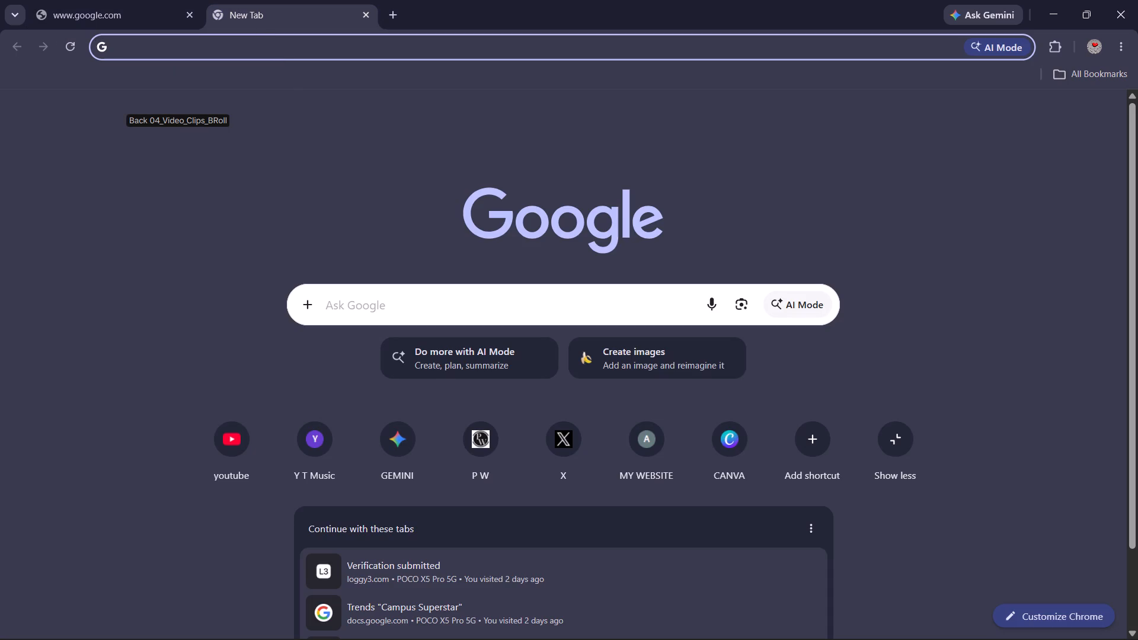
text(india)
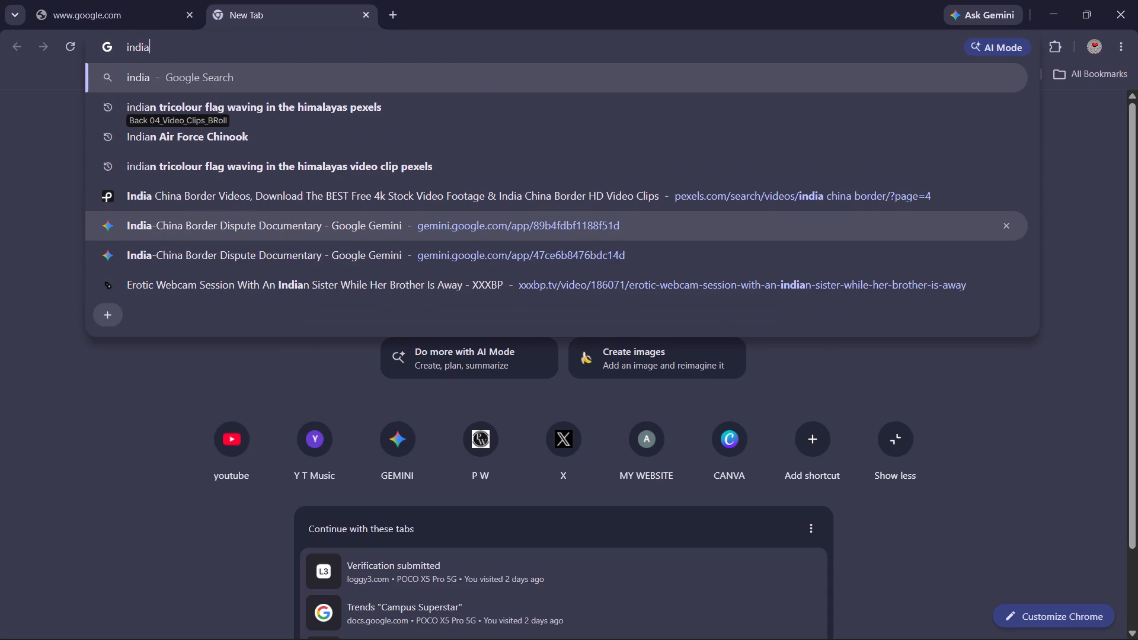
key(space)
text(ma)
key(p)
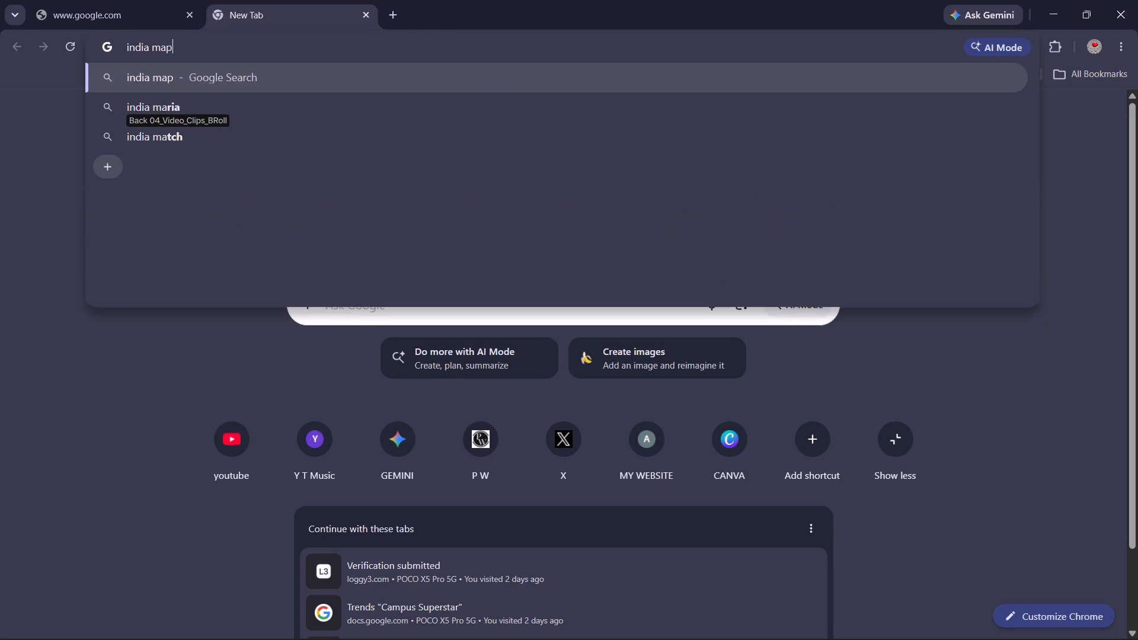
key(Return)
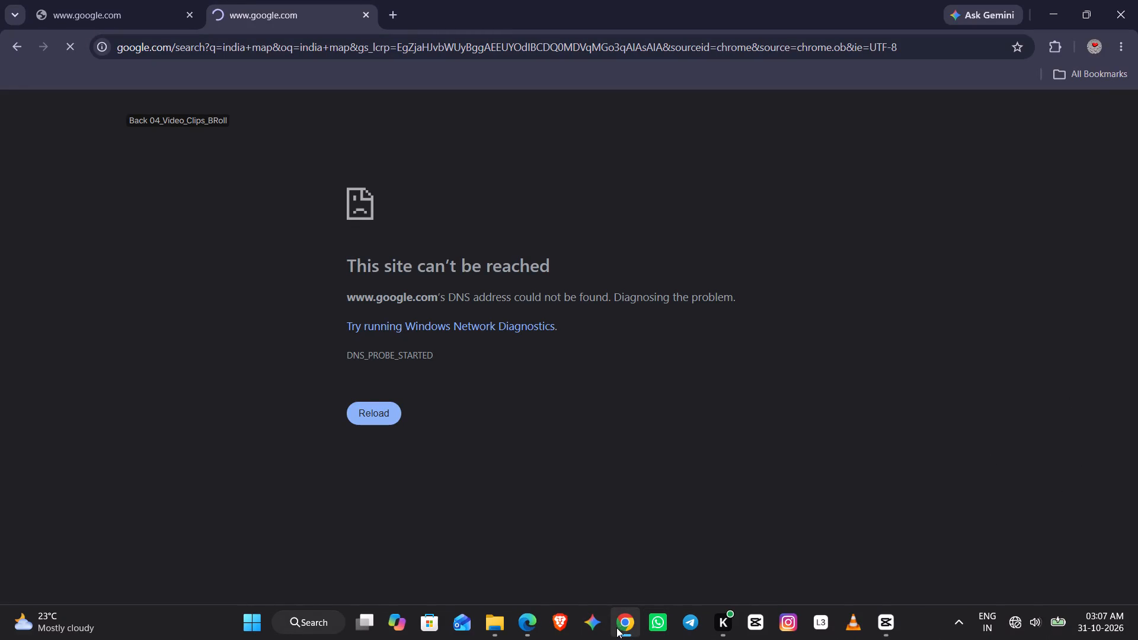
Switch to the Brave browser and search for "yt music".
click(549, 619)
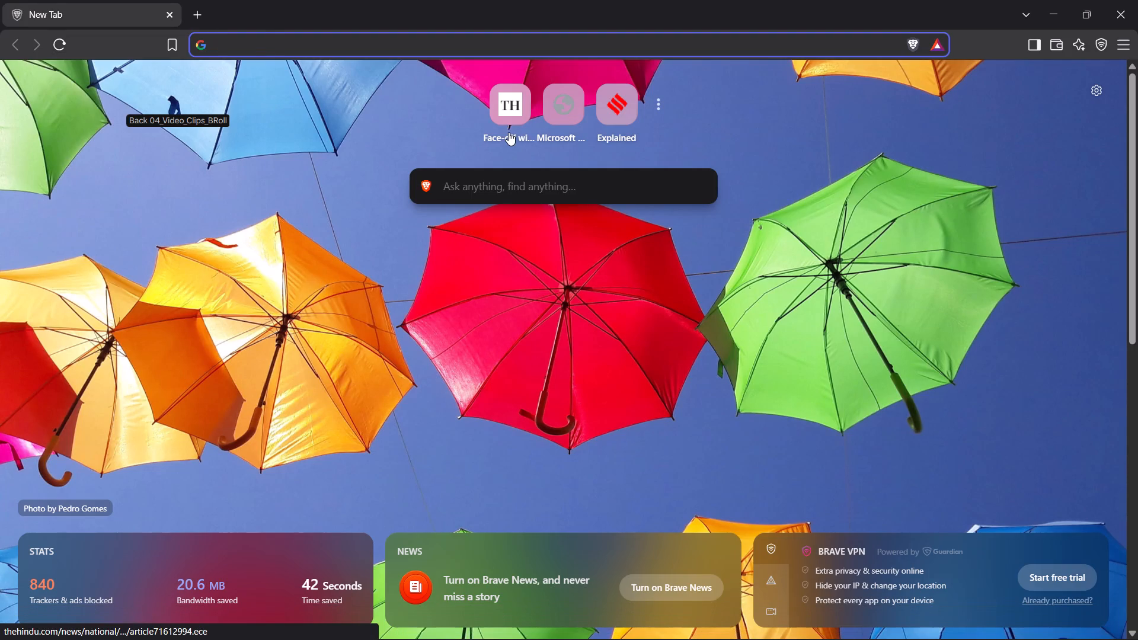
click(509, 182)
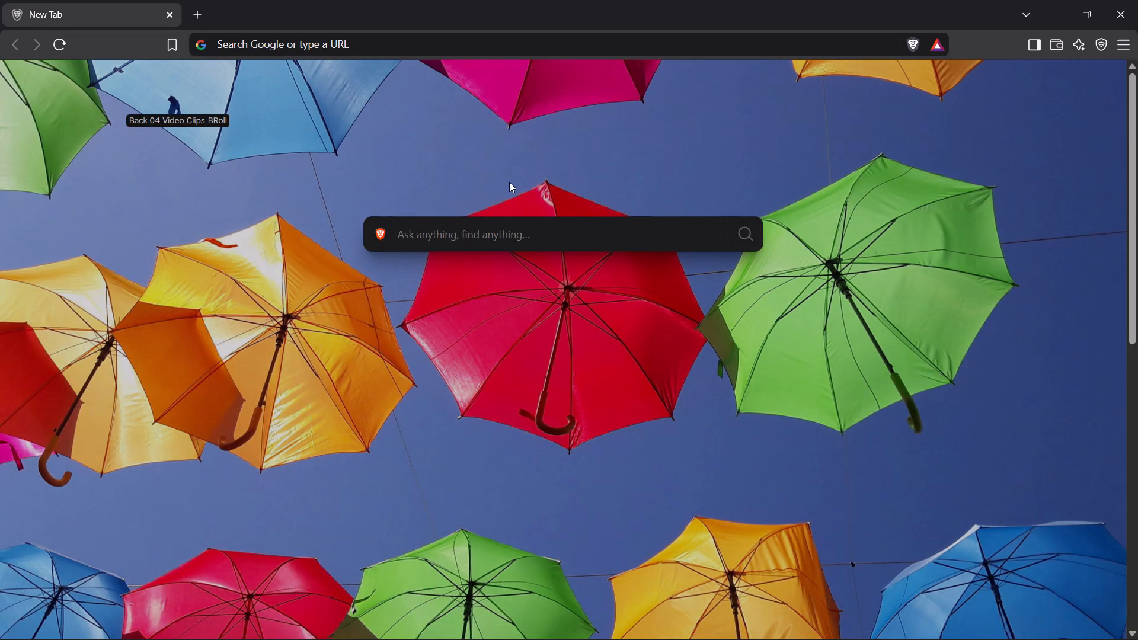
text(yt)
key(space)
text(mus)
text(ic)
key(Return)
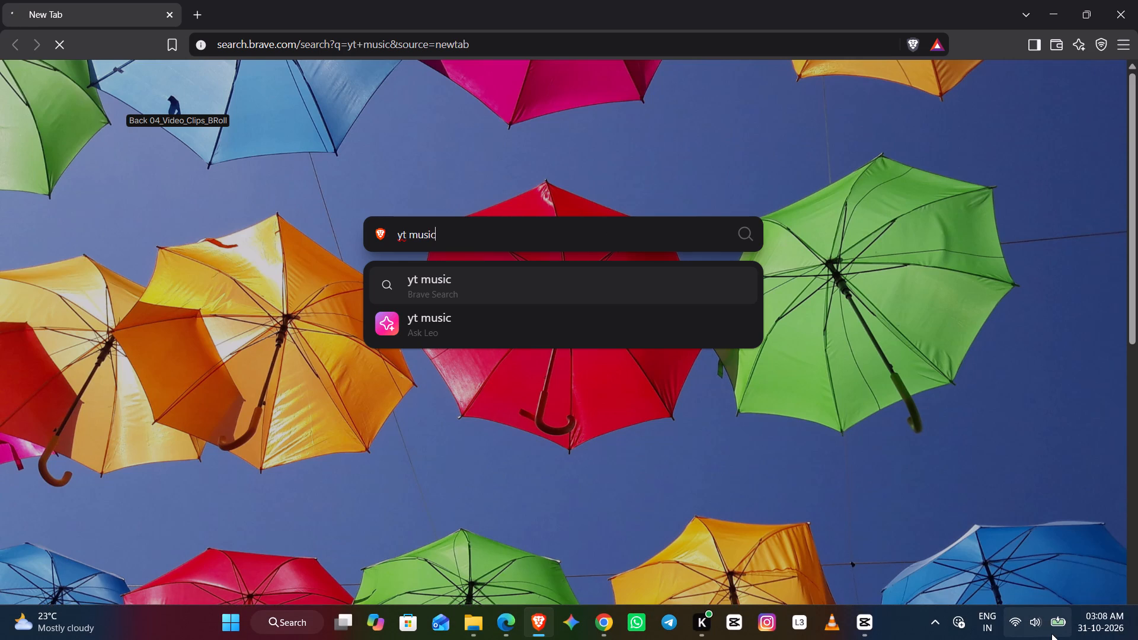
Rescan the available Wi-Fi networks and switch the connection to the saved 5G network named after a person.
click(1050, 632)
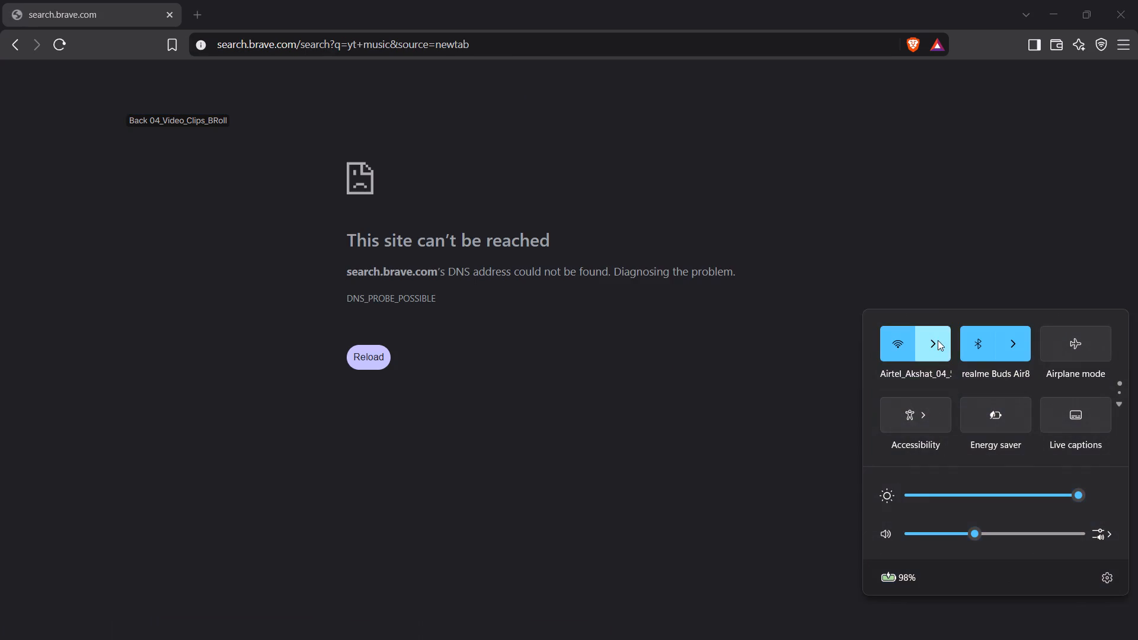
click(938, 340)
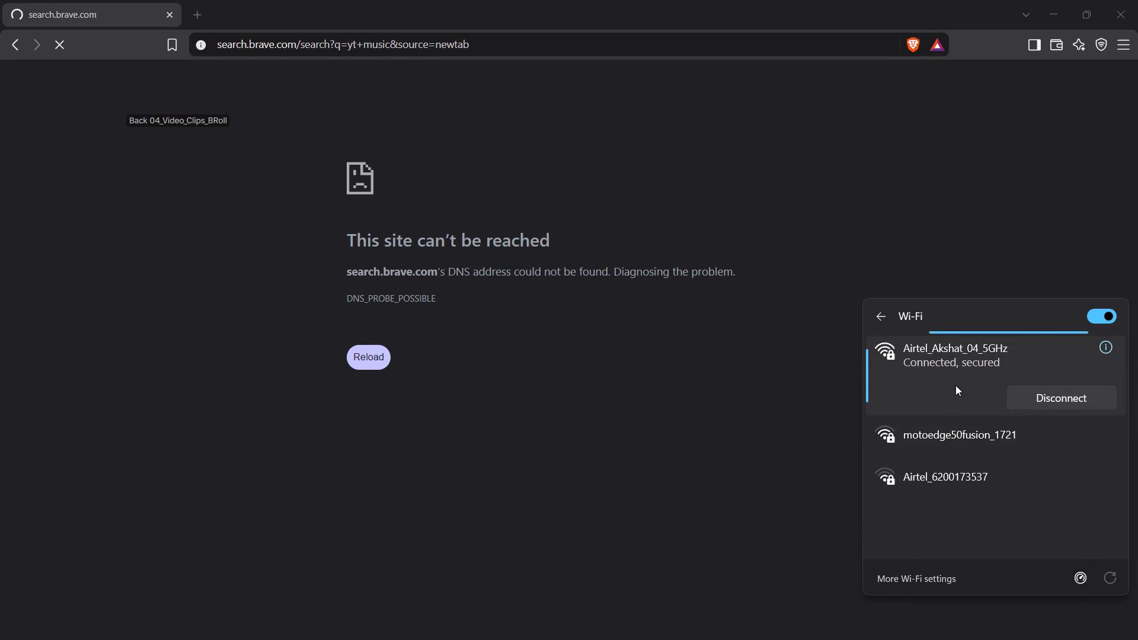
click(1102, 567)
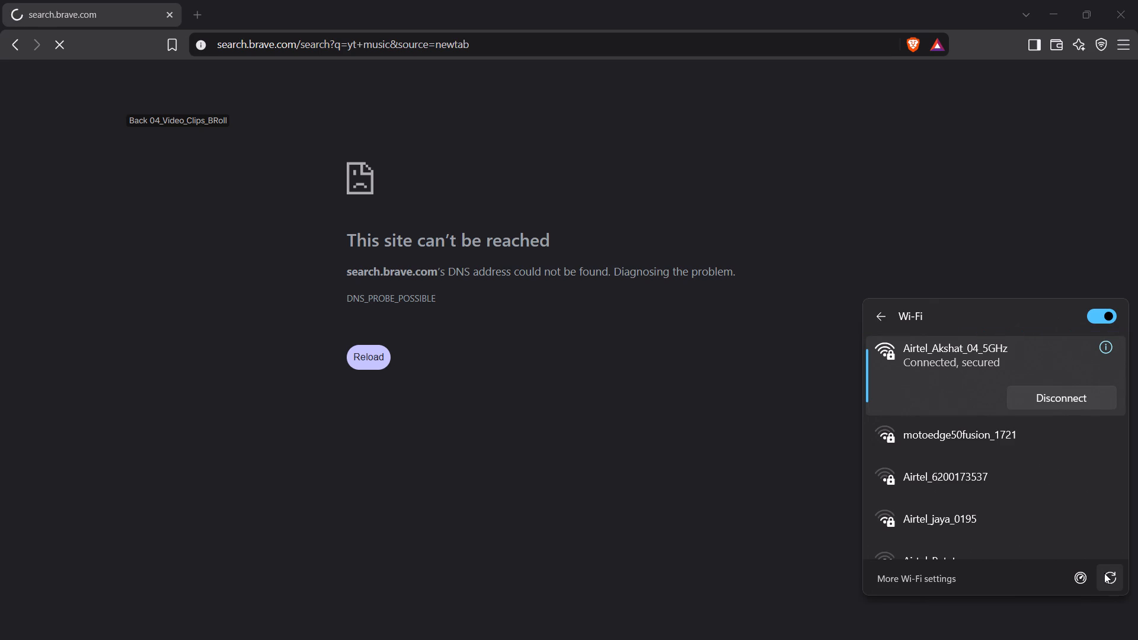
click(1104, 573)
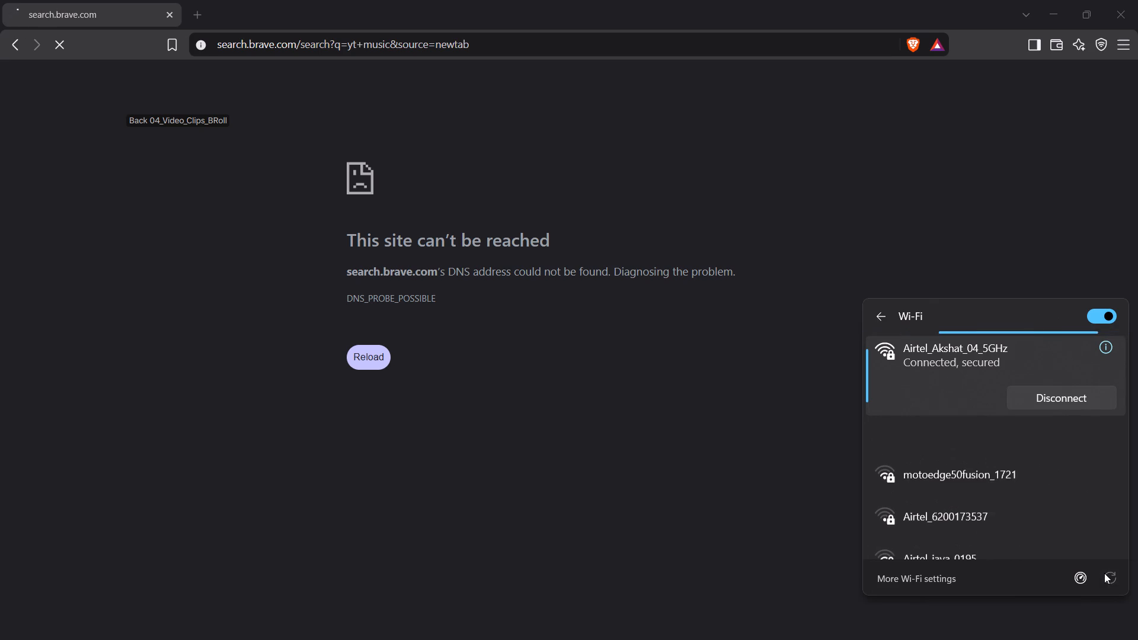
click(1044, 438)
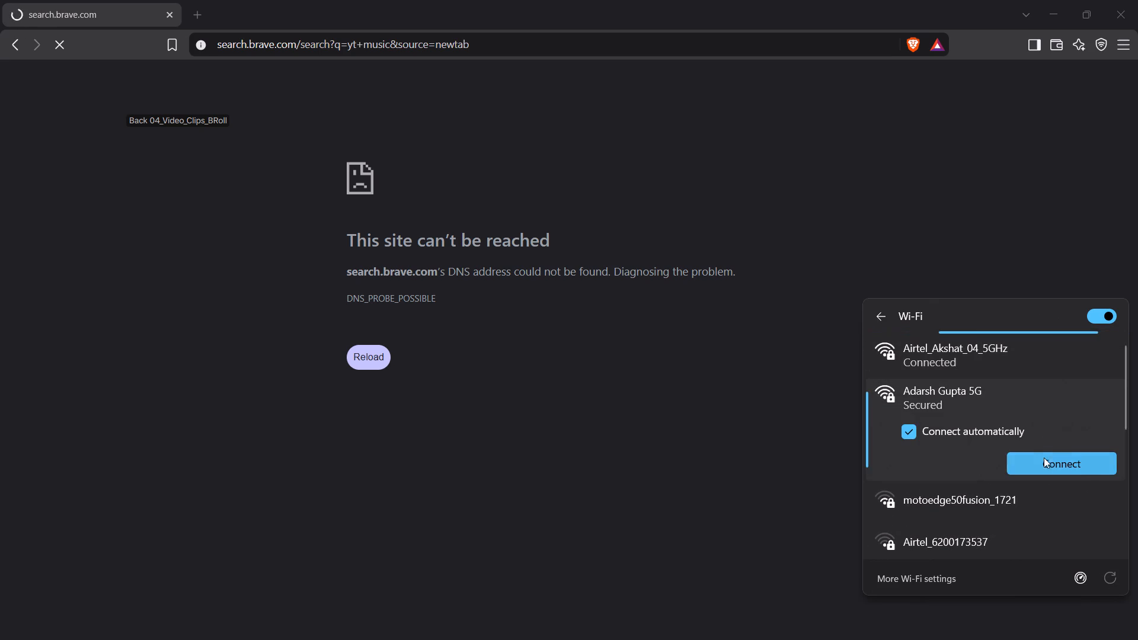
click(1044, 459)
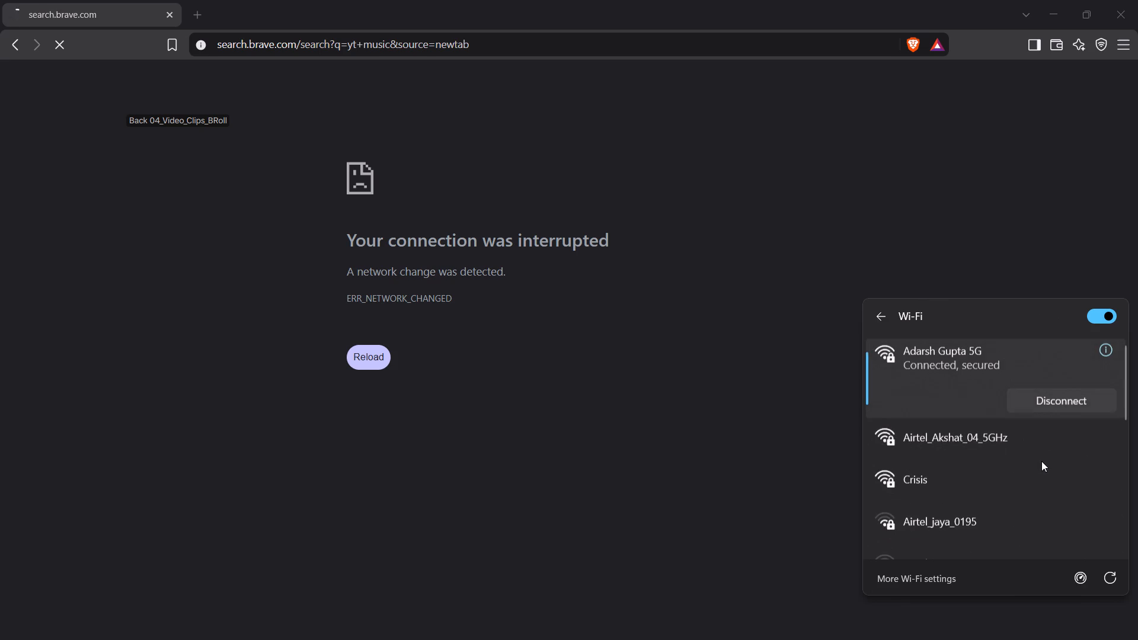
click(865, 233)
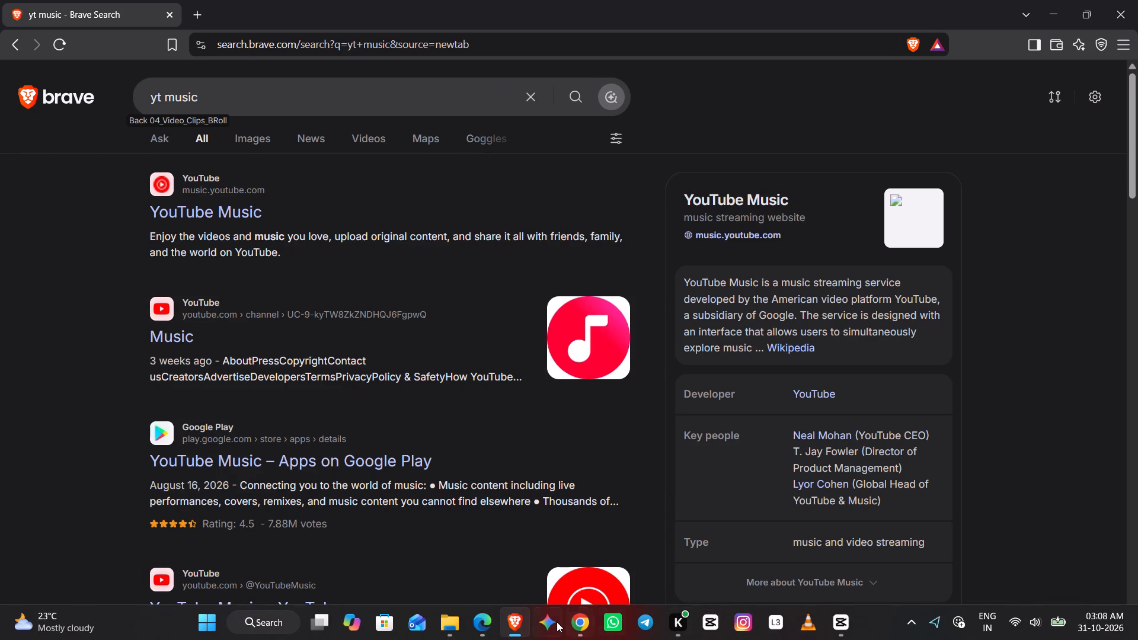
Switch to Google Chrome and reload both the "india map lac" and "india map" search pages.
click(579, 622)
click(110, 0)
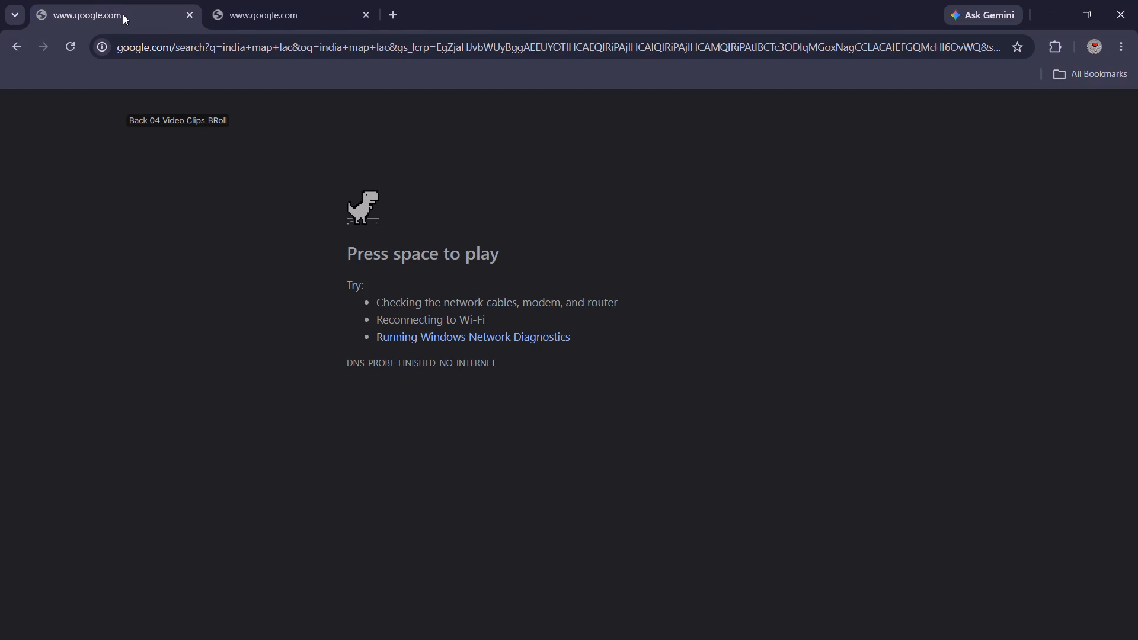
click(68, 44)
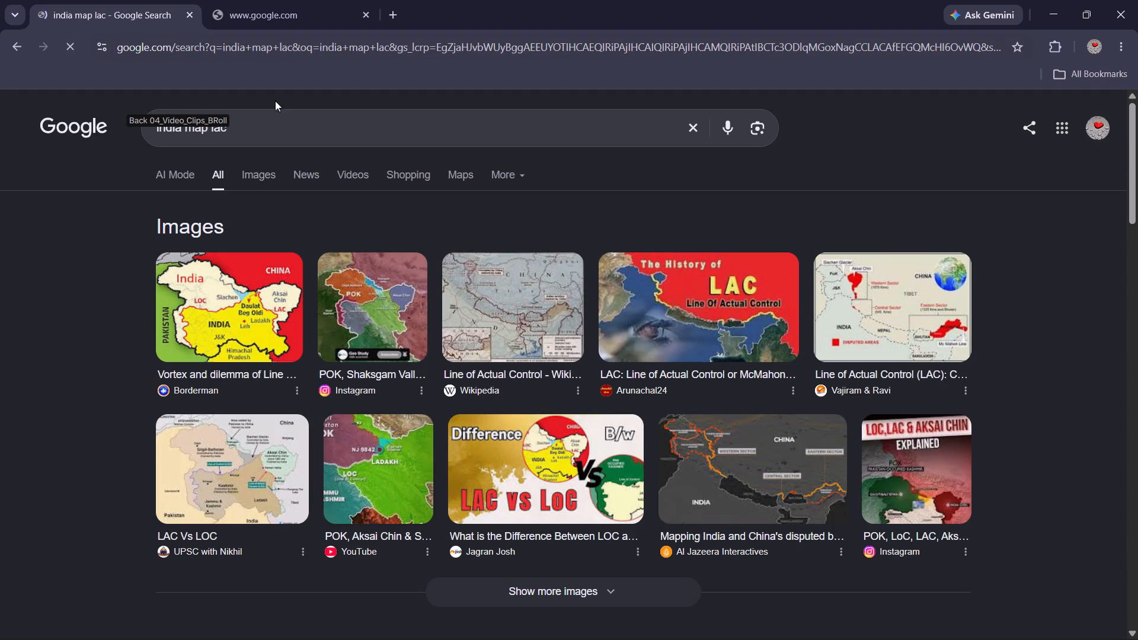
click(328, 0)
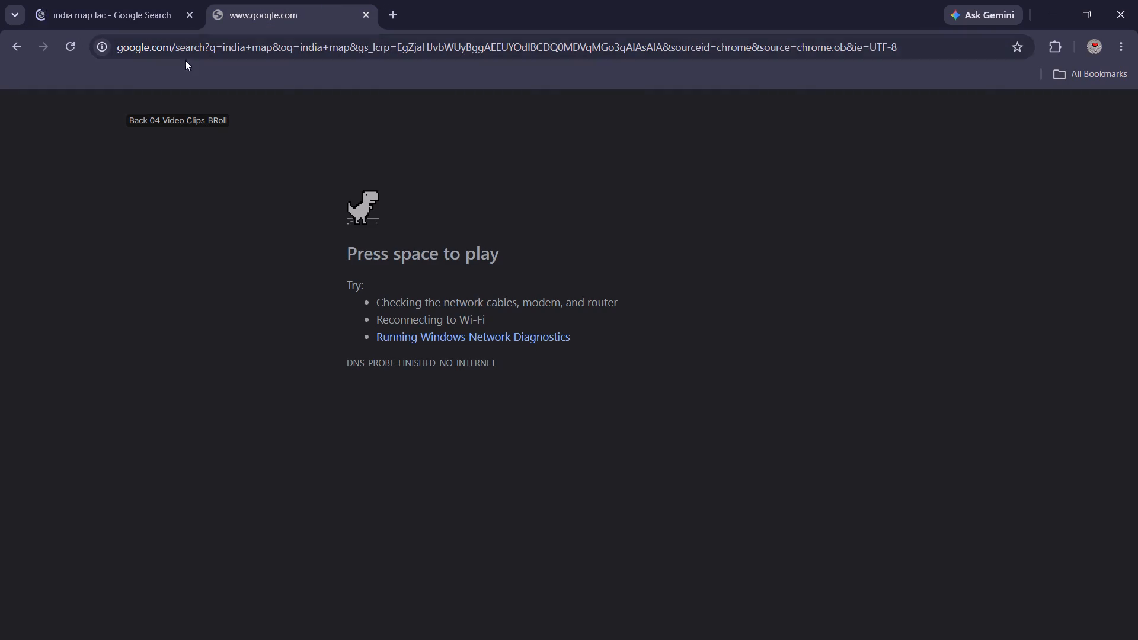
click(62, 42)
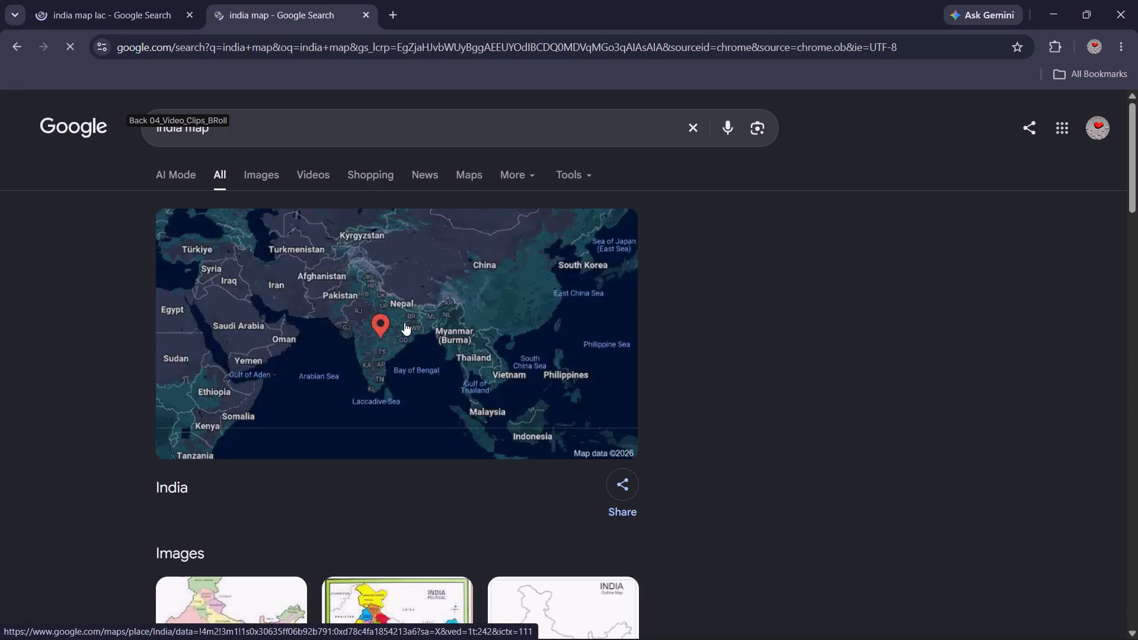
Show the image results for "india map" and browse the maps offered.
click(248, 172)
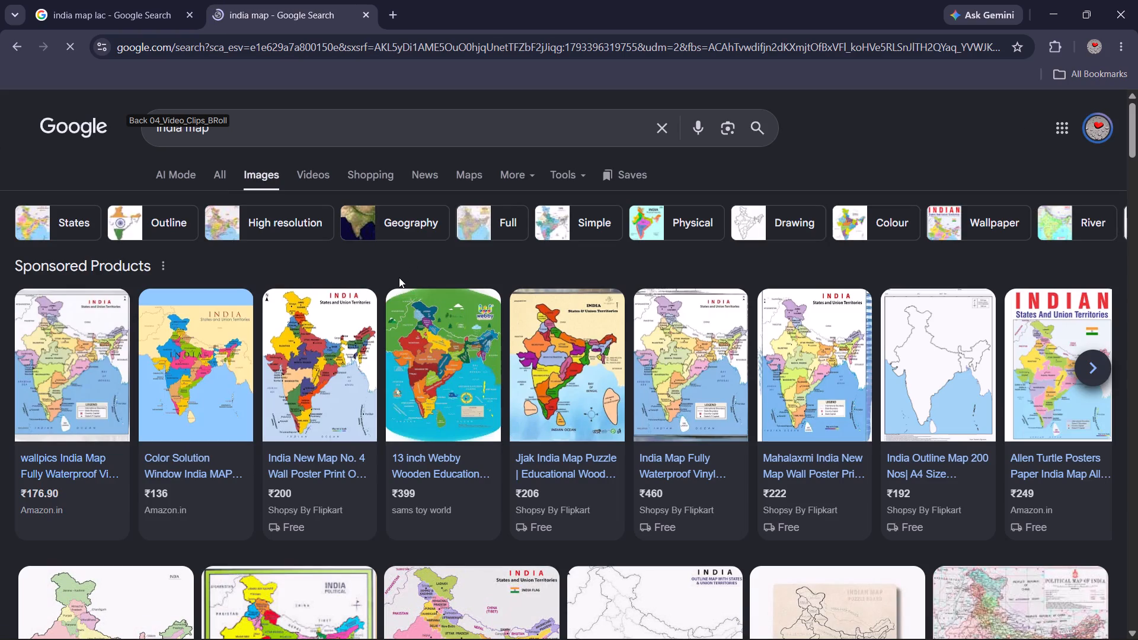
scroll(399, 277, down, 2)
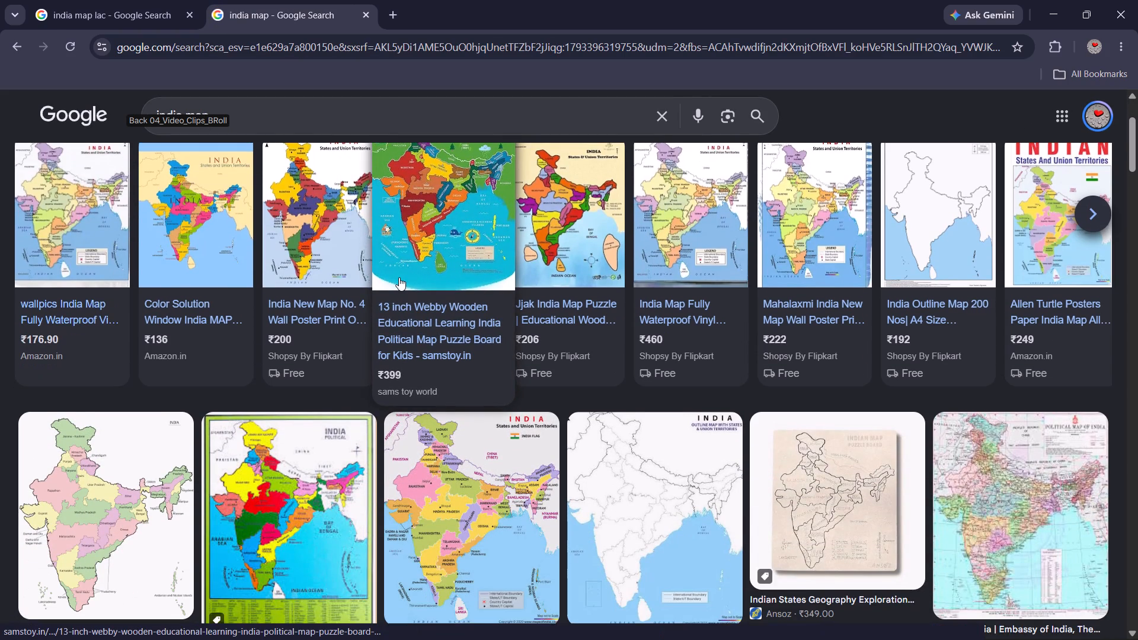
scroll(417, 276, down, 1)
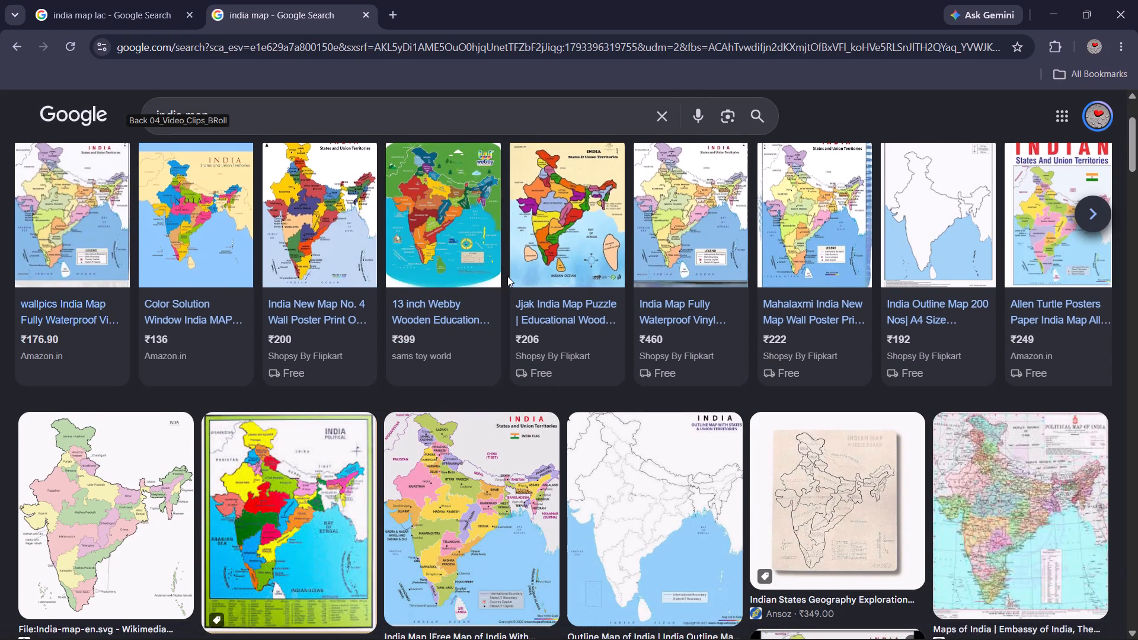
scroll(507, 276, down, 3)
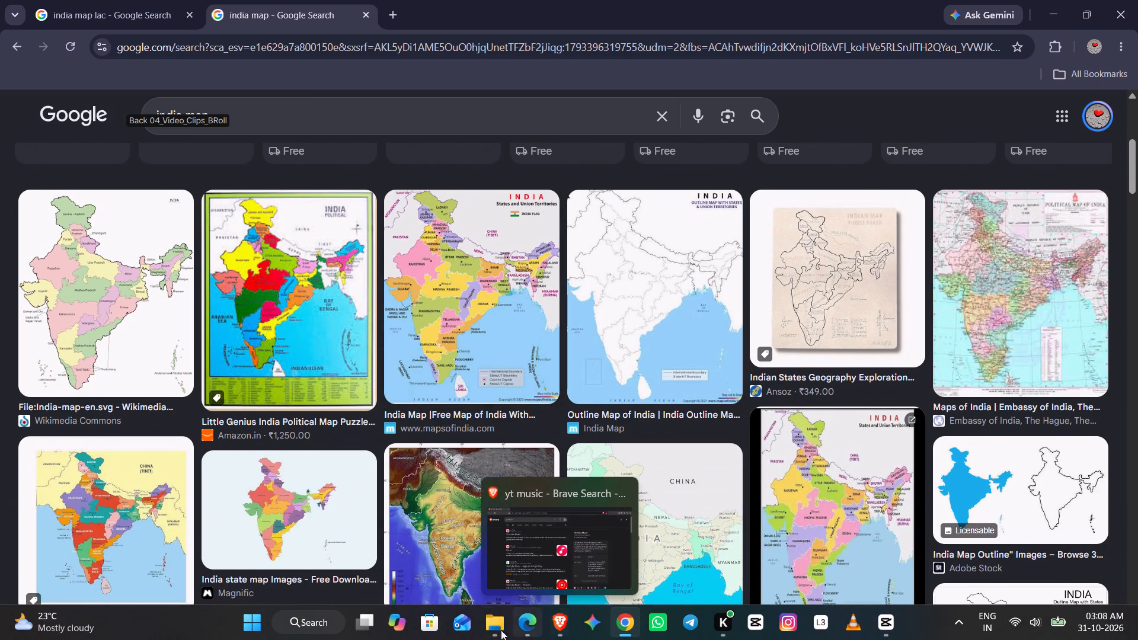
Switch to Microsoft Edge and skim the CapCut editing master guide PDF back from the Part 1 scene table to its title page.
click(523, 626)
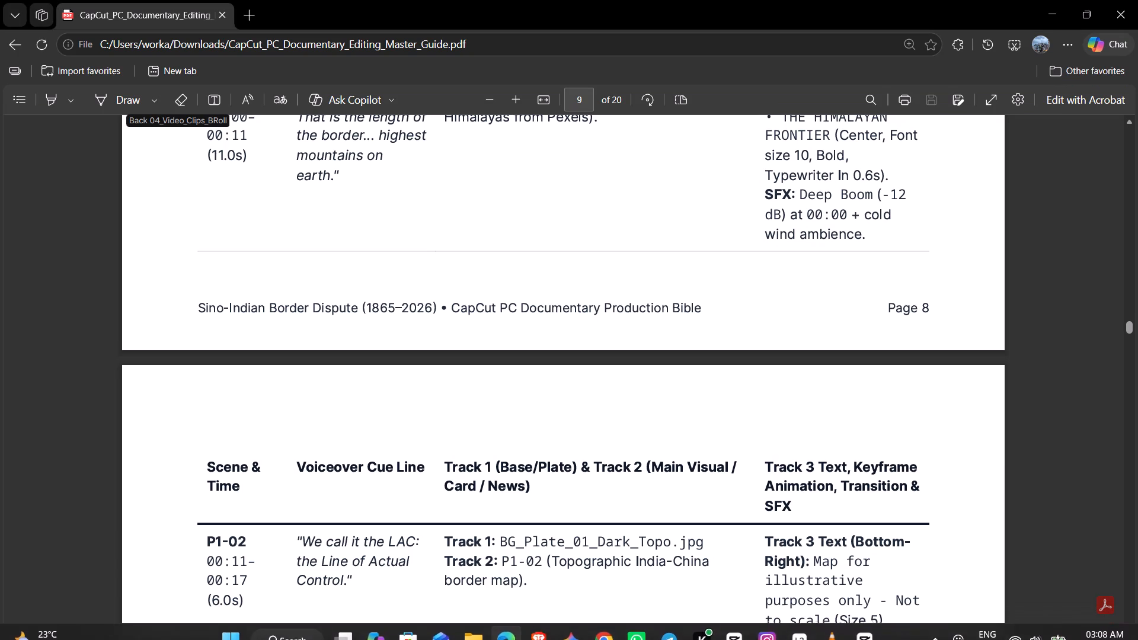
scroll(497, 409, up, 2)
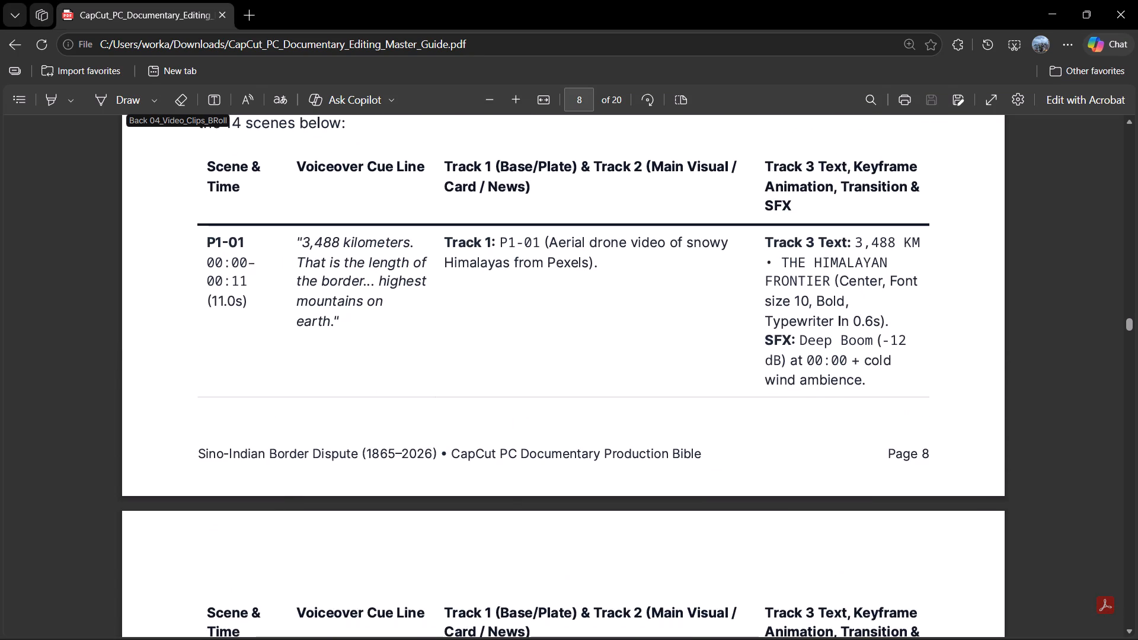
scroll(357, 316, up, 4)
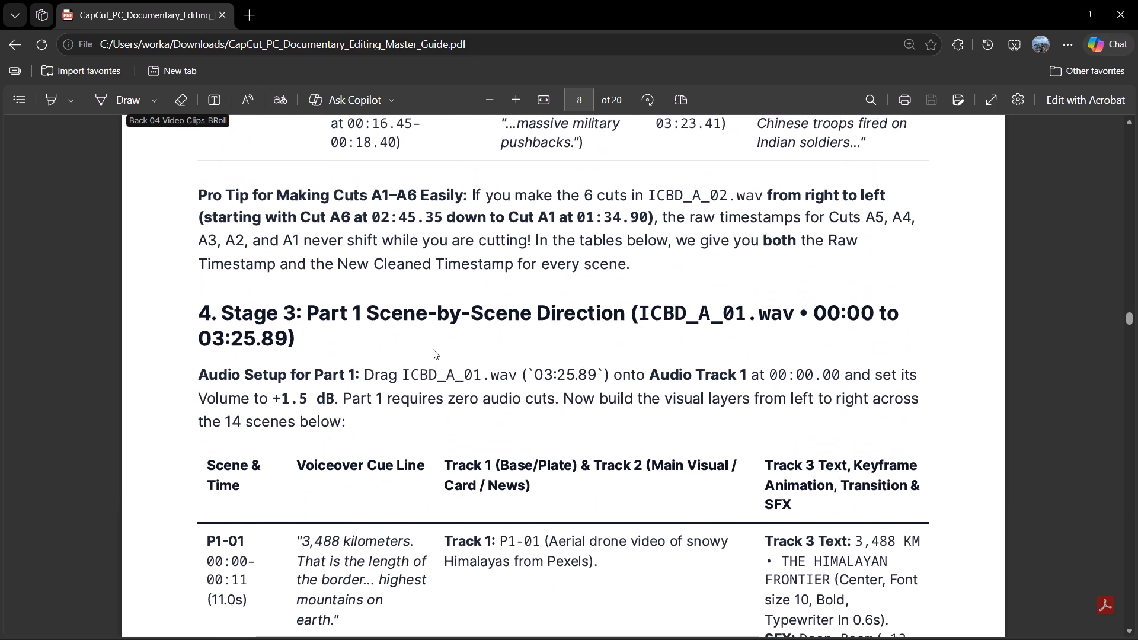
scroll(433, 349, up, 16)
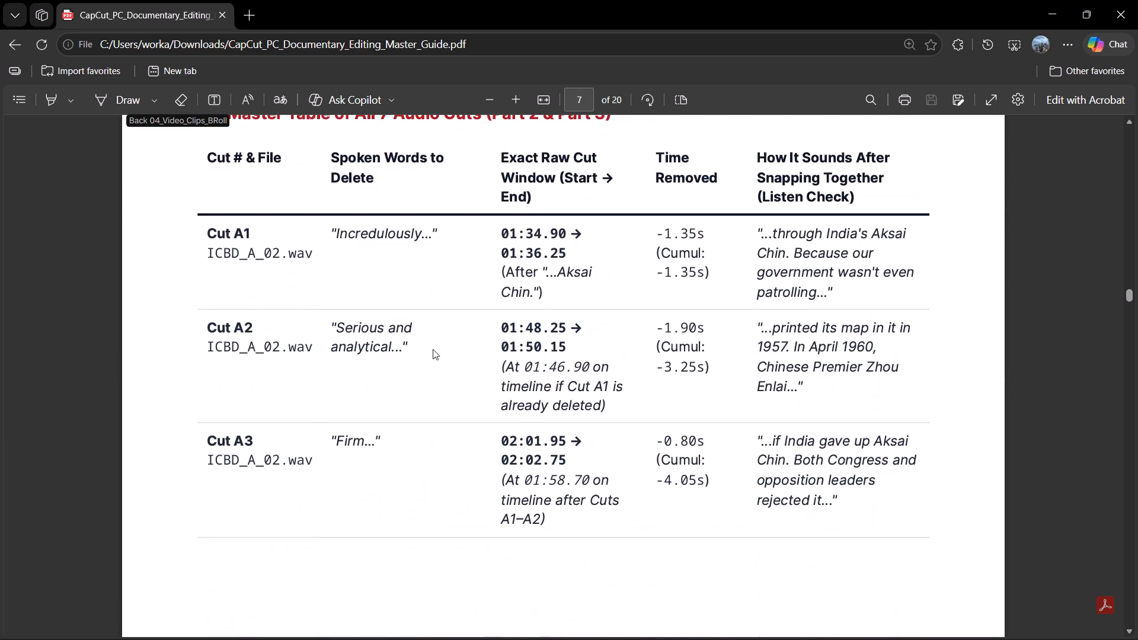
scroll(433, 349, up, 15)
scroll(433, 349, up, 6)
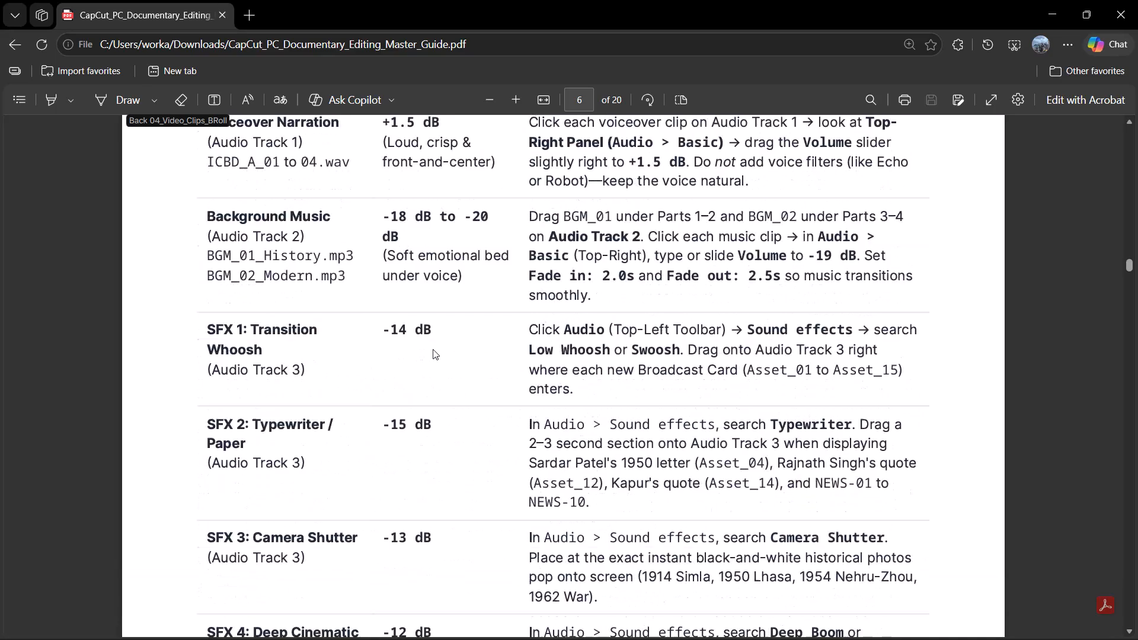
scroll(433, 349, up, 8)
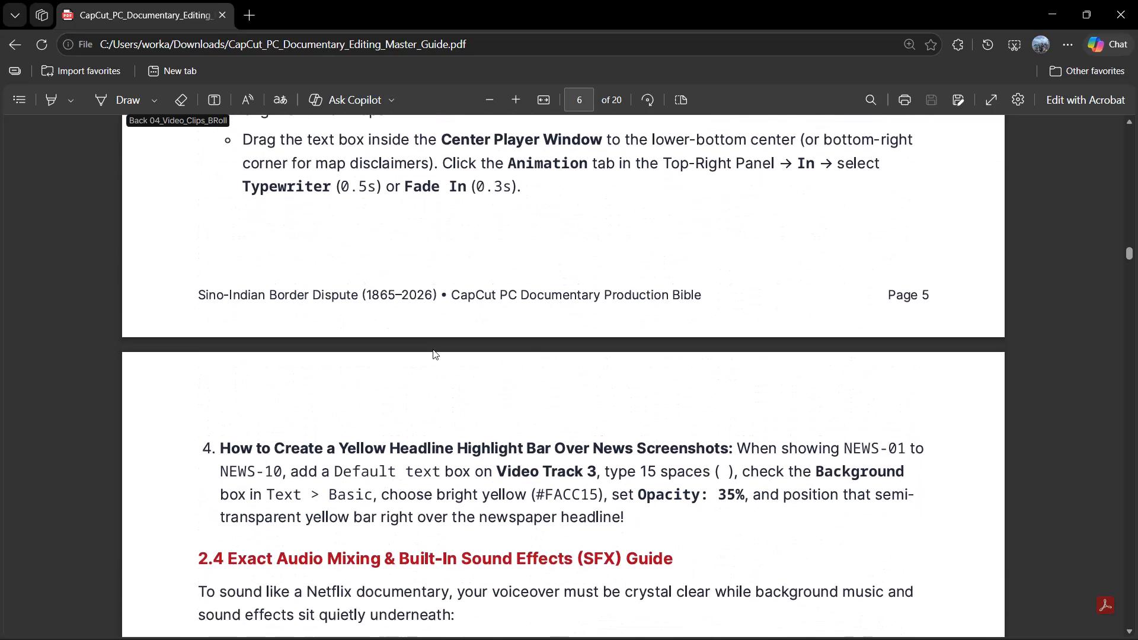
scroll(433, 349, up, 8)
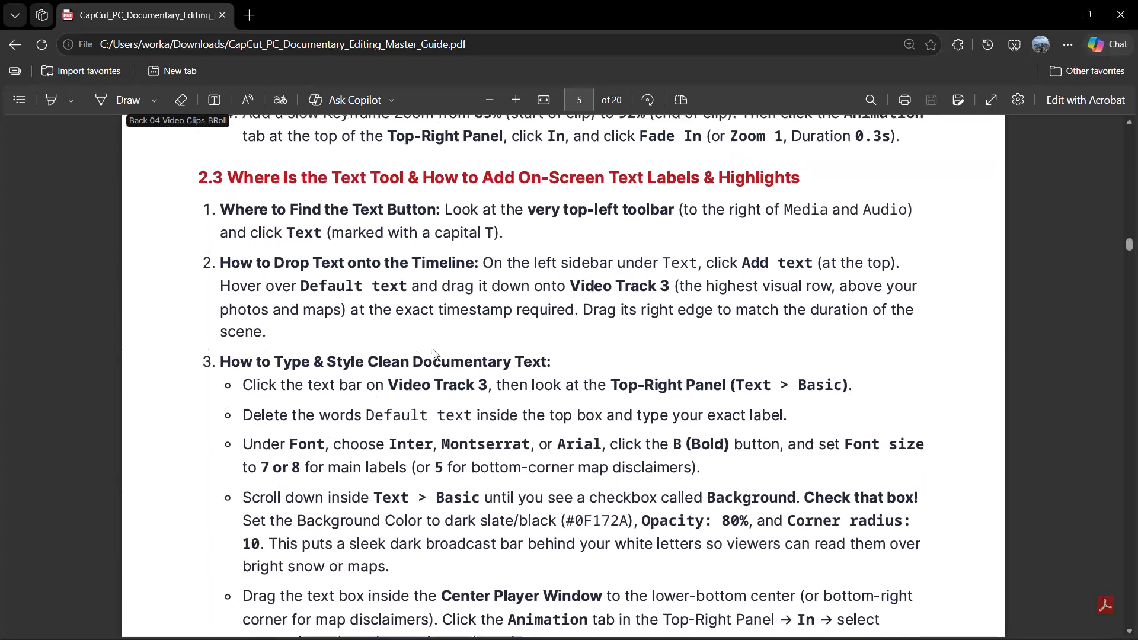
scroll(433, 349, up, 17)
scroll(433, 349, up, 14)
scroll(433, 349, up, 8)
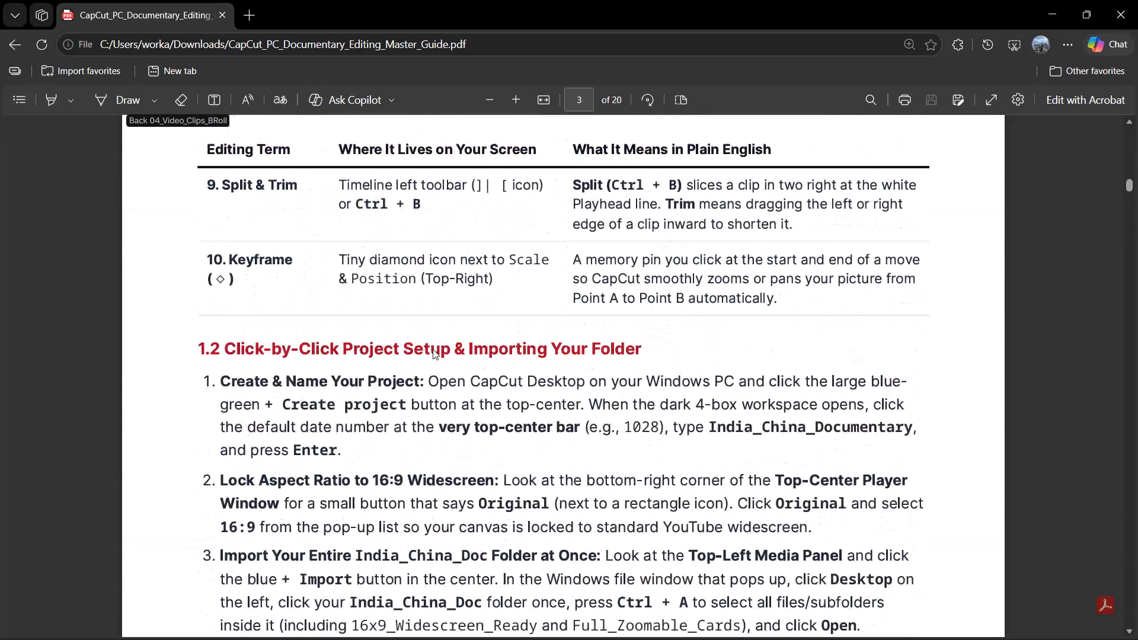
scroll(433, 349, up, 12)
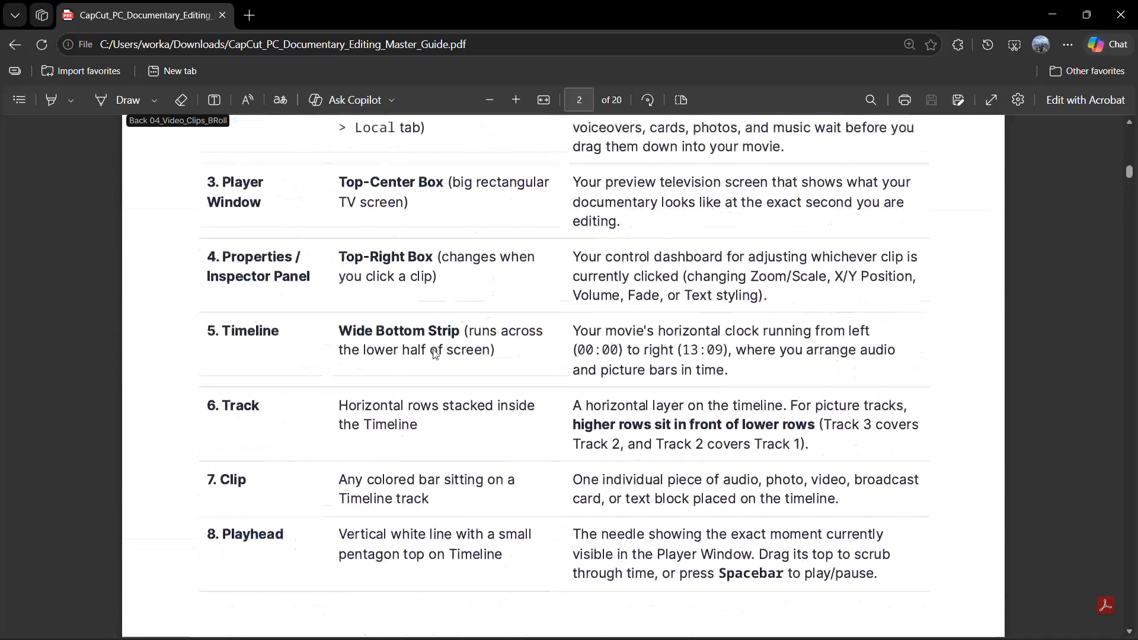
scroll(433, 349, up, 19)
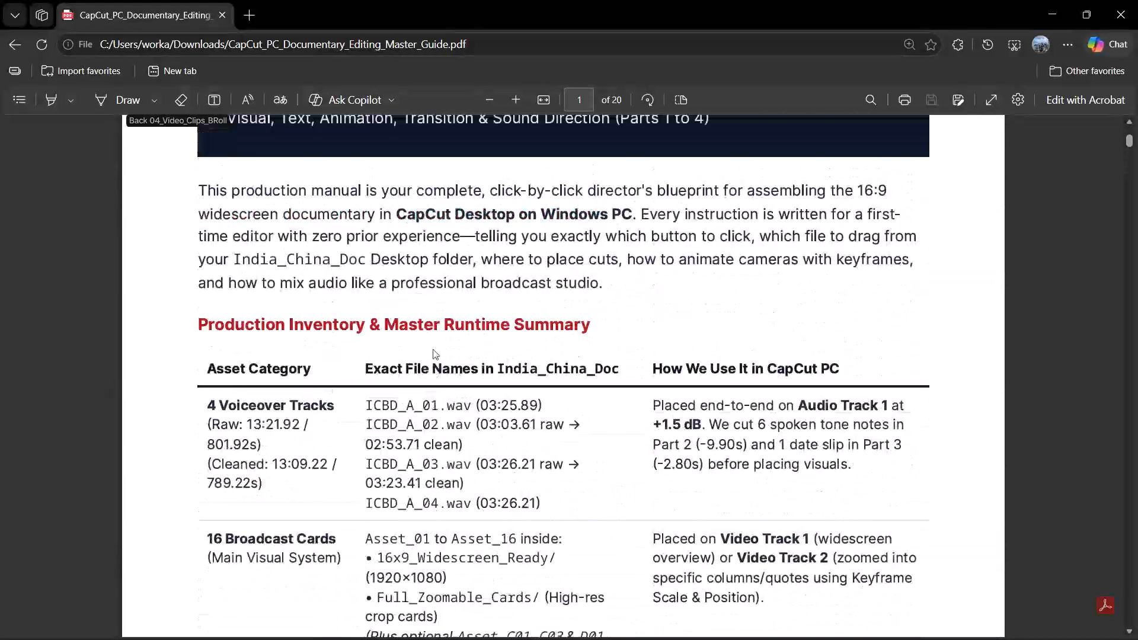
scroll(433, 349, up, 13)
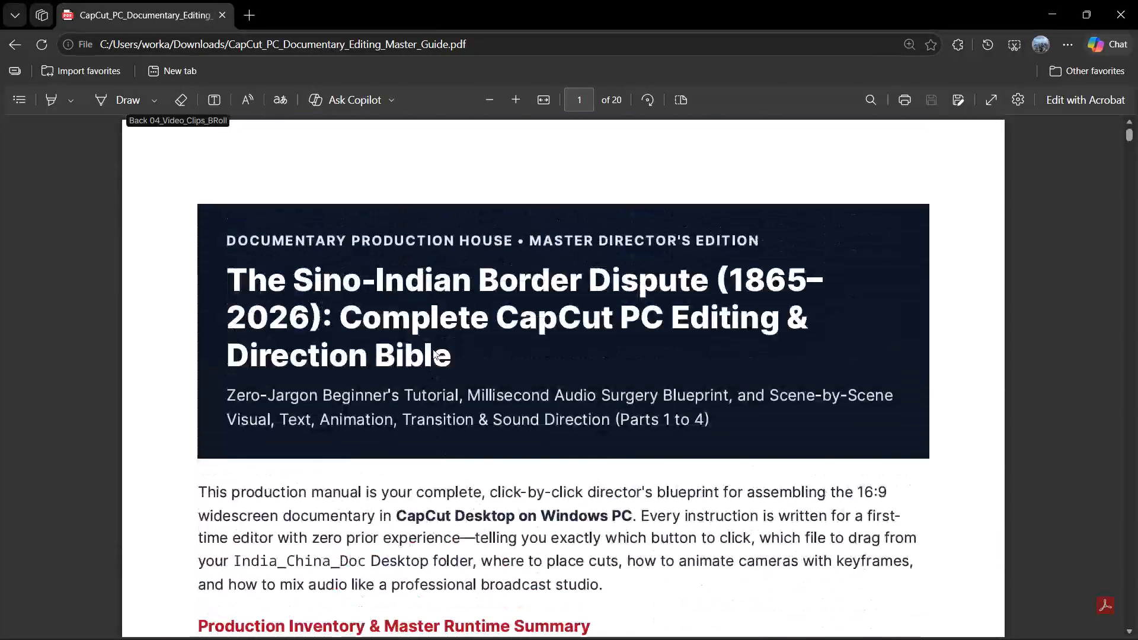
Skim forward through the guide to scenes P1-12 and P1-13, and return to the P1-01 scene direction on page 8.
scroll(433, 349, down, 18)
scroll(433, 349, down, 20)
scroll(433, 349, down, 5)
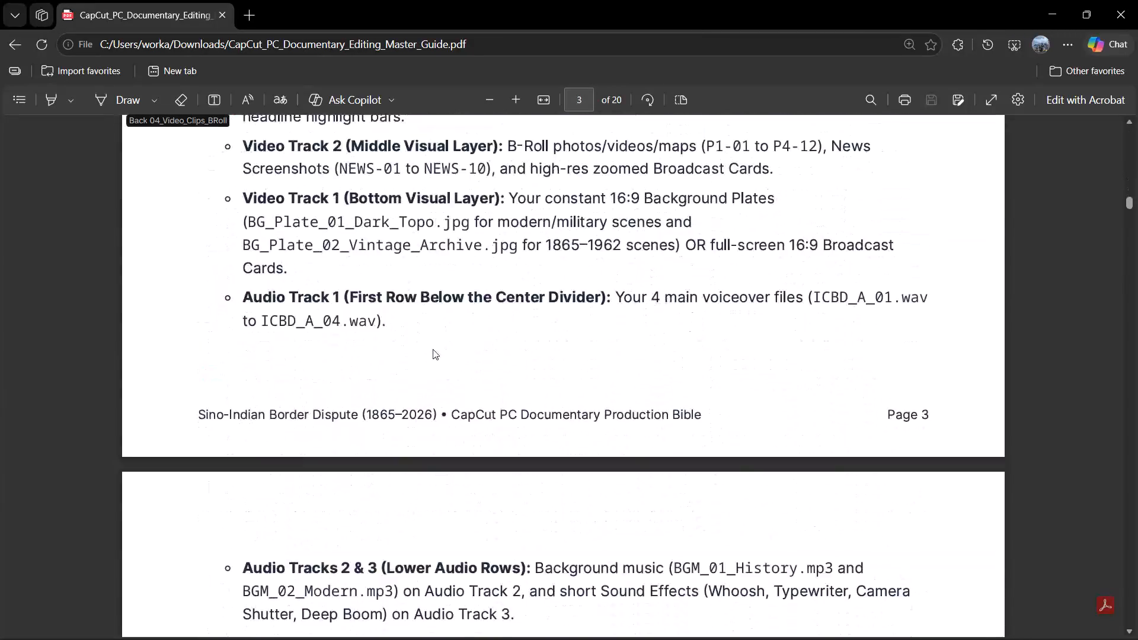
scroll(433, 349, down, 20)
scroll(433, 349, down, 20)
scroll(433, 349, down, 4)
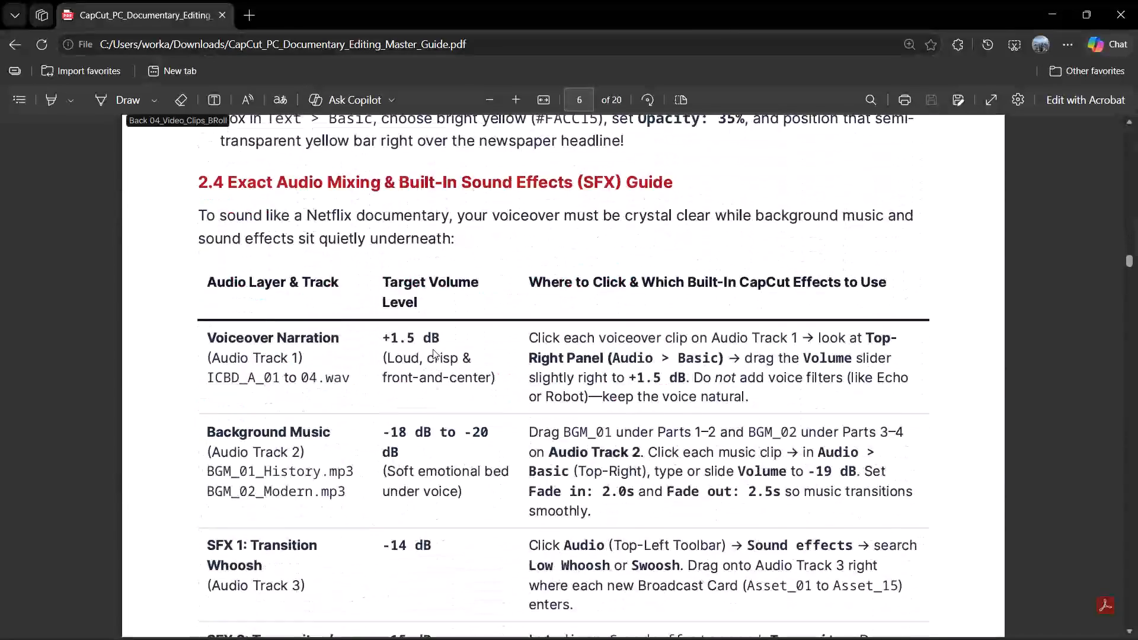
scroll(433, 349, down, 5)
scroll(433, 349, down, 20)
scroll(433, 349, down, 8)
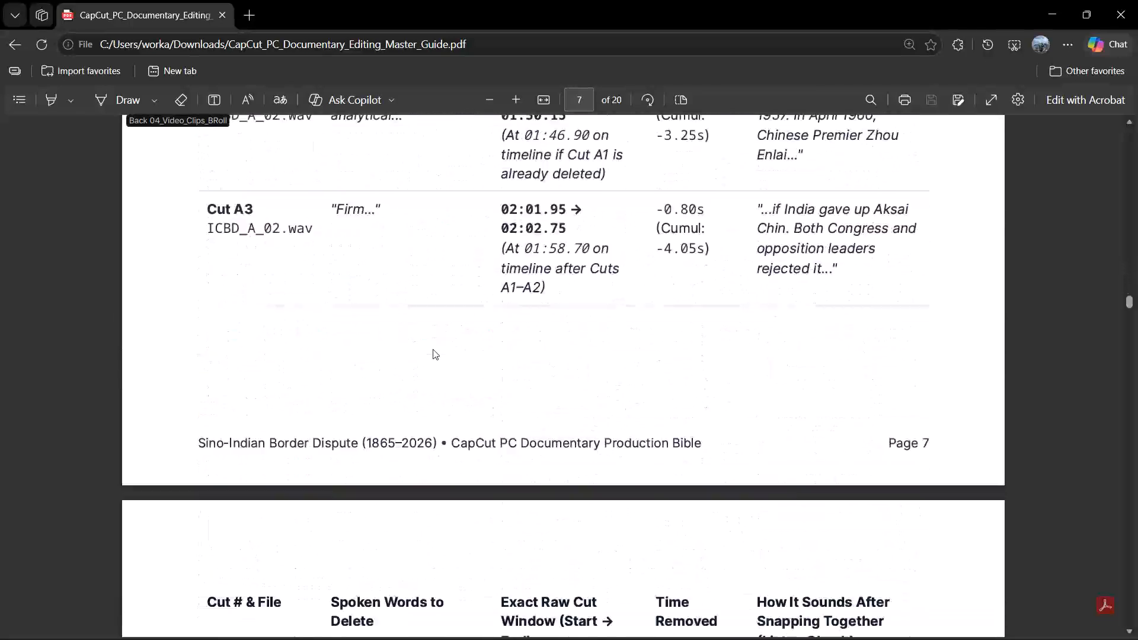
scroll(433, 349, down, 14)
scroll(433, 349, down, 18)
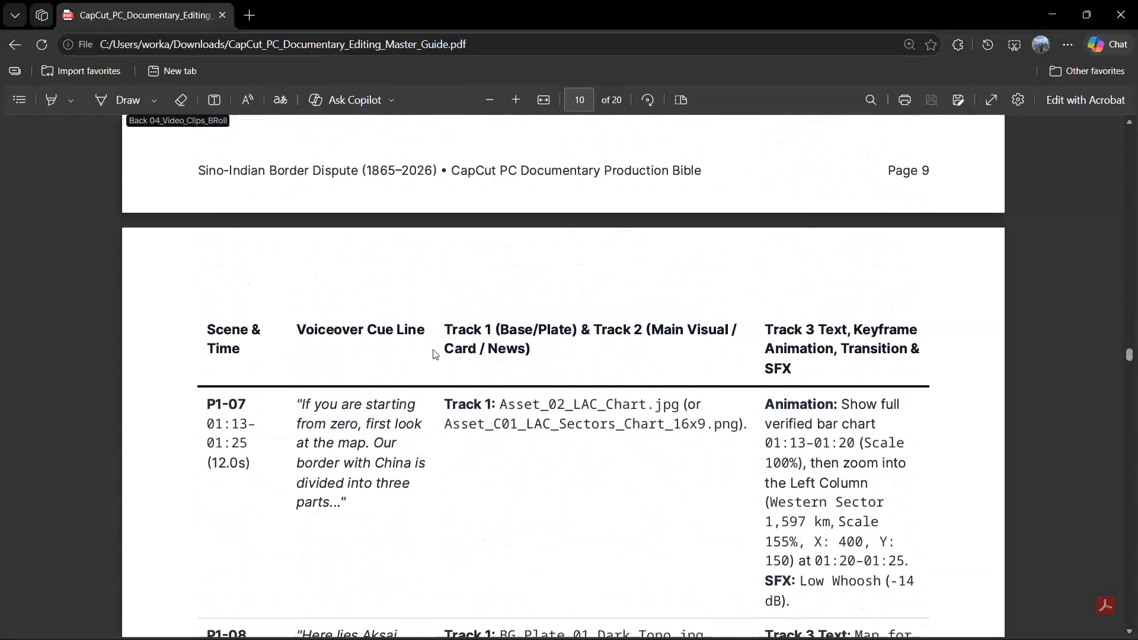
scroll(433, 349, down, 19)
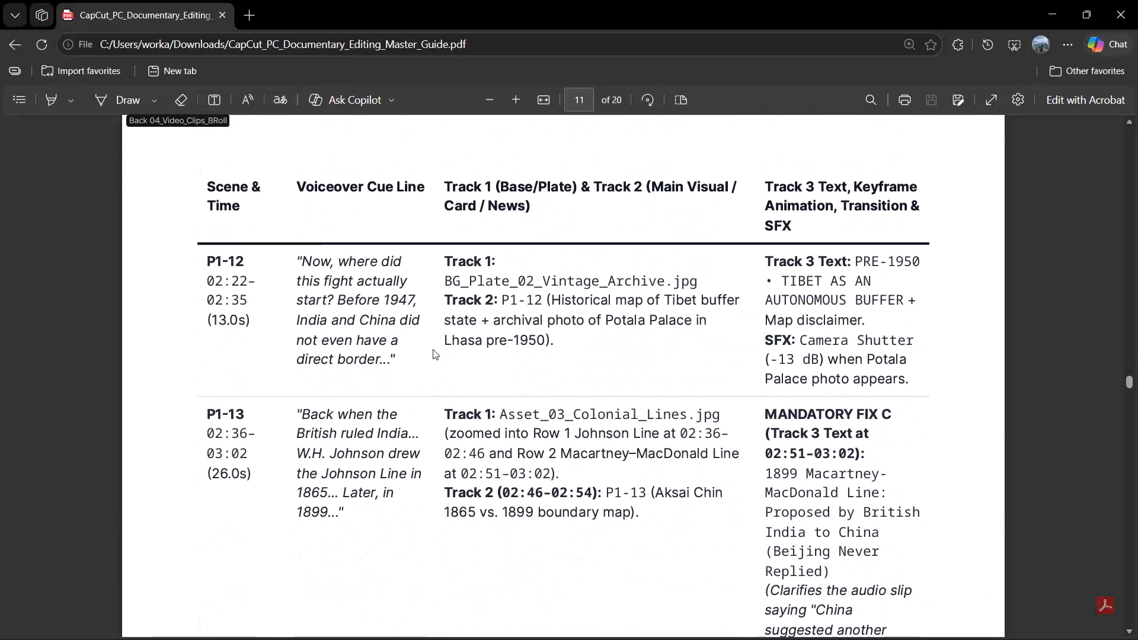
scroll(433, 349, up, 19)
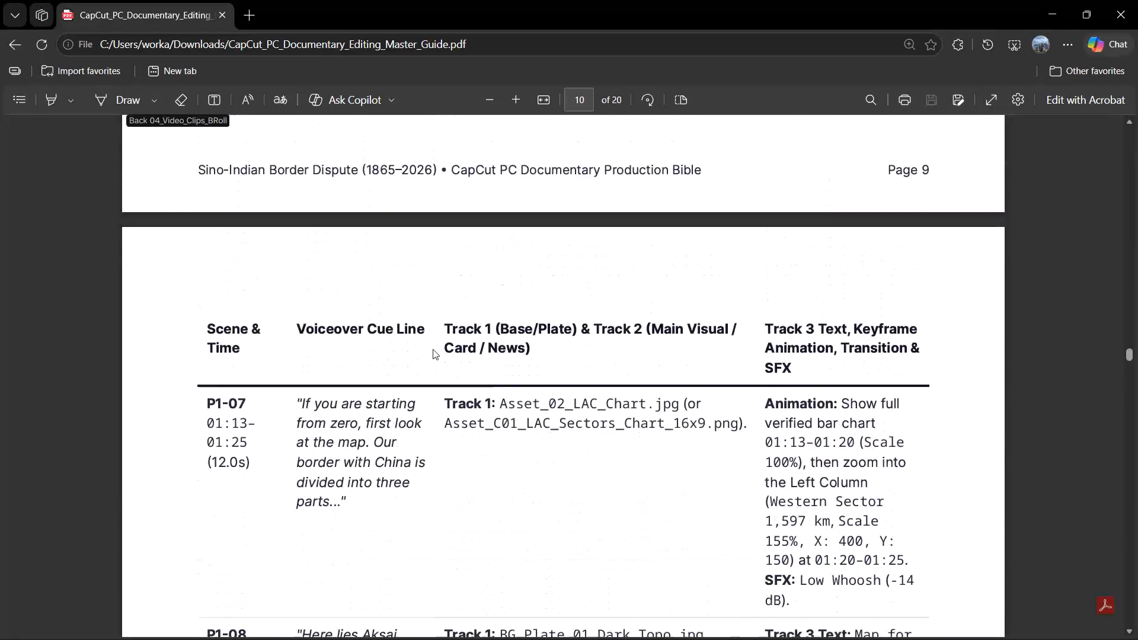
scroll(433, 349, up, 19)
scroll(433, 349, up, 6)
scroll(433, 349, down, 4)
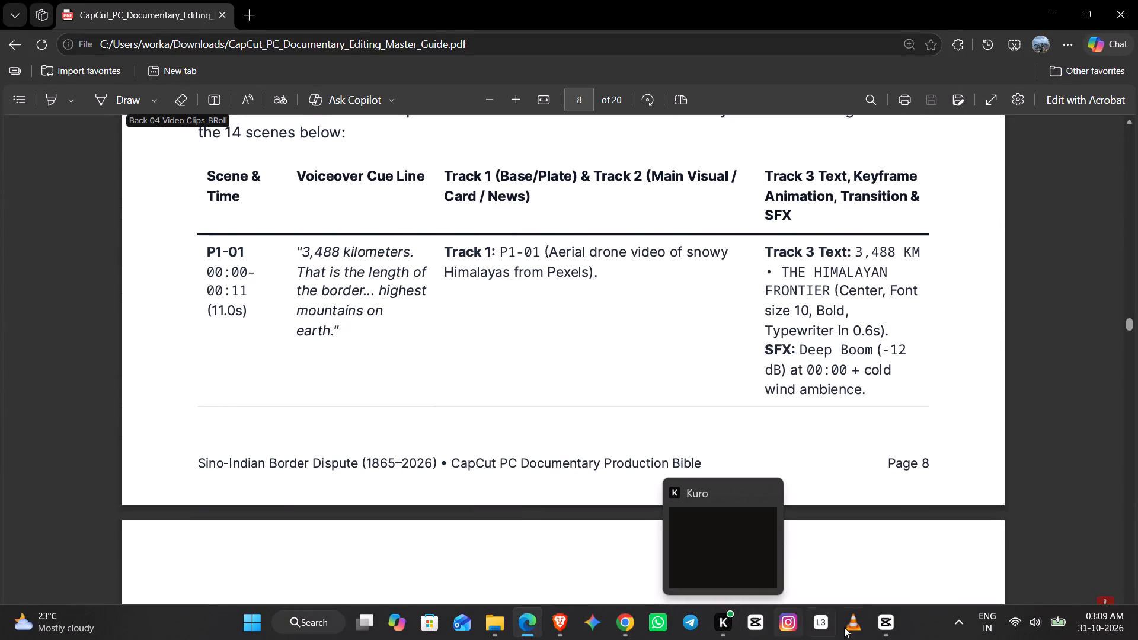
Switch to CapCut and play the timeline from the start to review the Himalayas aerial clip with the ICBD_A_01 voiceover.
click(898, 627)
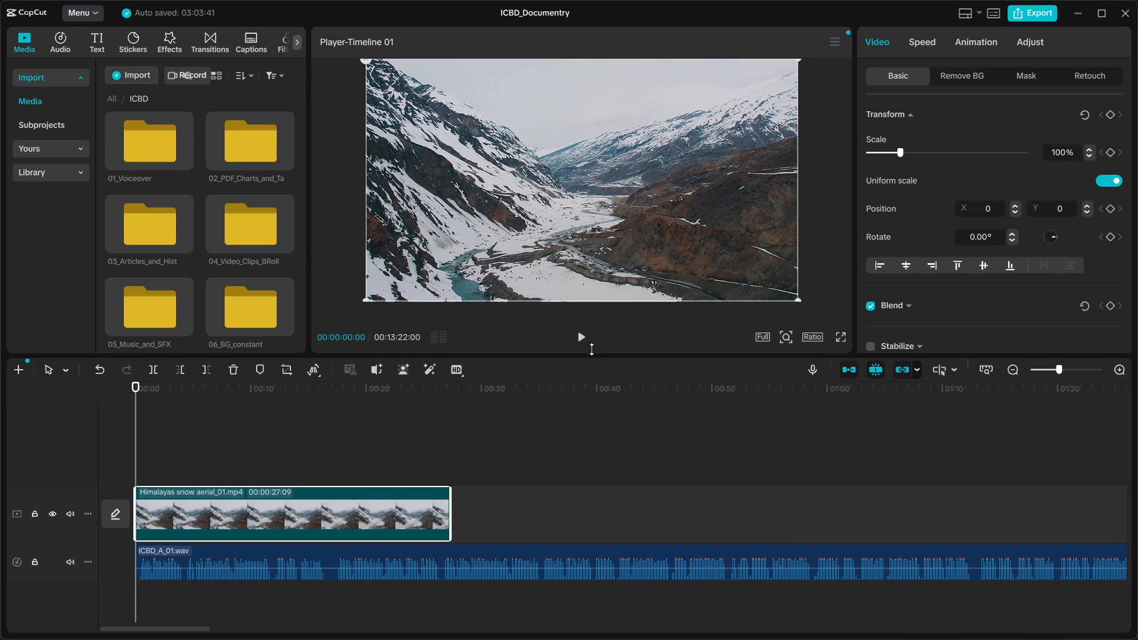
click(578, 335)
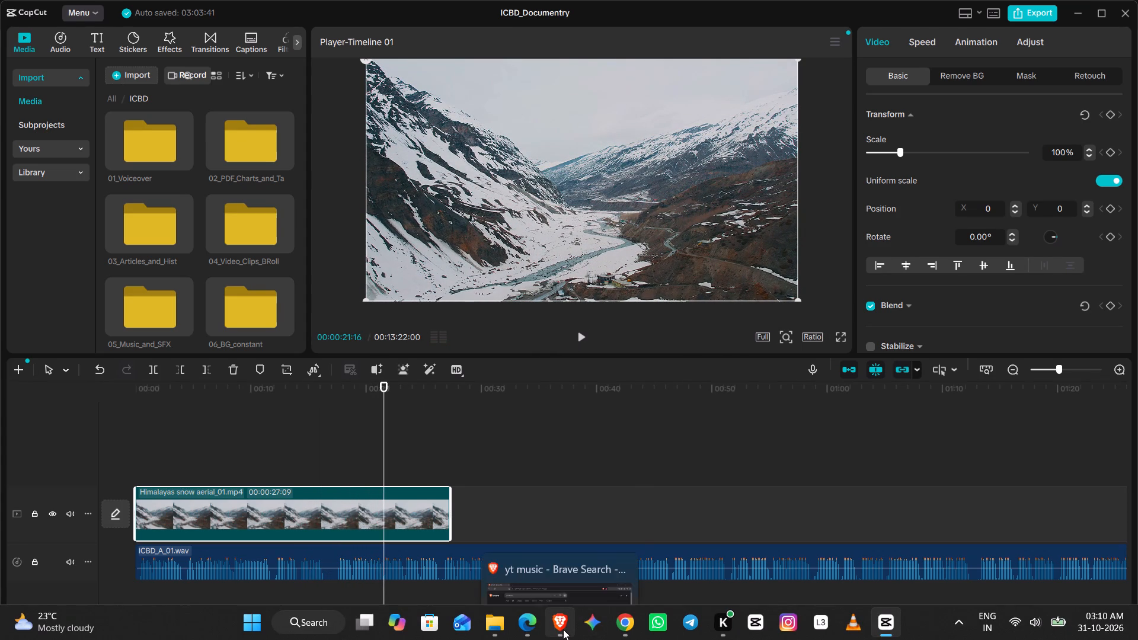
click(523, 624)
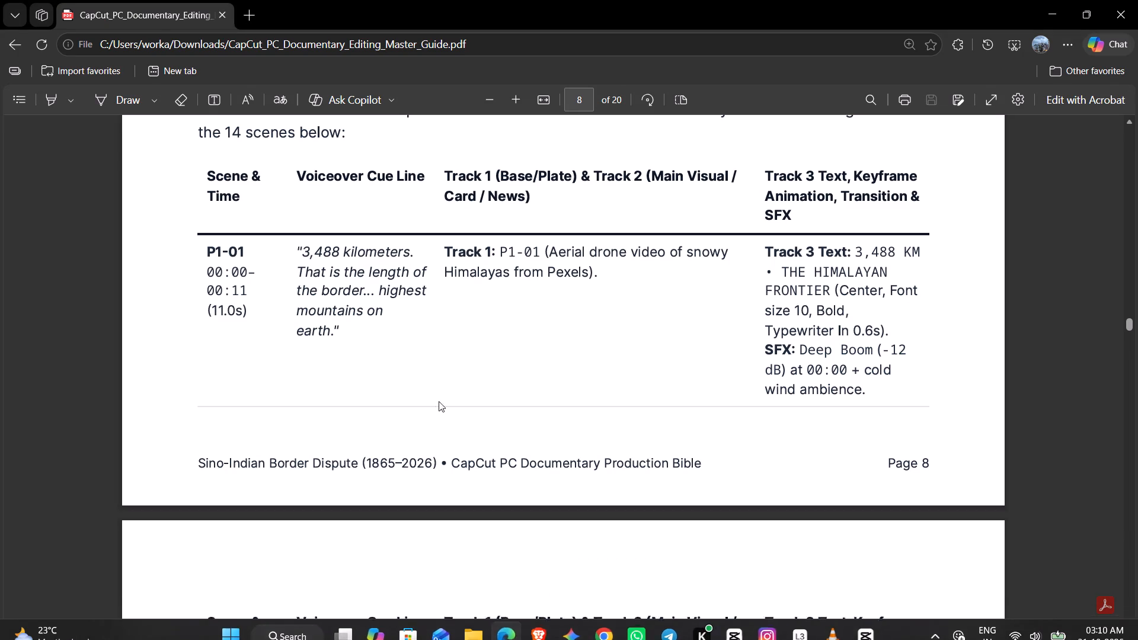
scroll(437, 388, up, 2)
scroll(437, 388, down, 1)
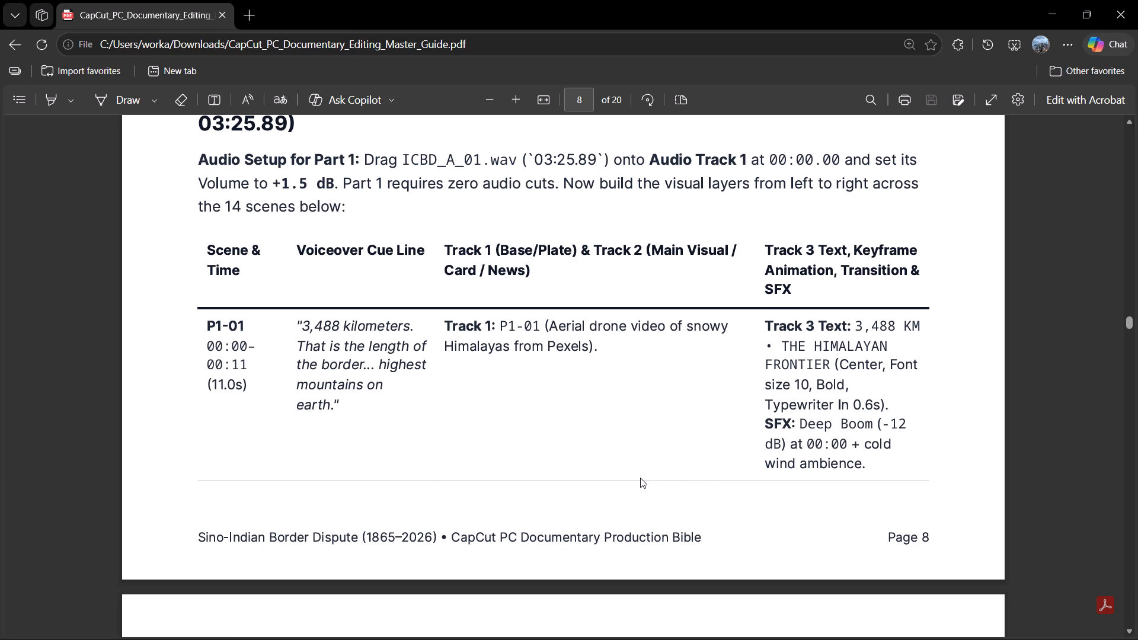
scroll(640, 478, down, 1)
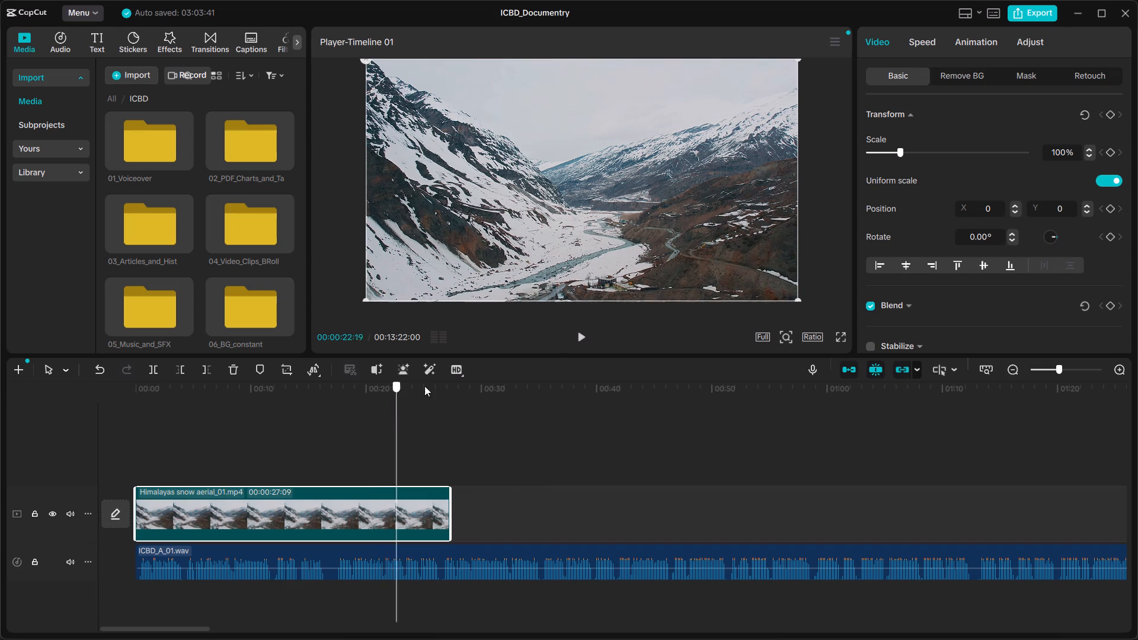
drag(424, 386, 337, 385)
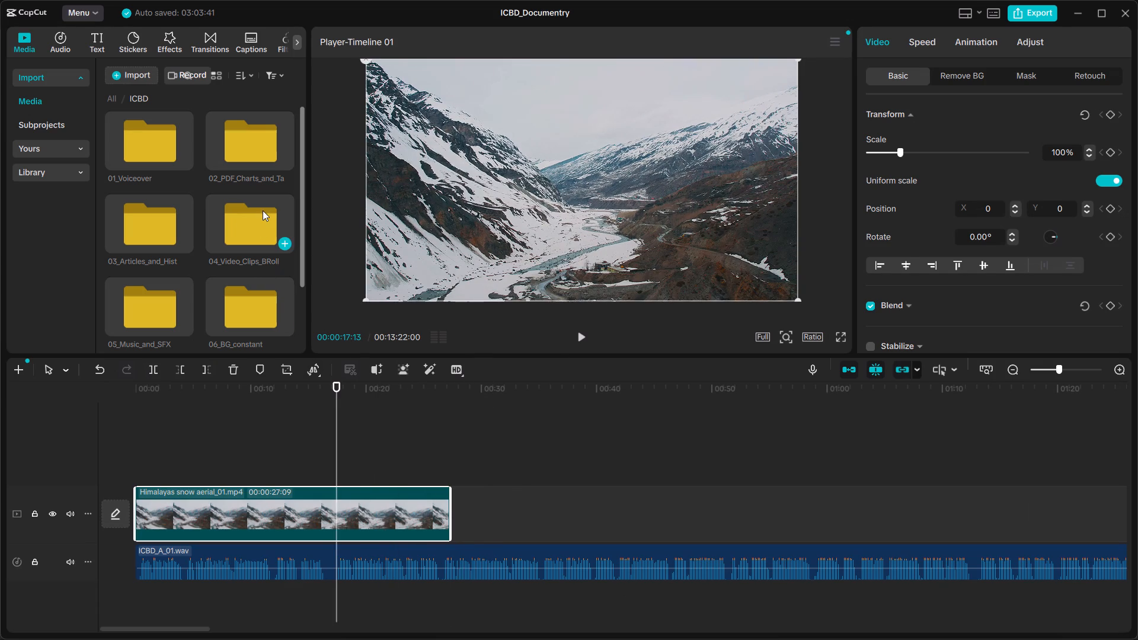
Browse all the images in the PART-01 folder of 03_Articles_and_Hist for a visual to place in Part 1.
double_click(142, 250)
double_click(135, 140)
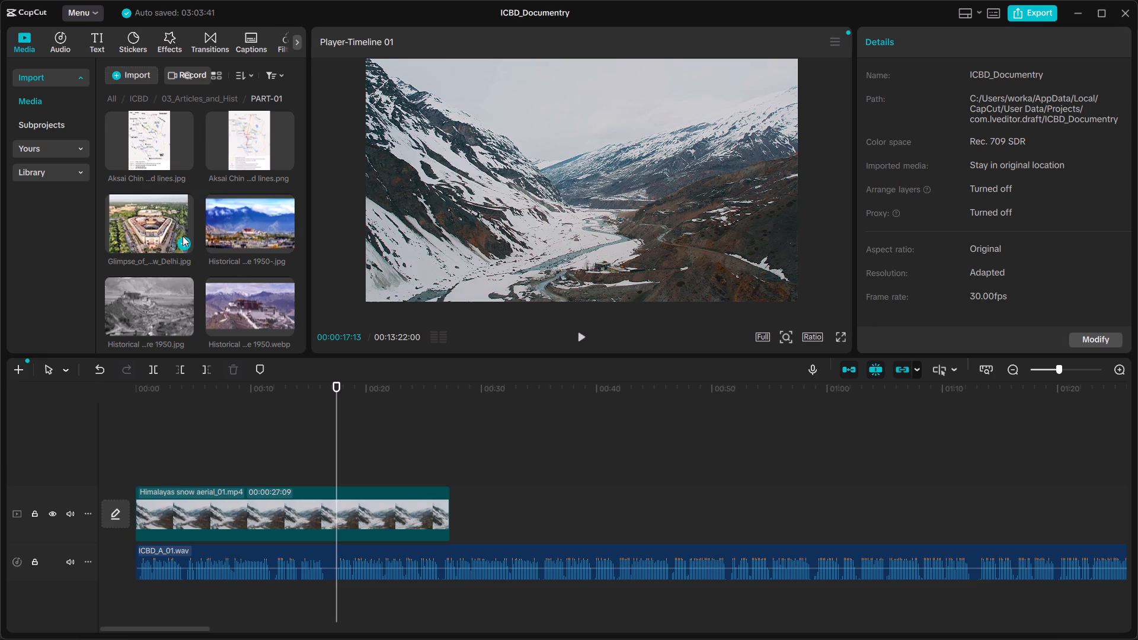
scroll(183, 236, down, 3)
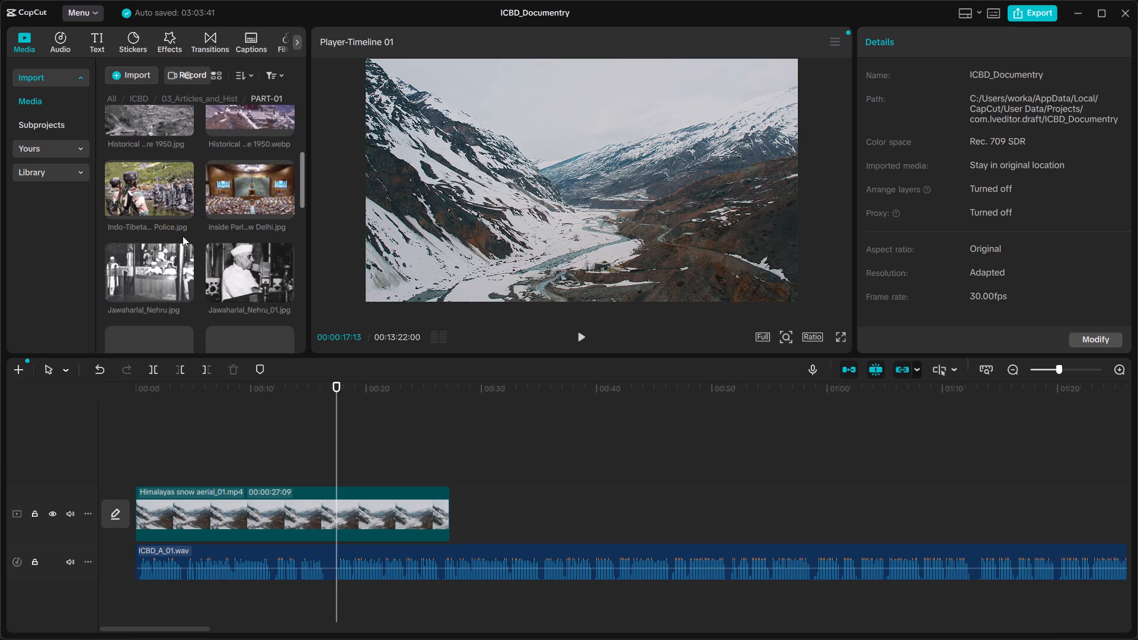
scroll(183, 236, down, 4)
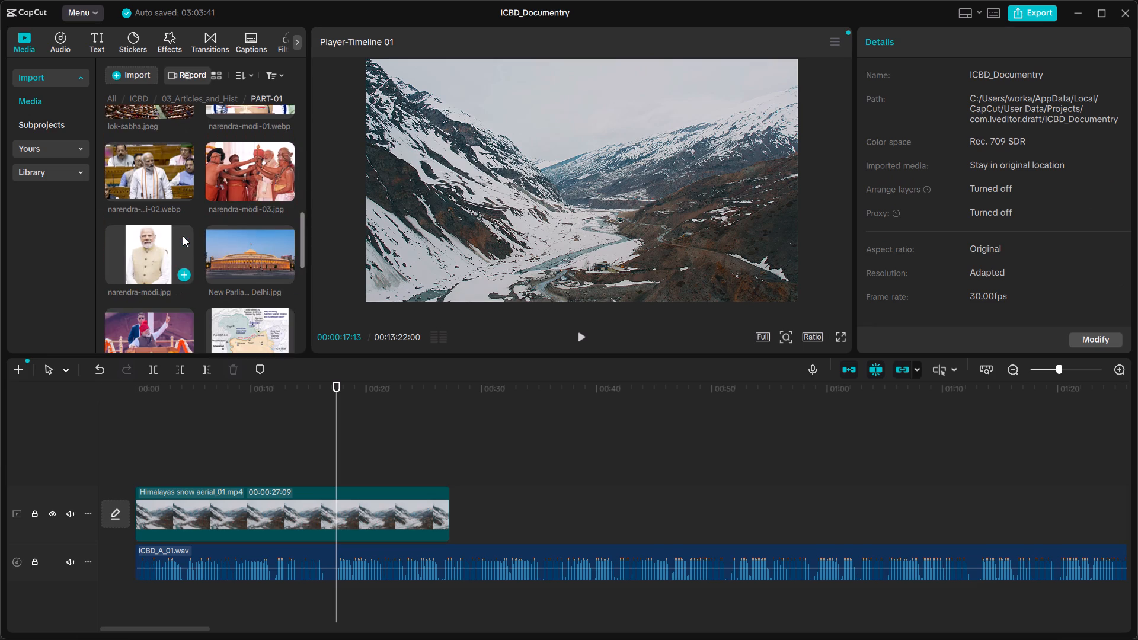
scroll(183, 236, down, 3)
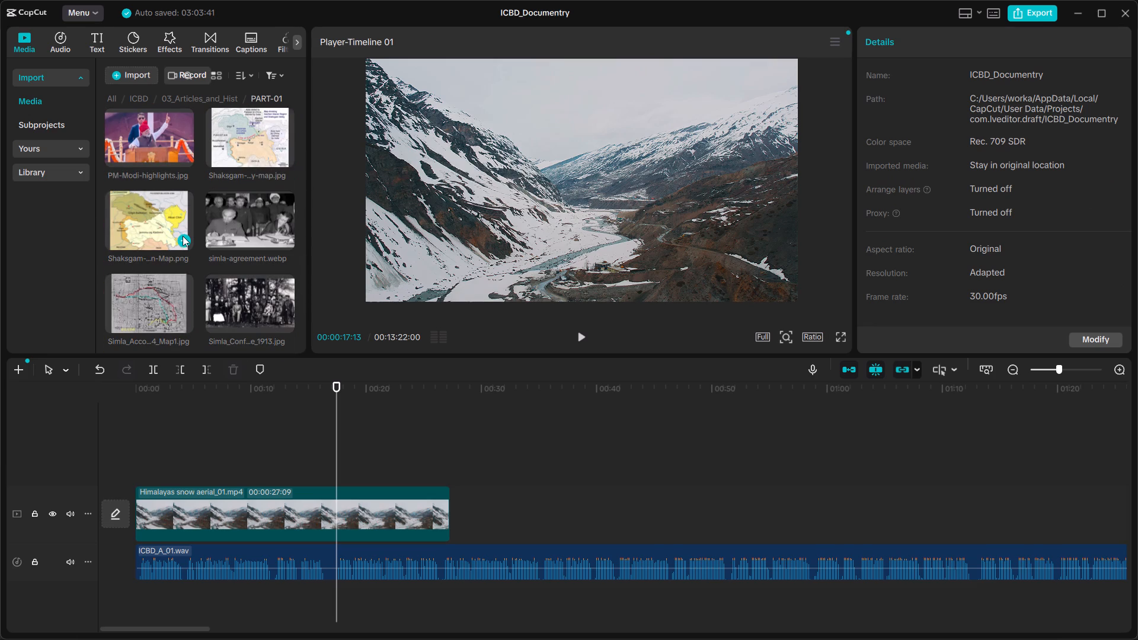
scroll(183, 236, down, 4)
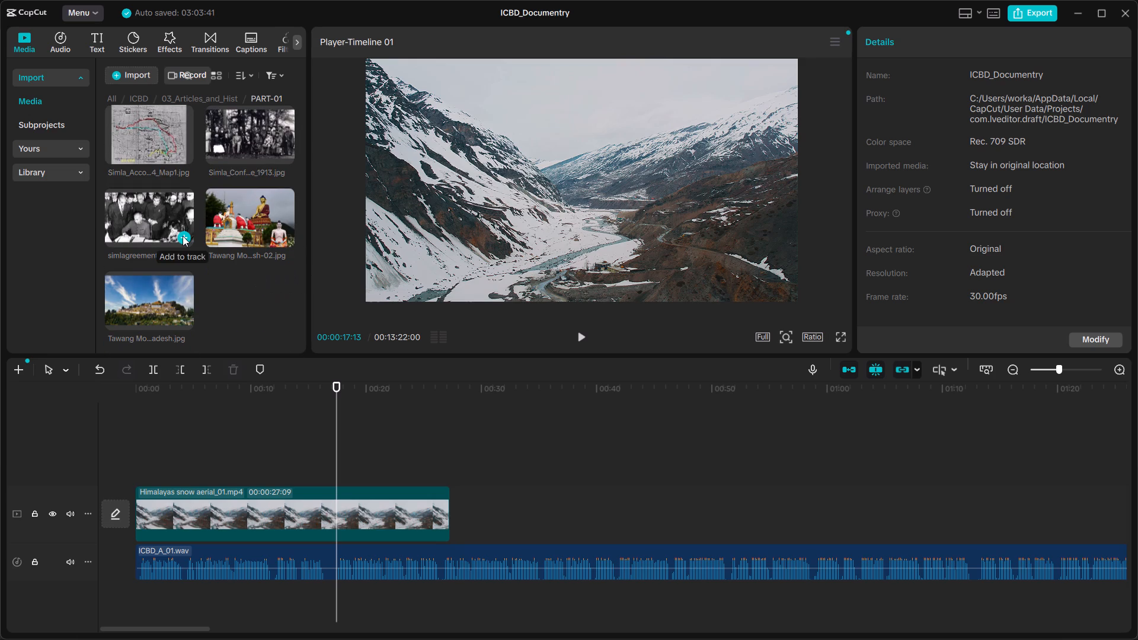
scroll(183, 236, down, 1)
scroll(183, 236, up, 2)
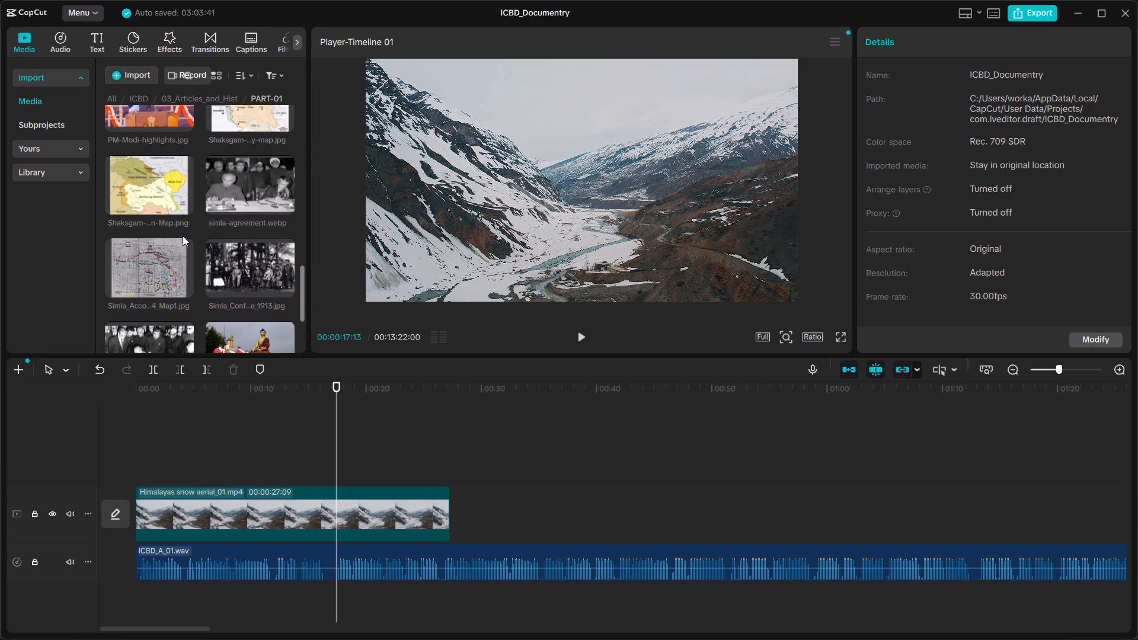
scroll(150, 183, up, 2)
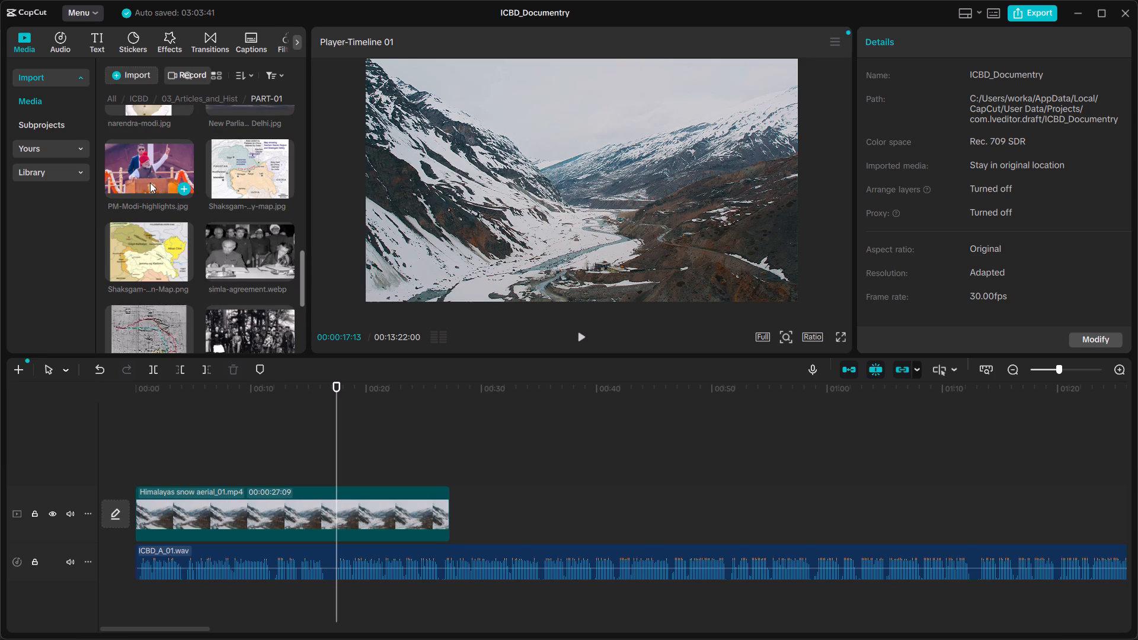
scroll(150, 183, up, 2)
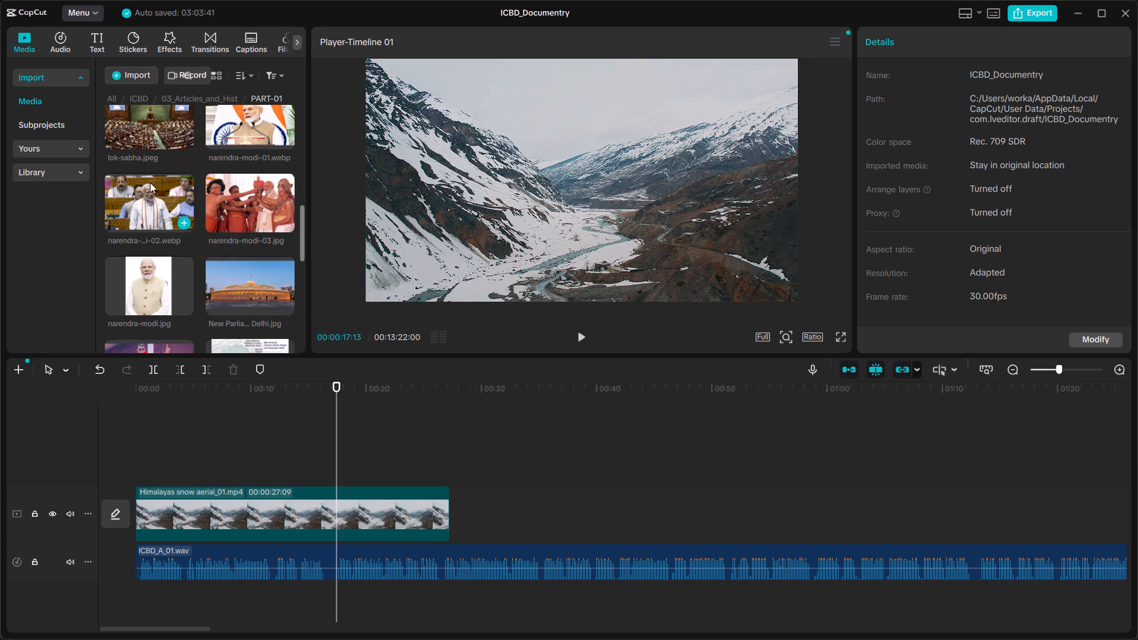
scroll(150, 183, up, 2)
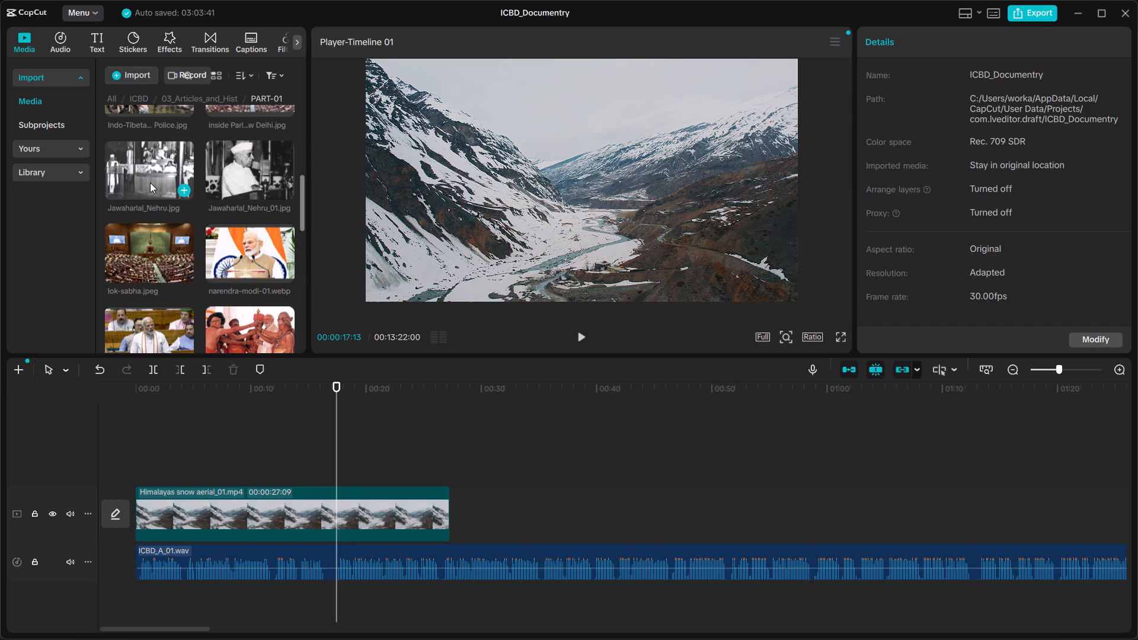
scroll(150, 183, up, 2)
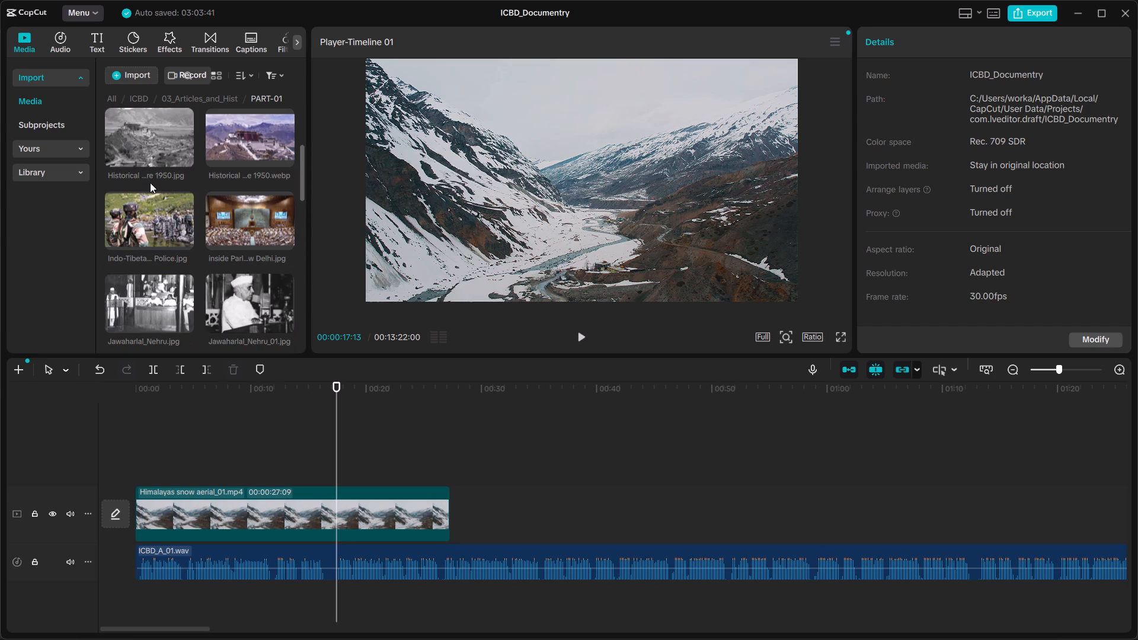
scroll(150, 183, up, 3)
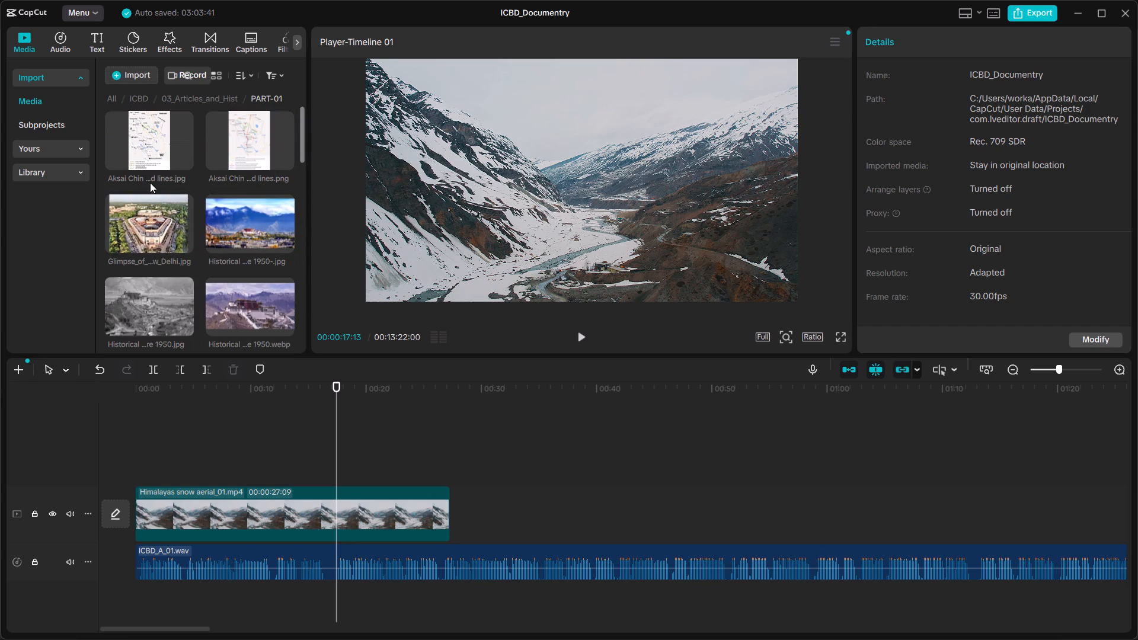
scroll(150, 183, up, 3)
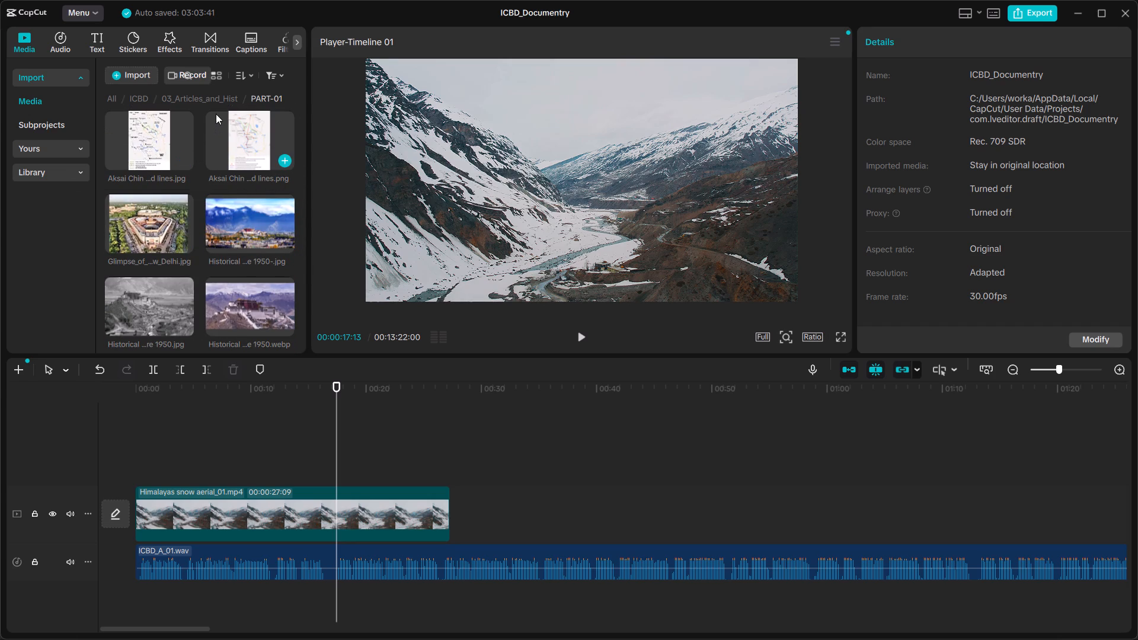
Go back to 03_Articles_and_Hist and open its PART-02 folder to look through the images.
click(216, 101)
double_click(245, 164)
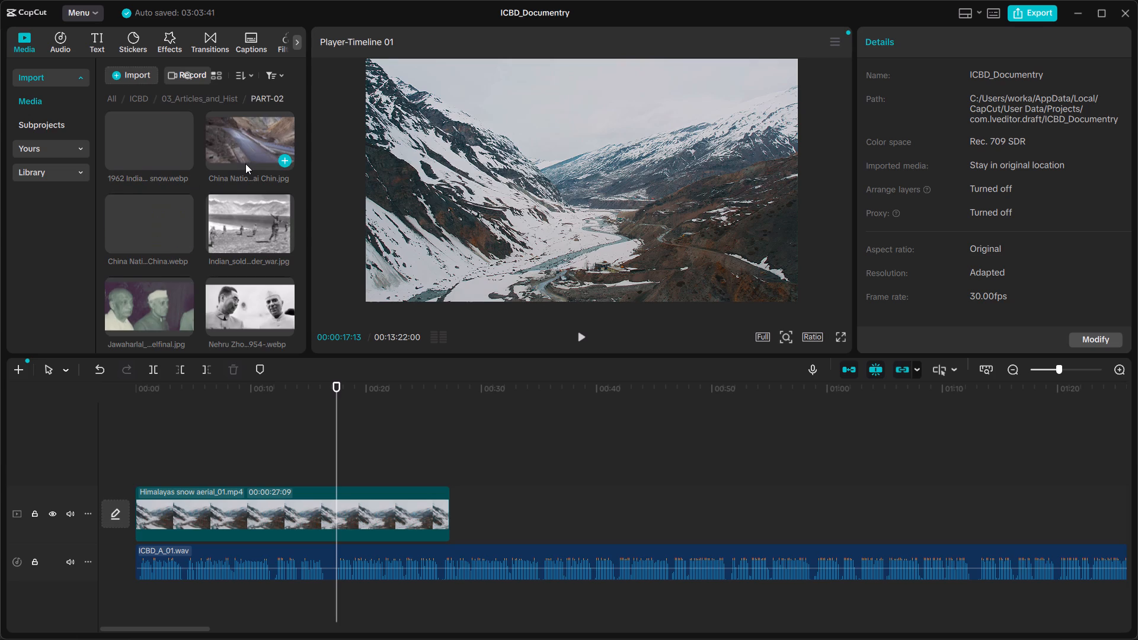
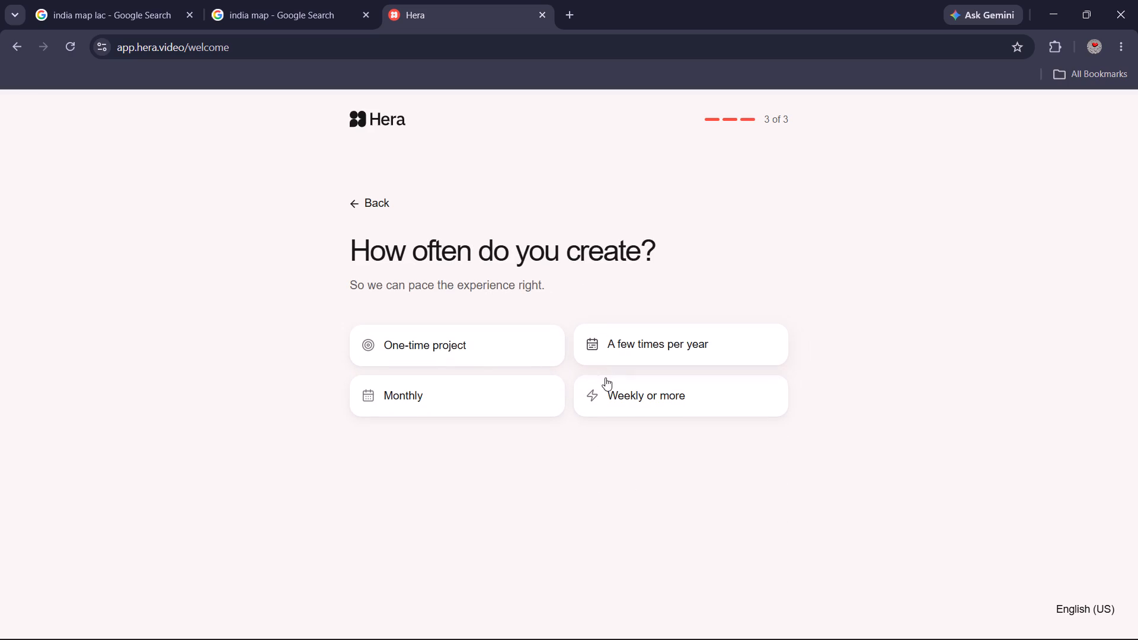
Answer Hera's onboarding question about creation frequency with Weekly or more.
click(599, 395)
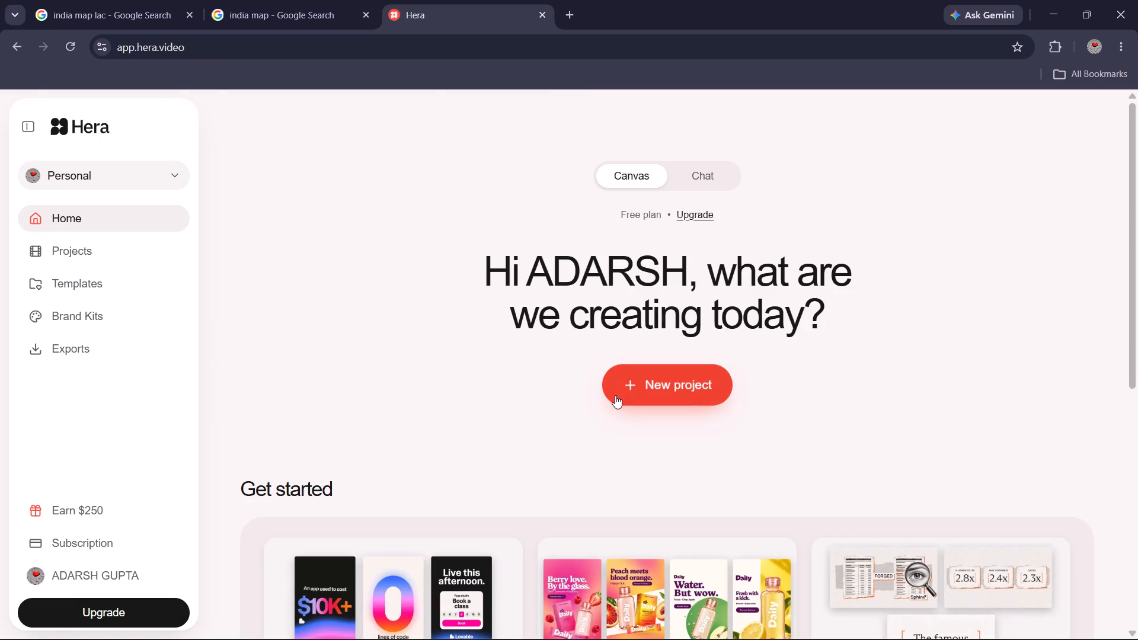
Create a new video project in Hera and submit the copied India-China border map animation prompt.
click(615, 395)
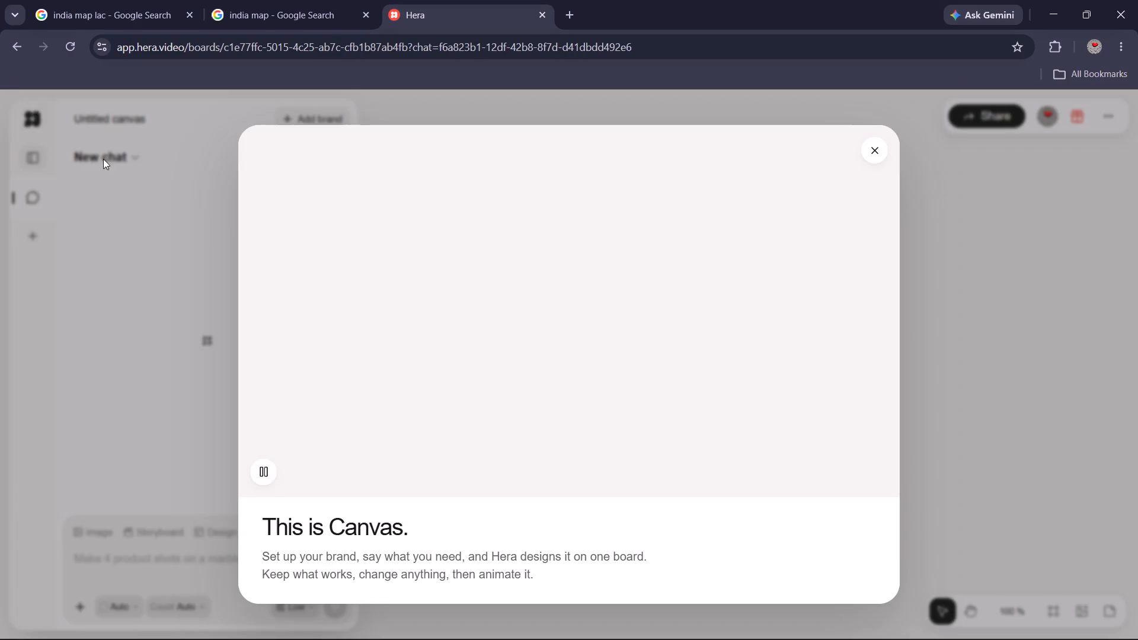
click(14, 39)
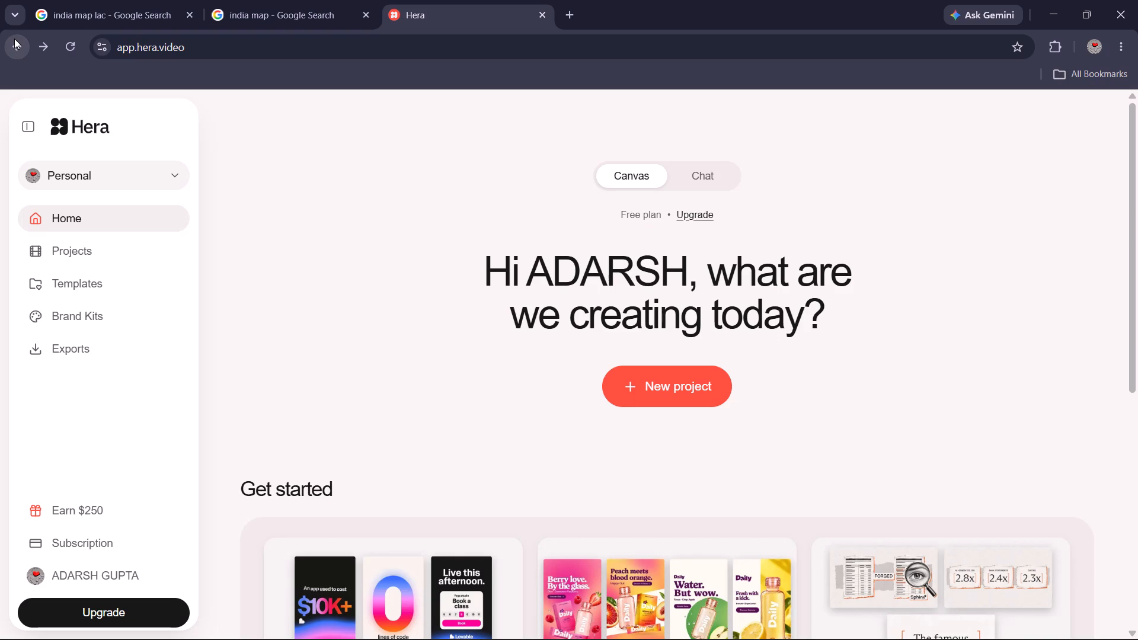
click(78, 248)
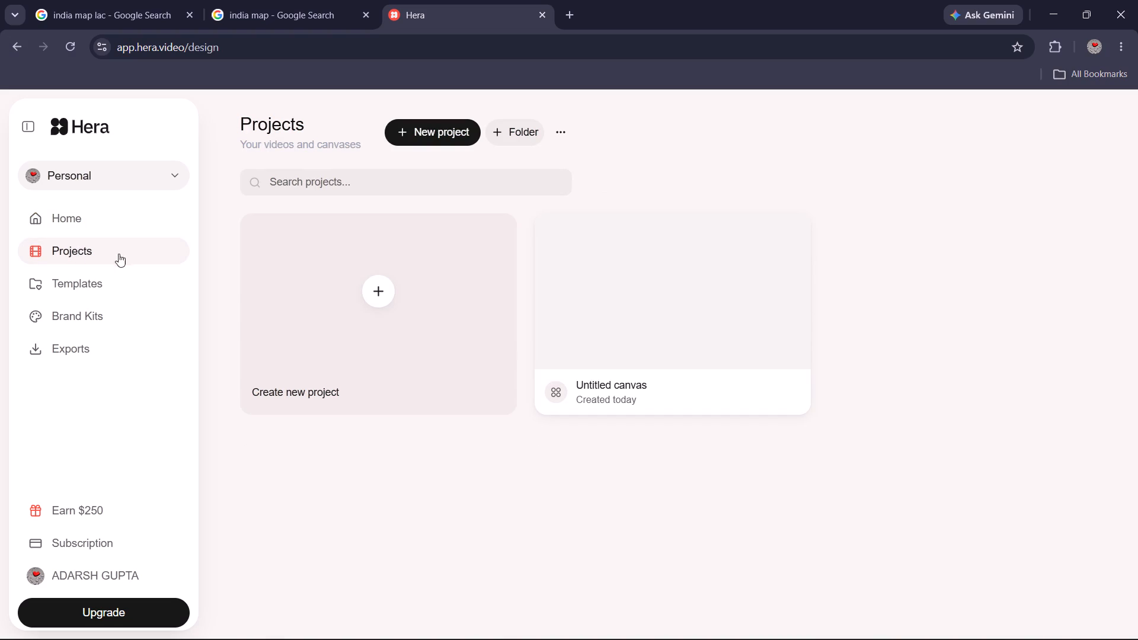
click(356, 279)
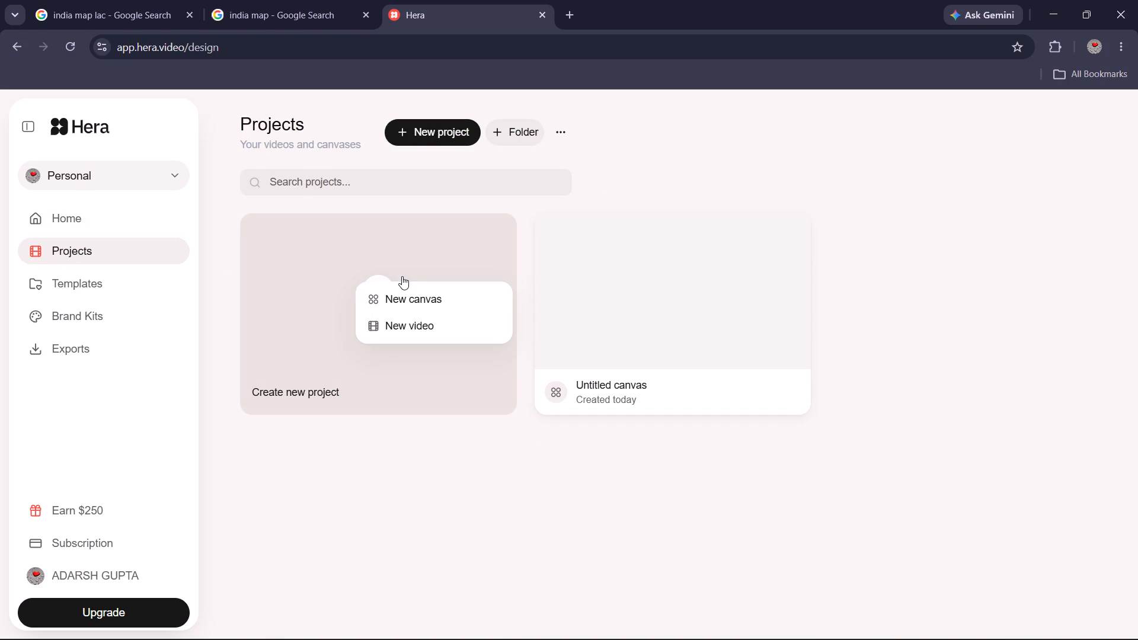
click(399, 329)
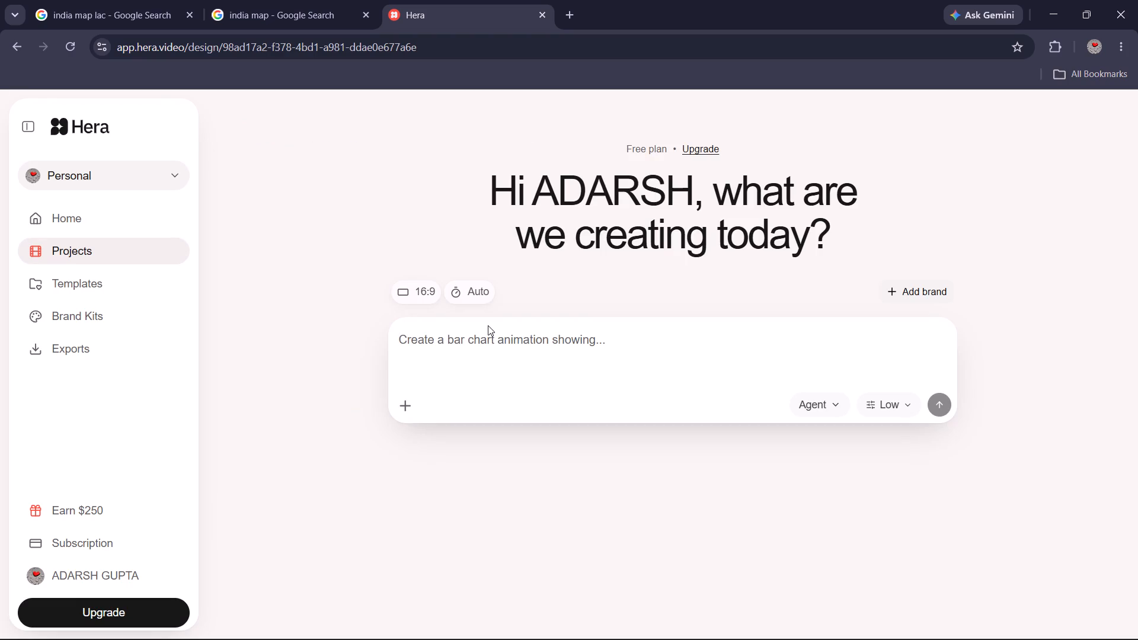
key(ctrl+v)
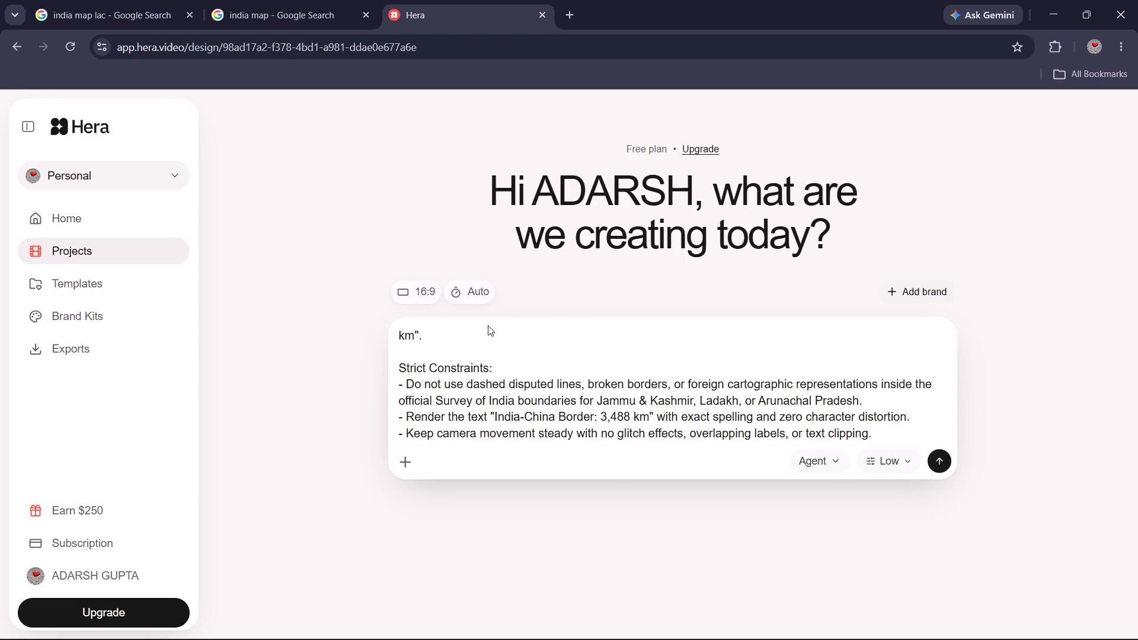
key(Return)
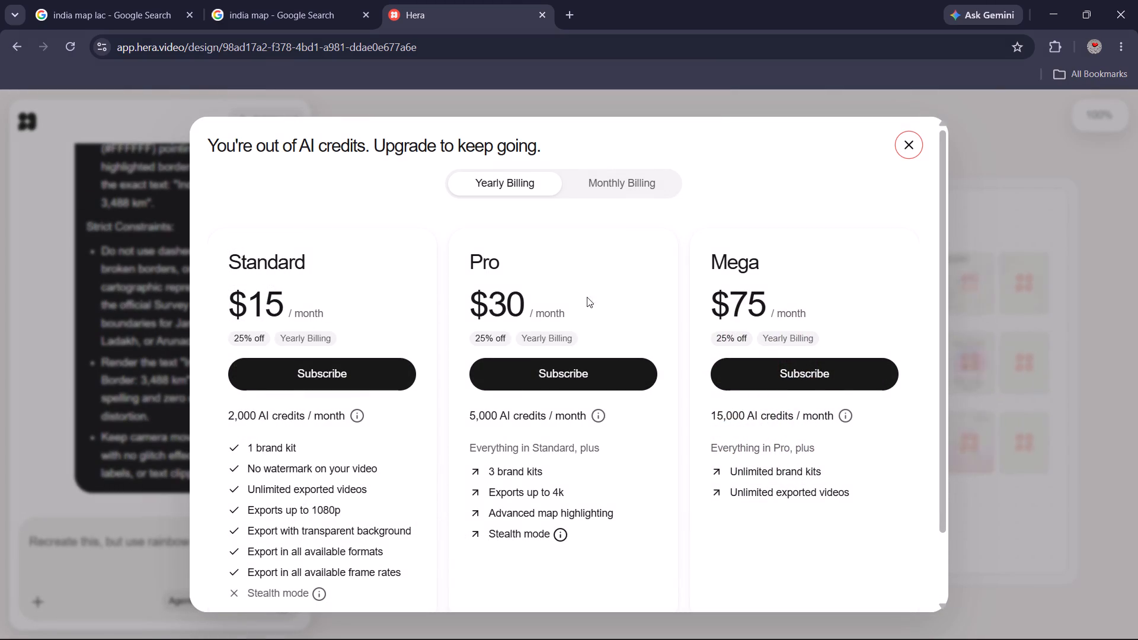
click(919, 143)
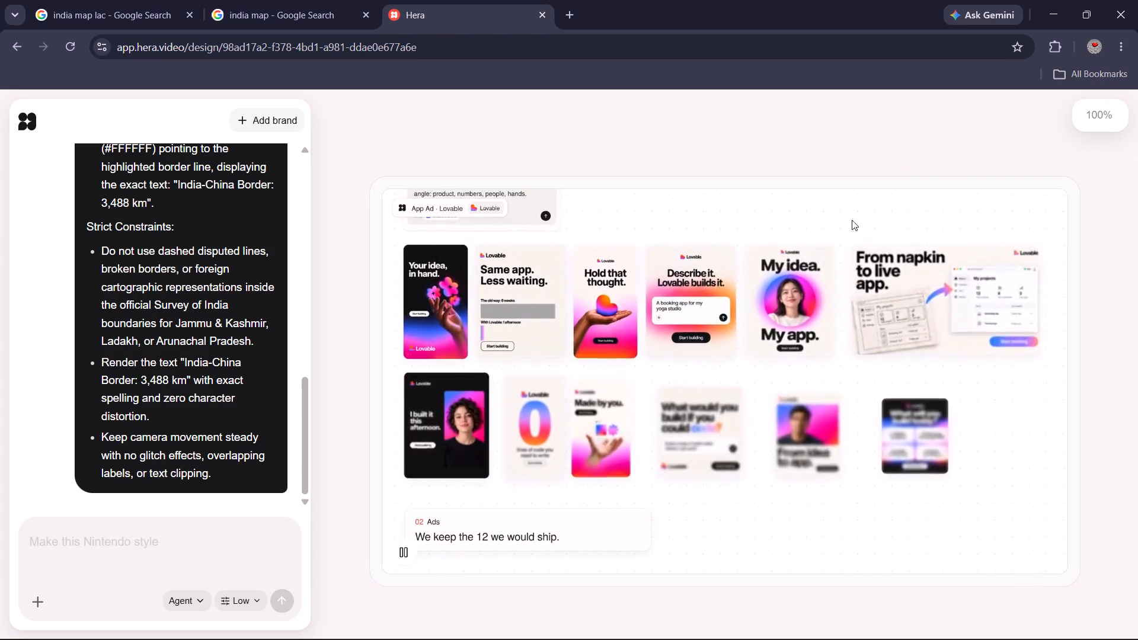
Review the submitted prompt in Hera's chat, from the animation description through the map specifications and strict constraints.
scroll(633, 318, up, 1)
scroll(633, 318, down, 3)
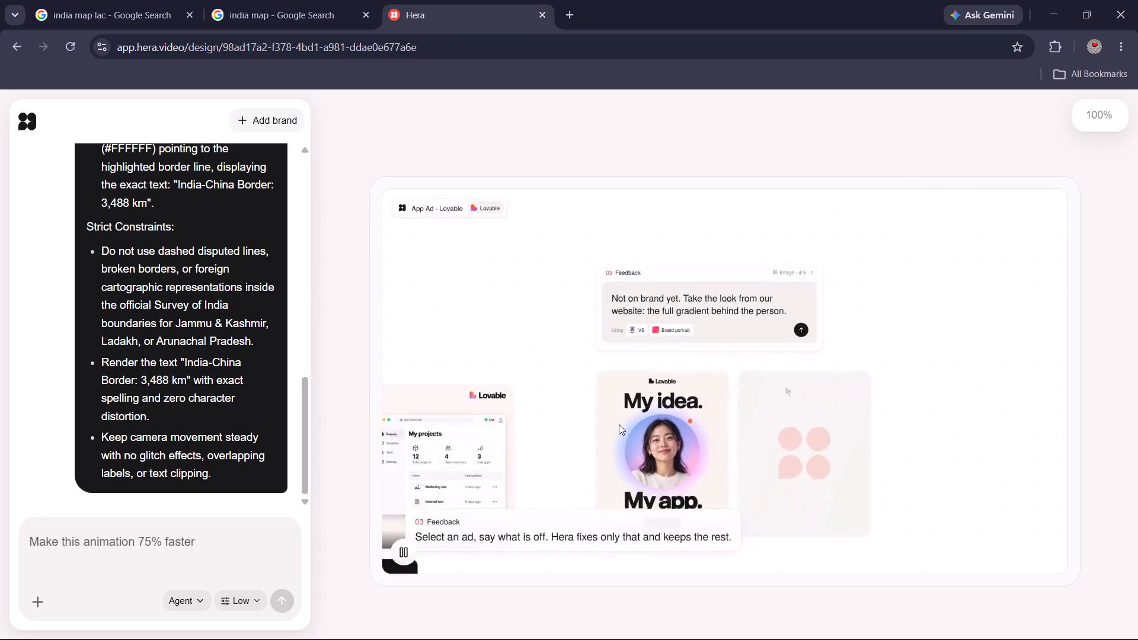
scroll(619, 424, up, 5)
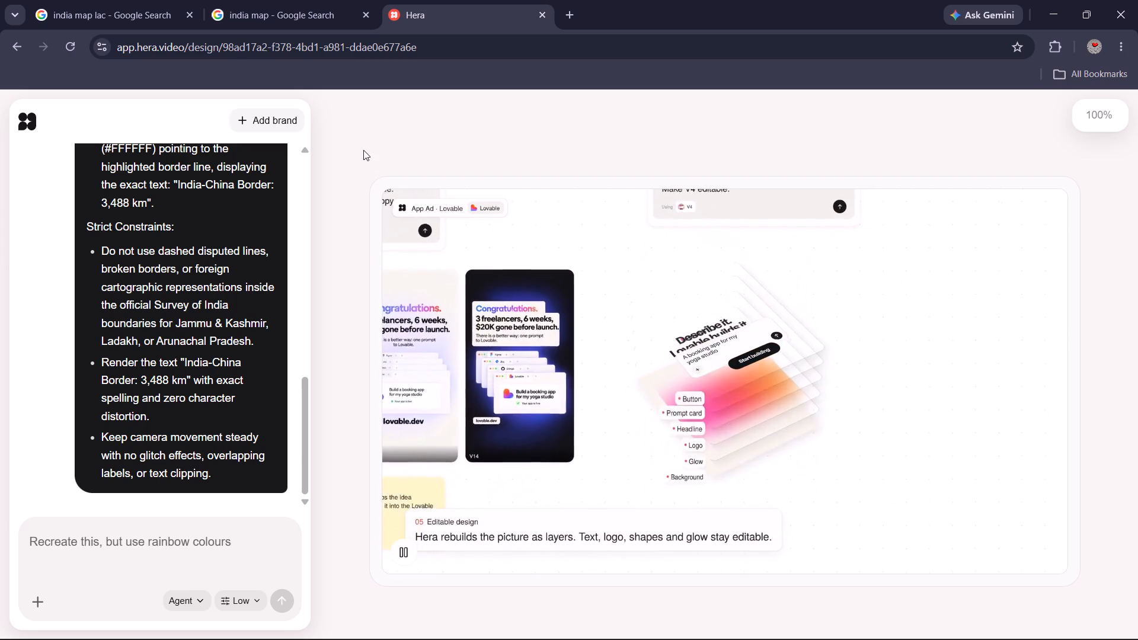
scroll(965, 556, up, 4)
scroll(965, 556, down, 7)
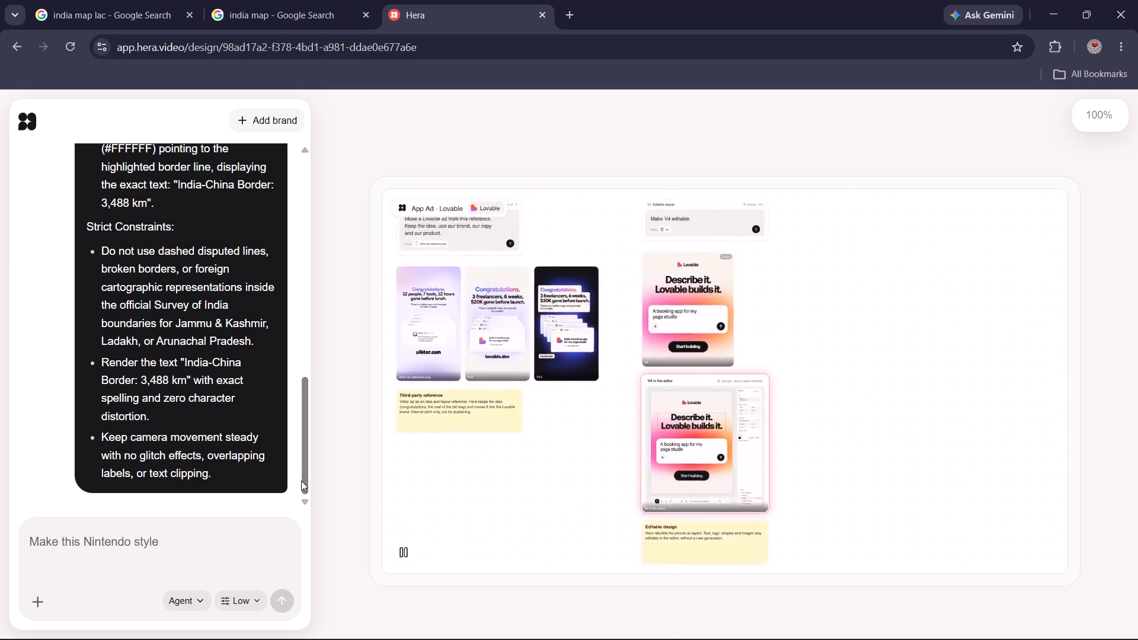
scroll(244, 419, up, 13)
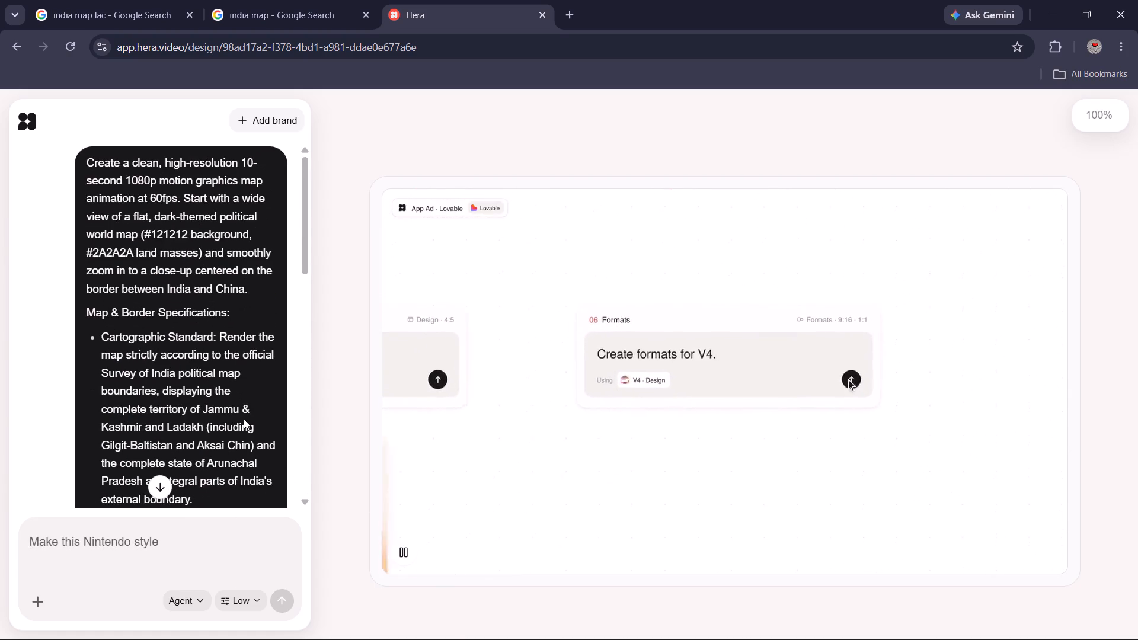
scroll(244, 419, up, 5)
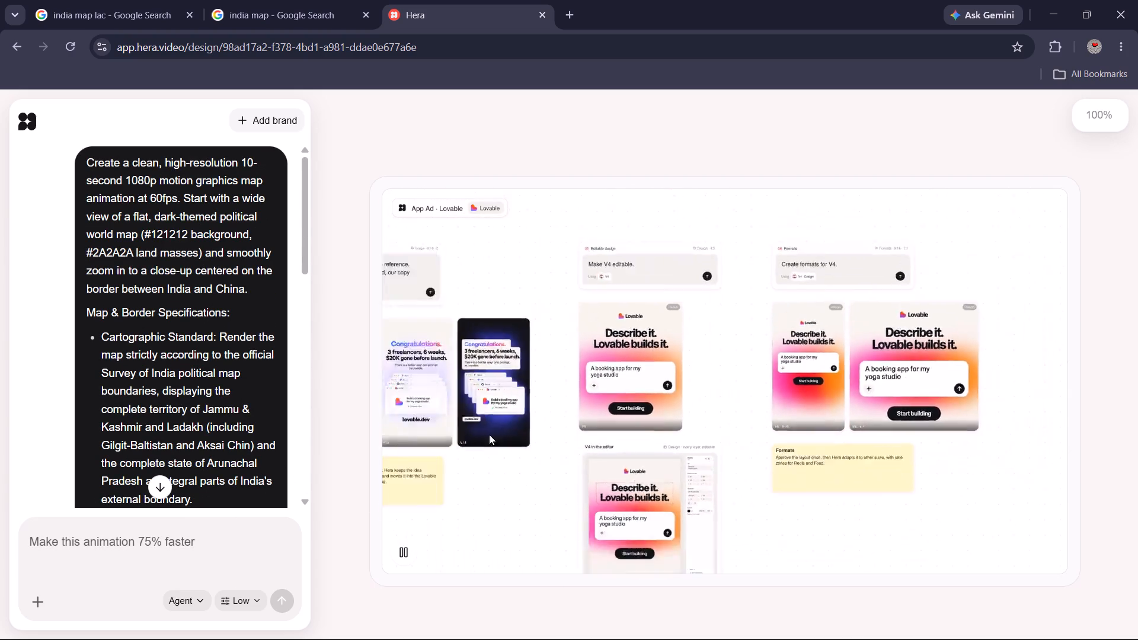
scroll(489, 434, down, 1)
scroll(462, 503, down, 3)
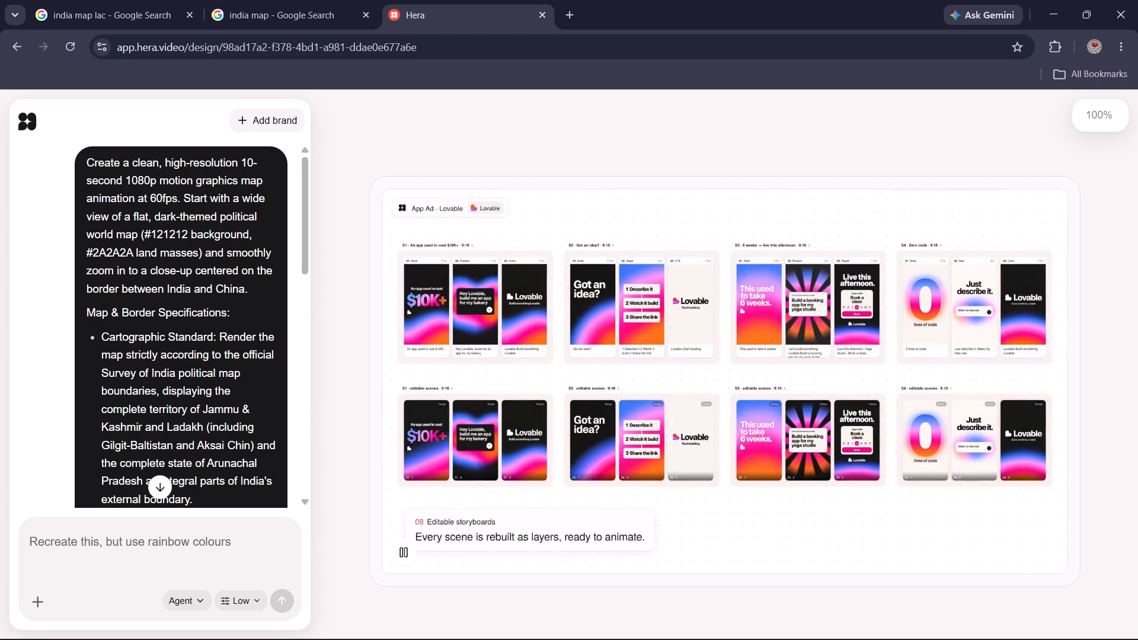
scroll(204, 400, down, 14)
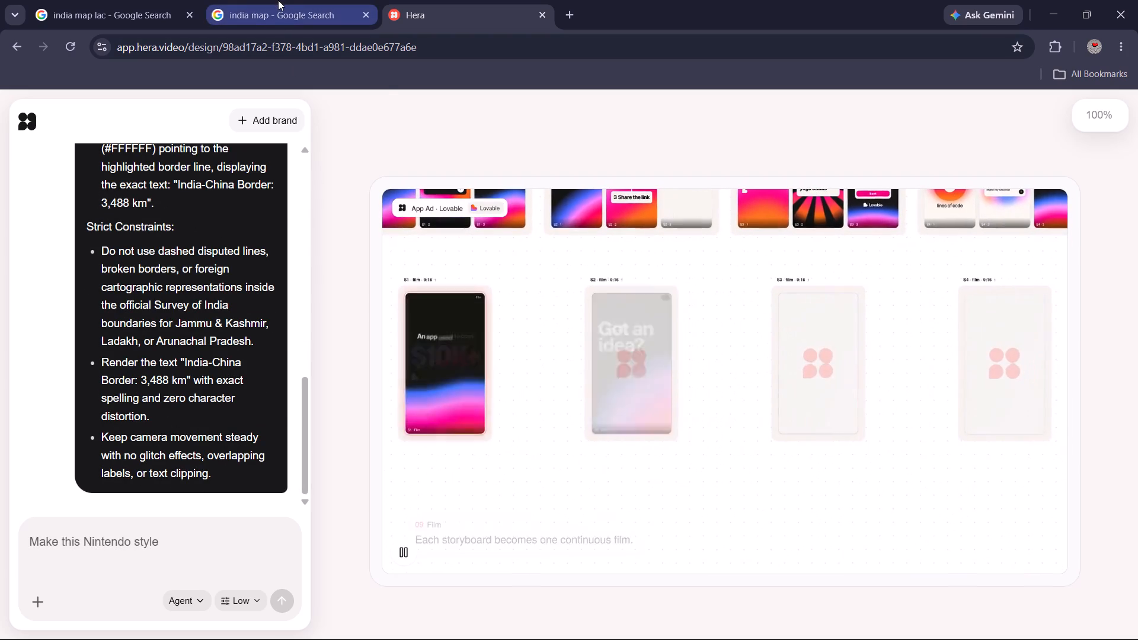
click(572, 3)
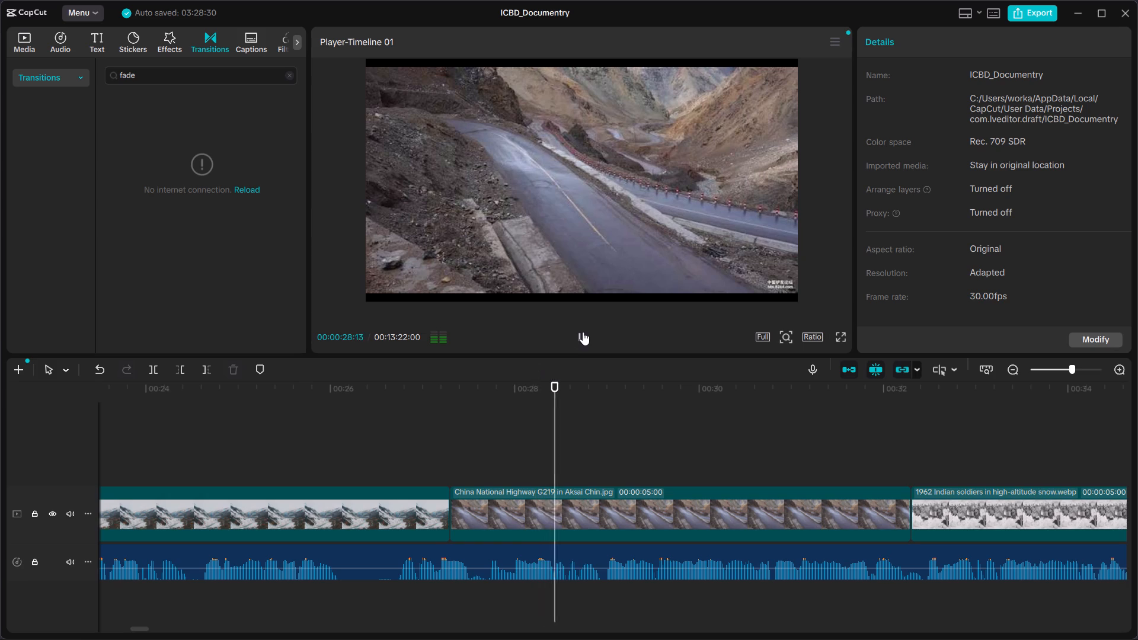
click(689, 389)
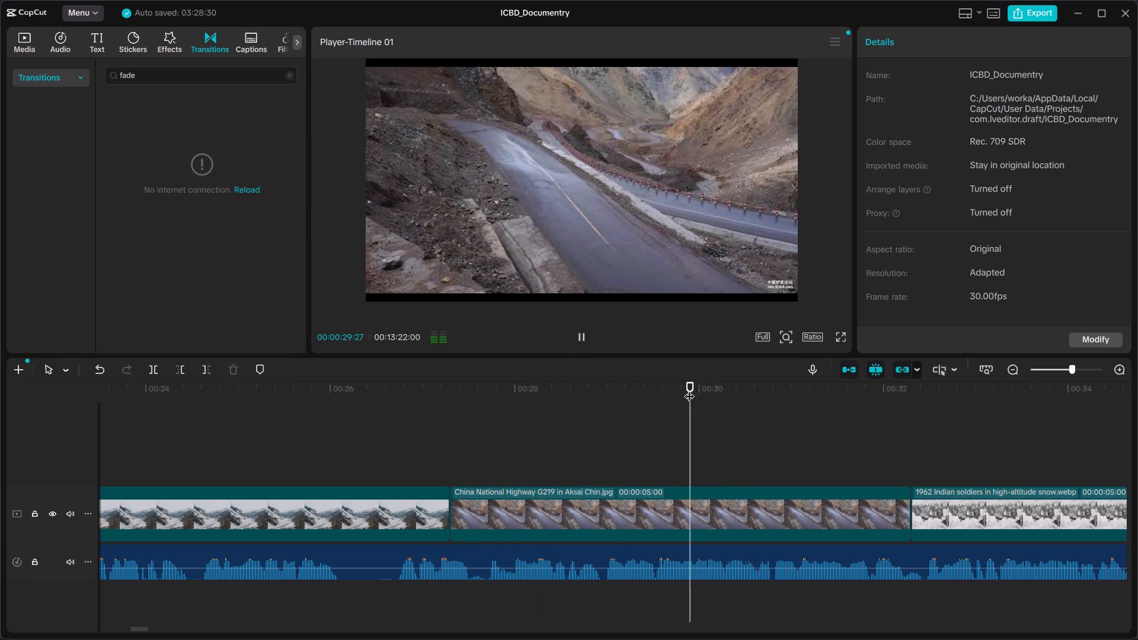
drag(689, 389, 50, 395)
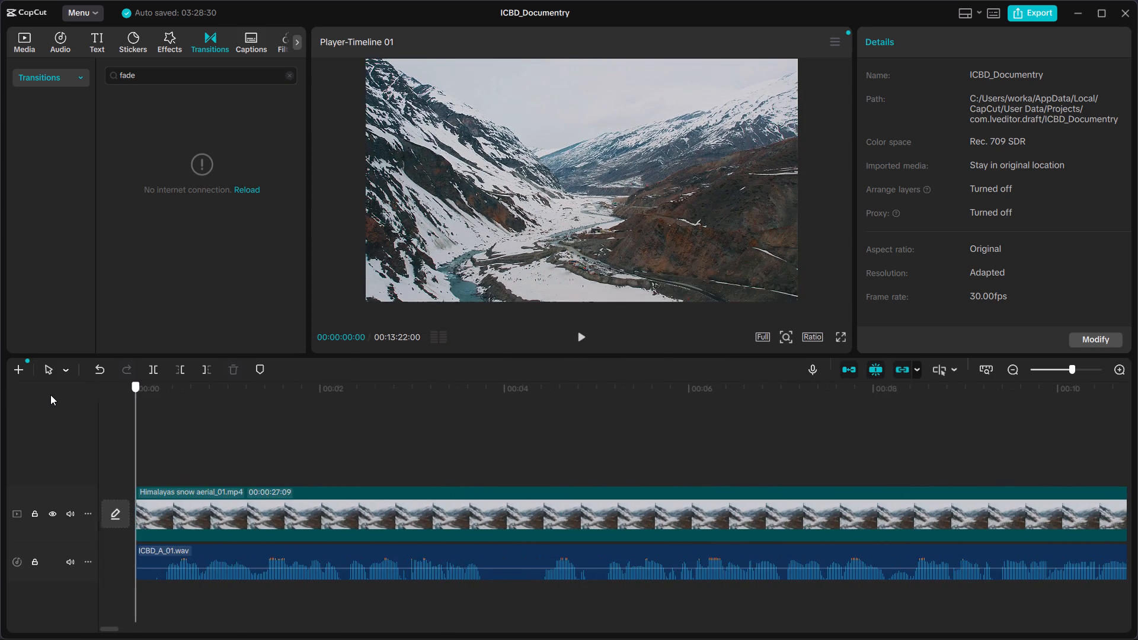
drag(50, 395, 293, 410)
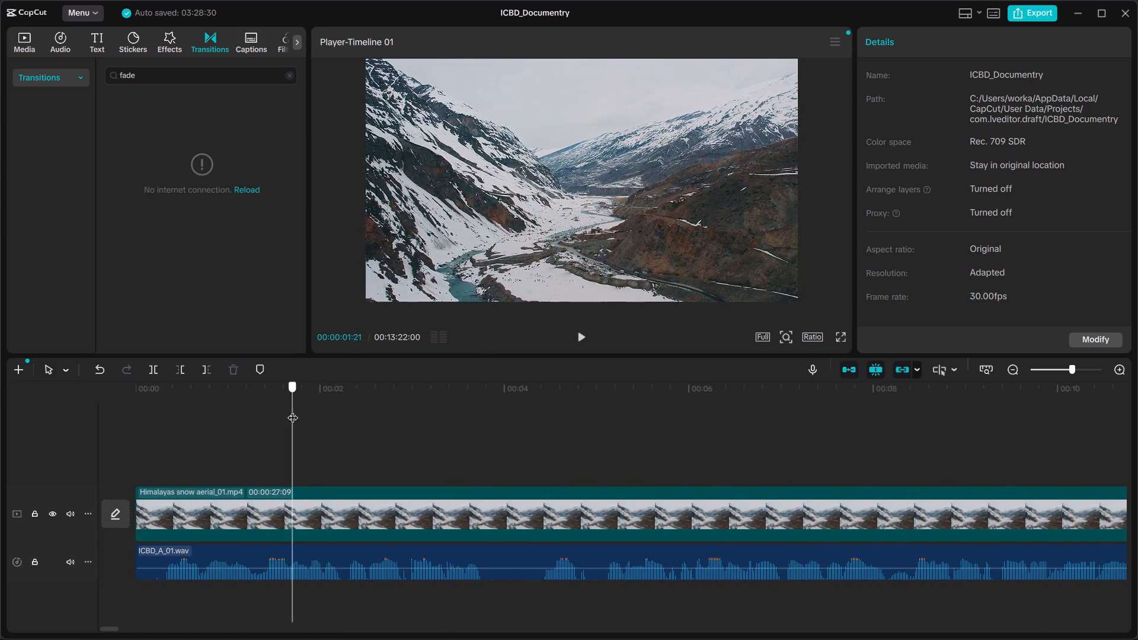
drag(293, 410, 725, 412)
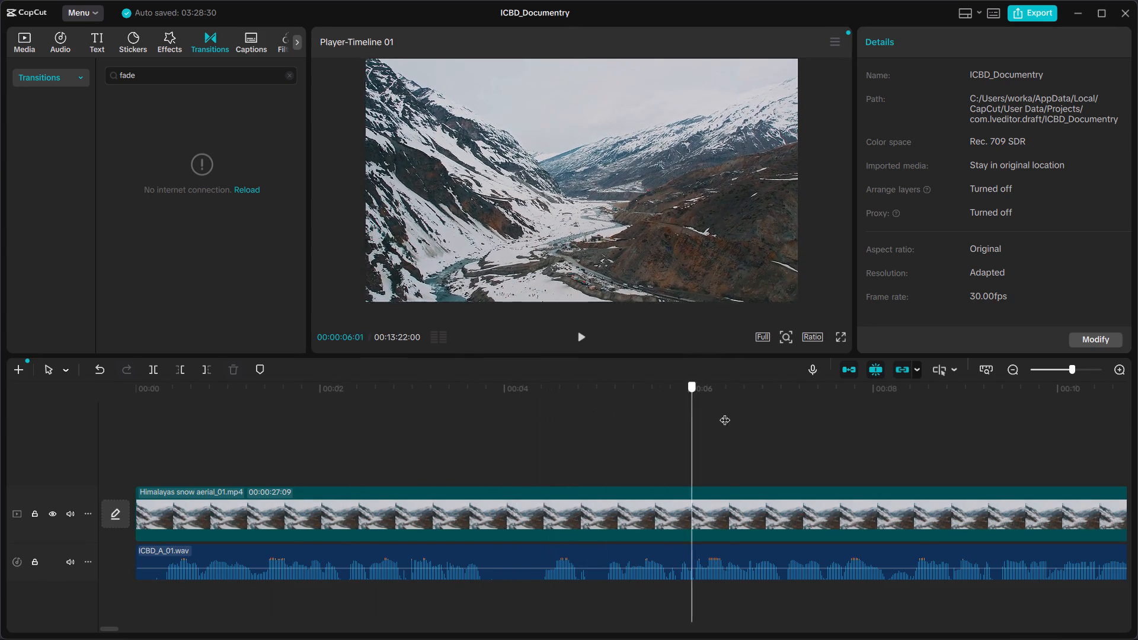
drag(725, 412, 1137, 408)
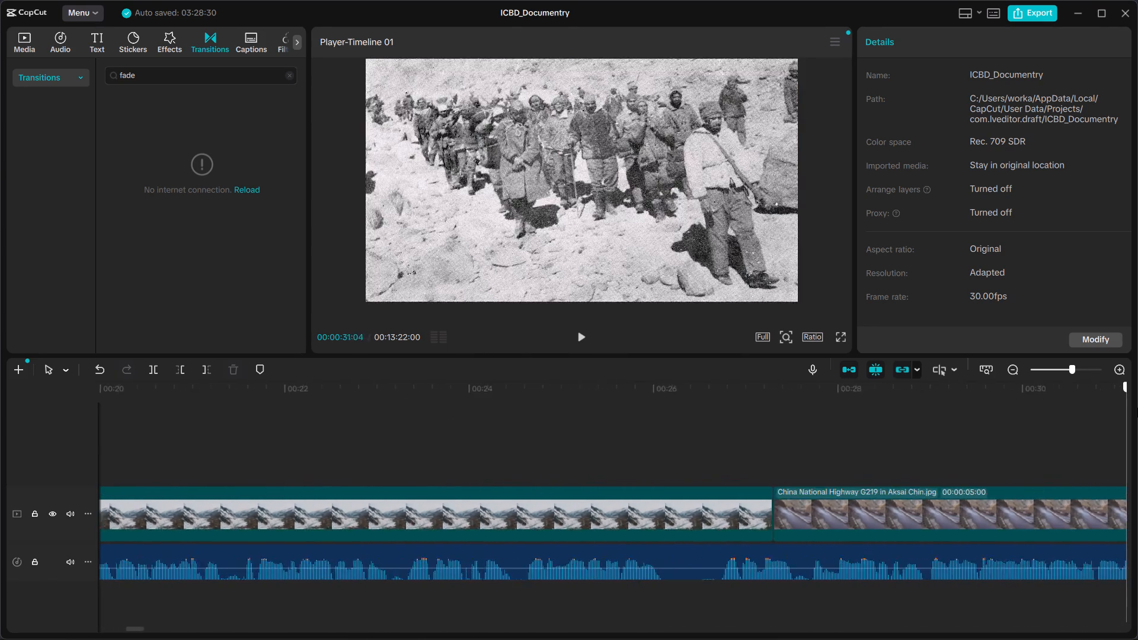
drag(1137, 408, 0, 163)
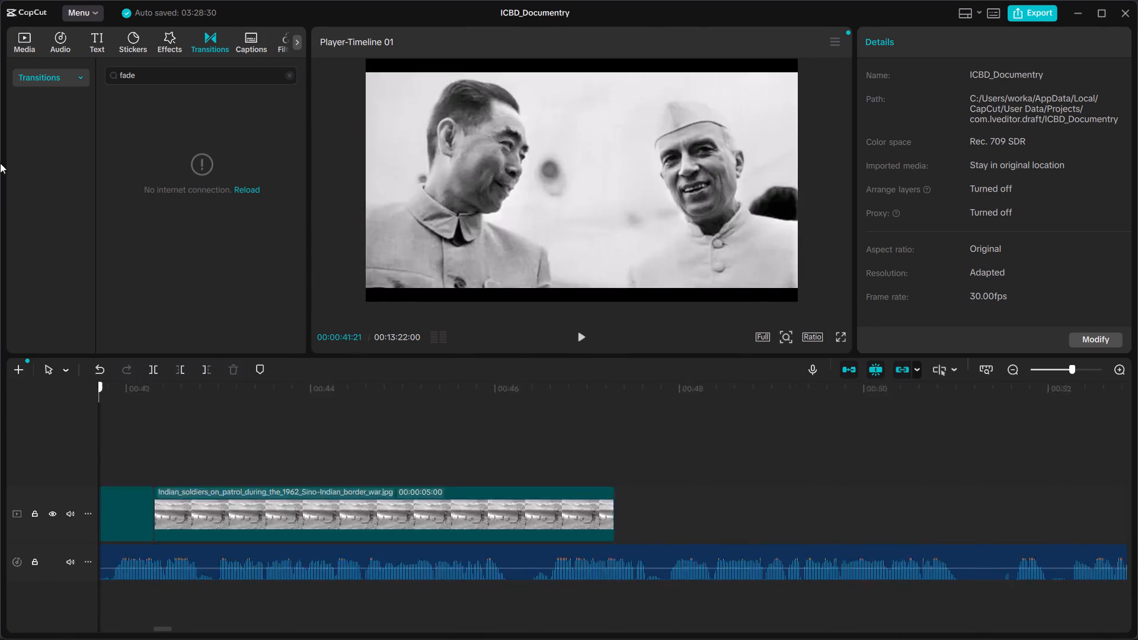
drag(0, 163, 0, 146)
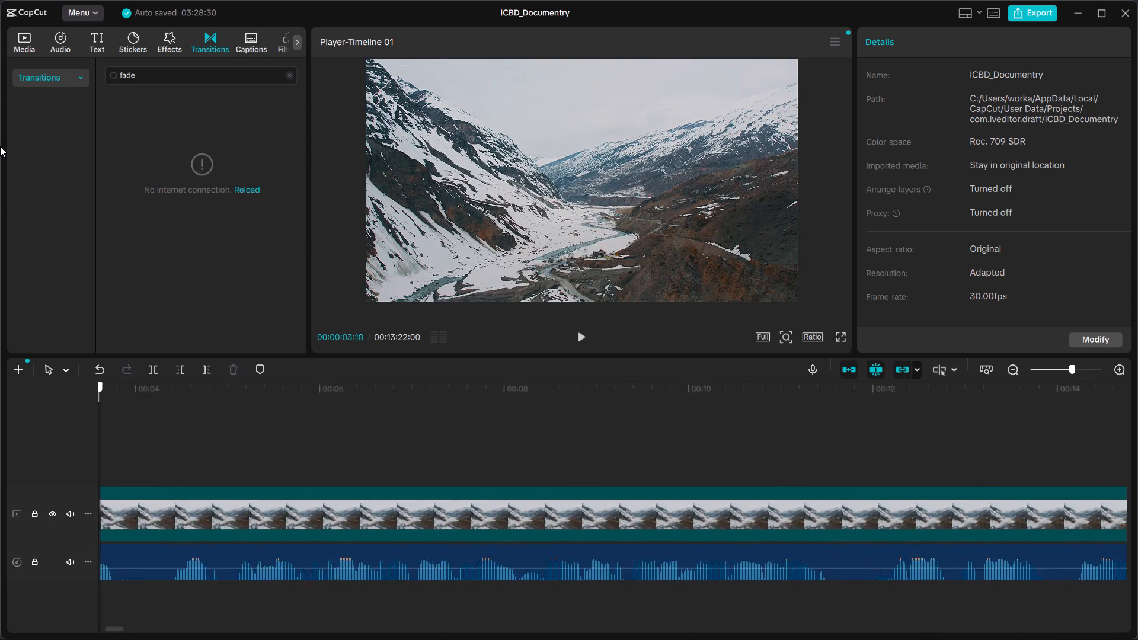
drag(0, 146, 379, 313)
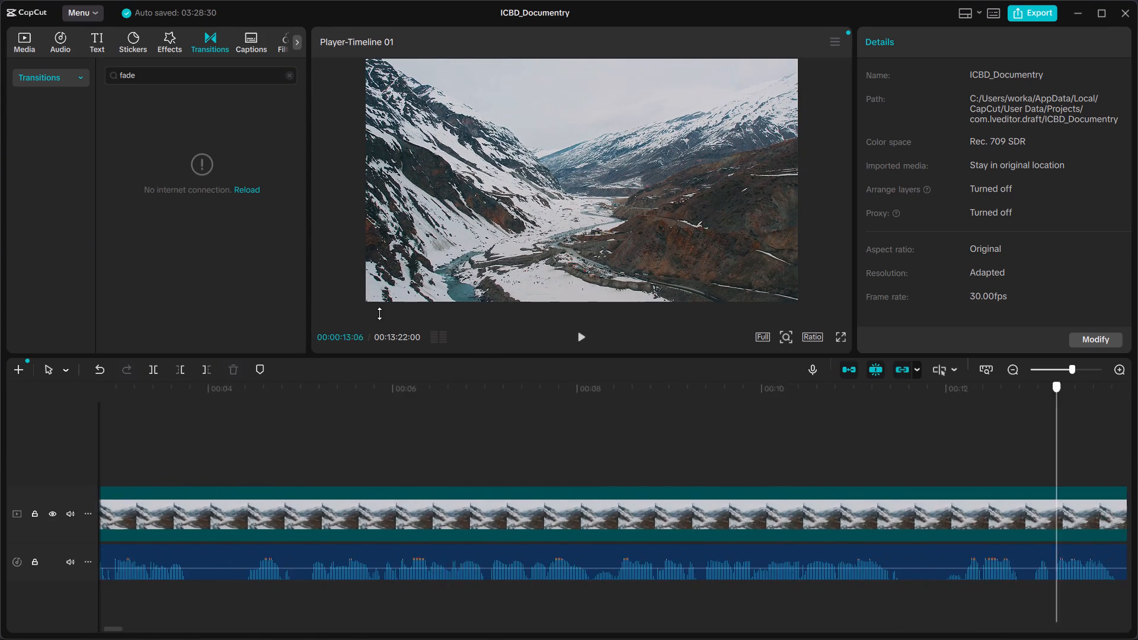
drag(379, 313, 1137, 405)
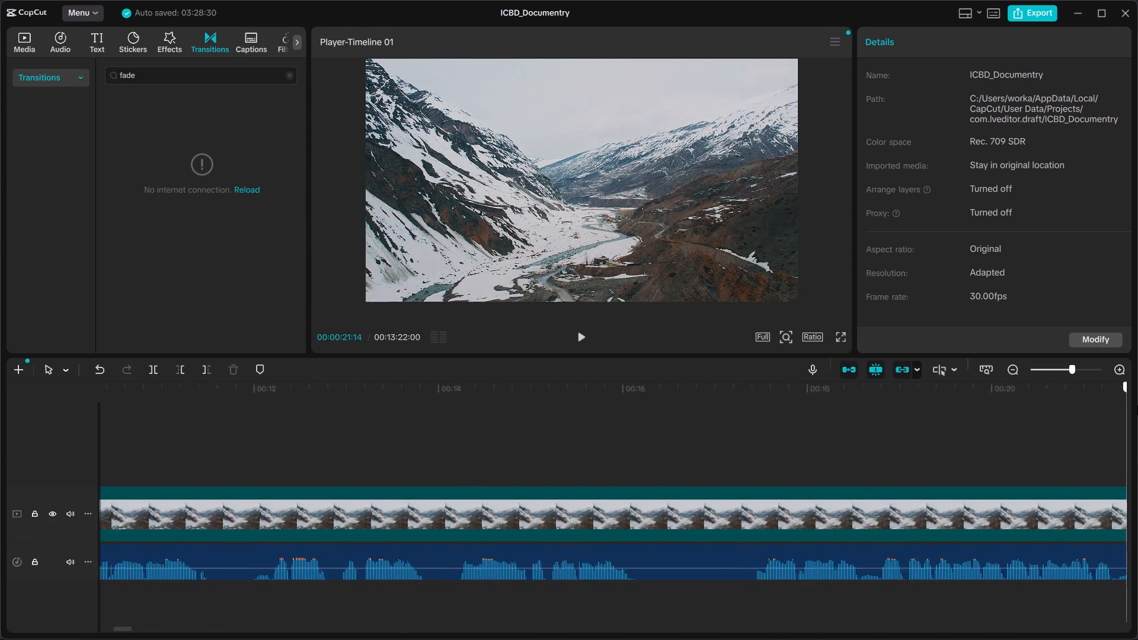
drag(1137, 405, 517, 428)
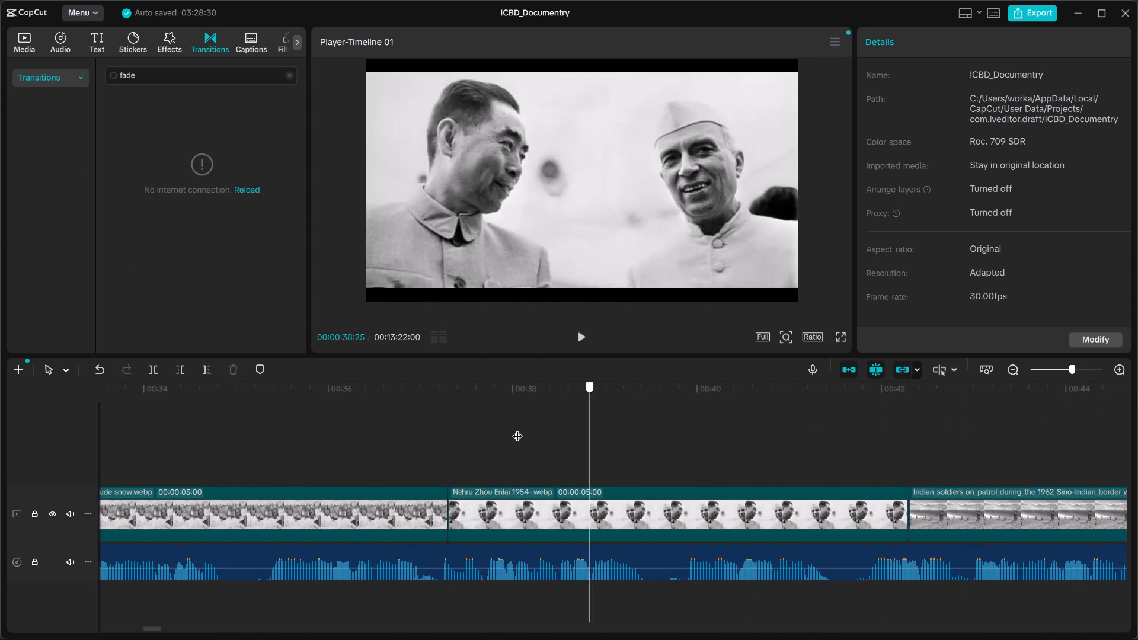
drag(517, 428, 751, 431)
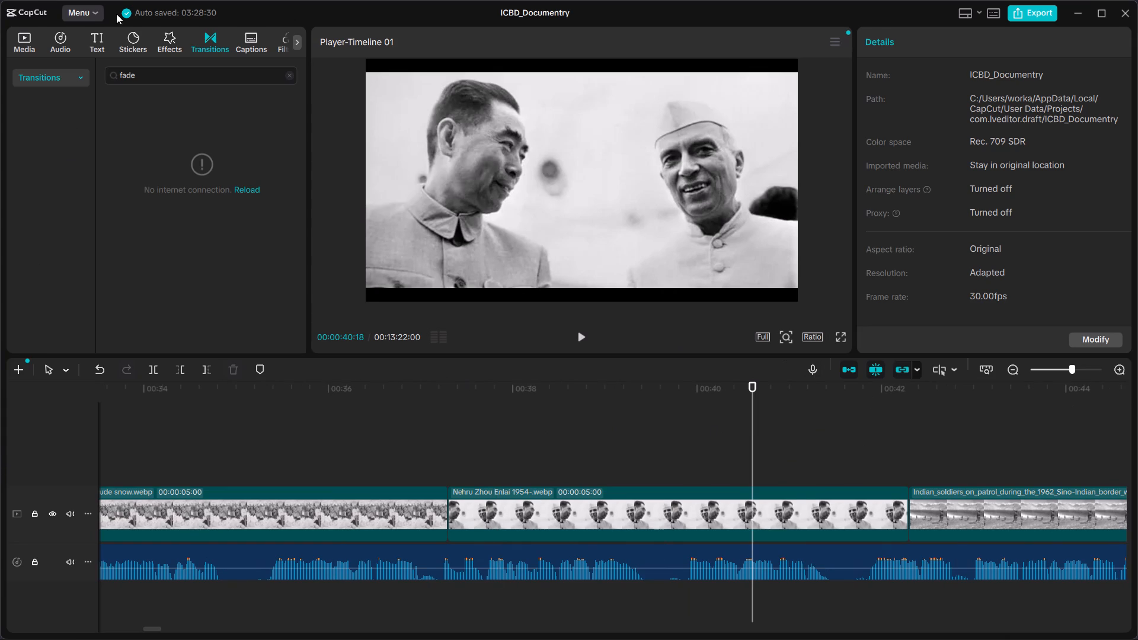
From the PART-03 media folder, add the AK_Antony_at_Ponnani, Atal Bihari Vajpayee, Atal Bihari Vajpayee- and Vajpayee pokharan images after the Nehru Zhou Enlai clip.
click(28, 55)
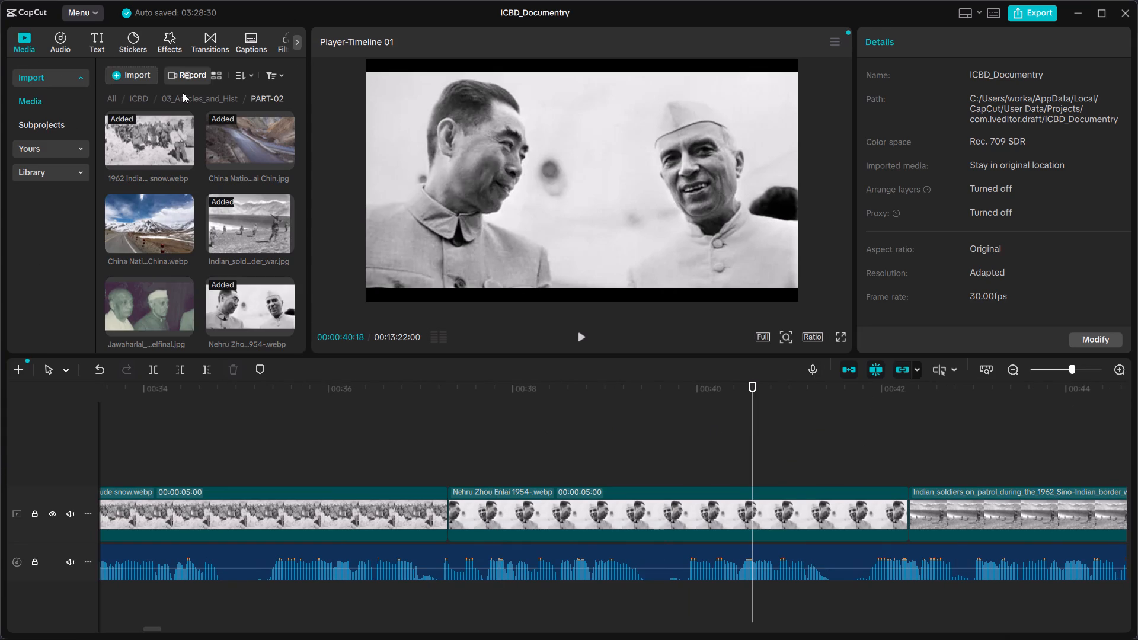
click(183, 92)
click(164, 98)
double_click(220, 147)
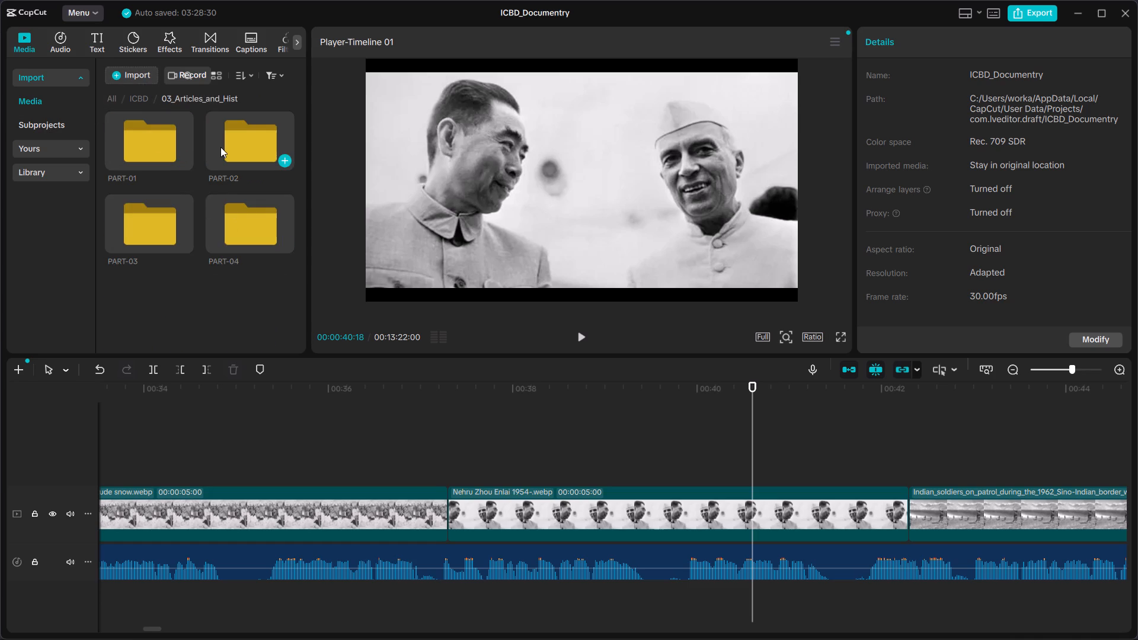
click(219, 95)
double_click(155, 244)
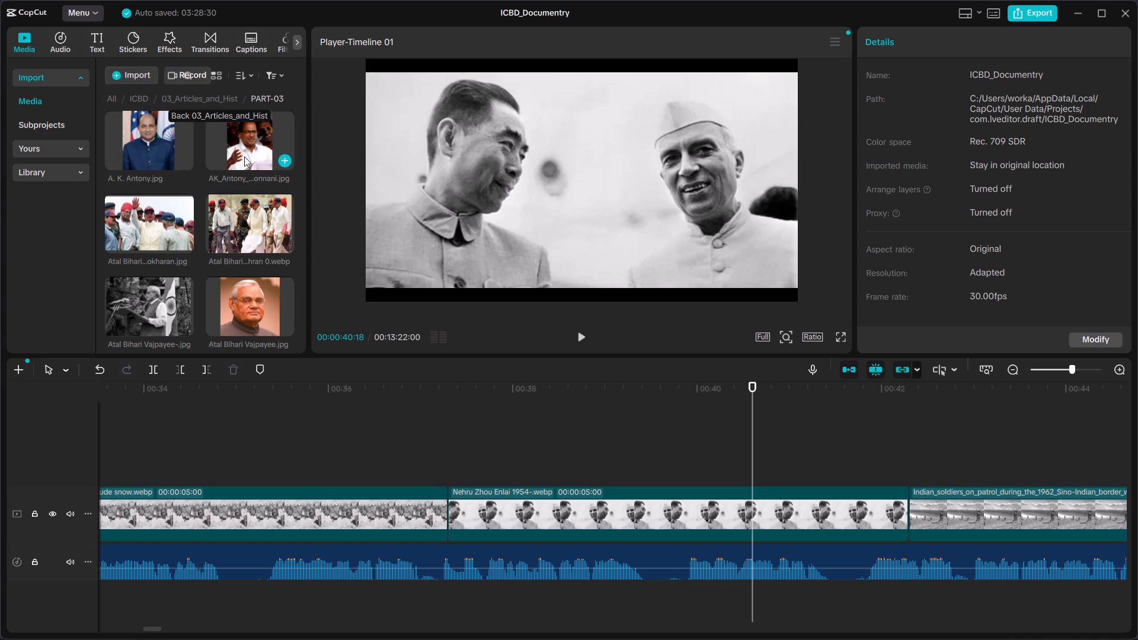
click(280, 159)
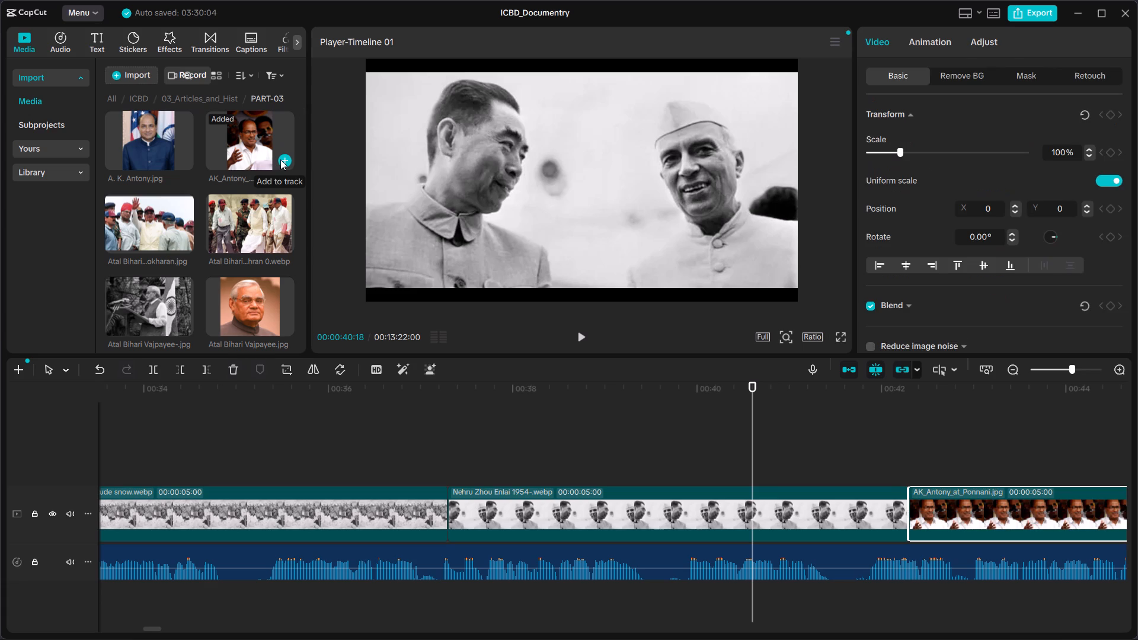
click(282, 233)
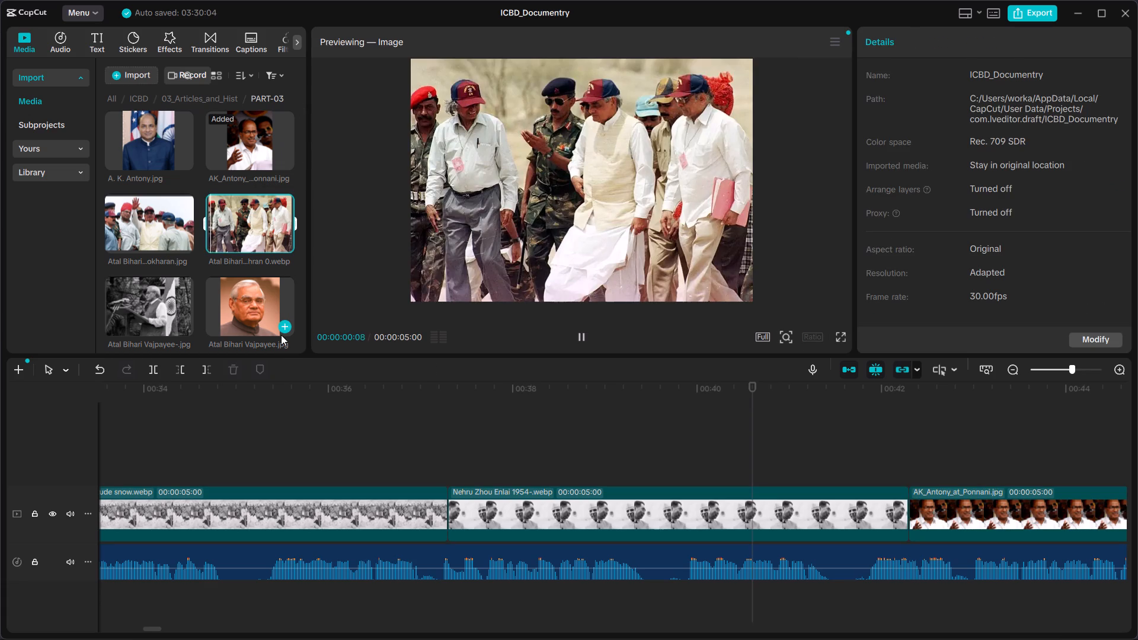
click(283, 325)
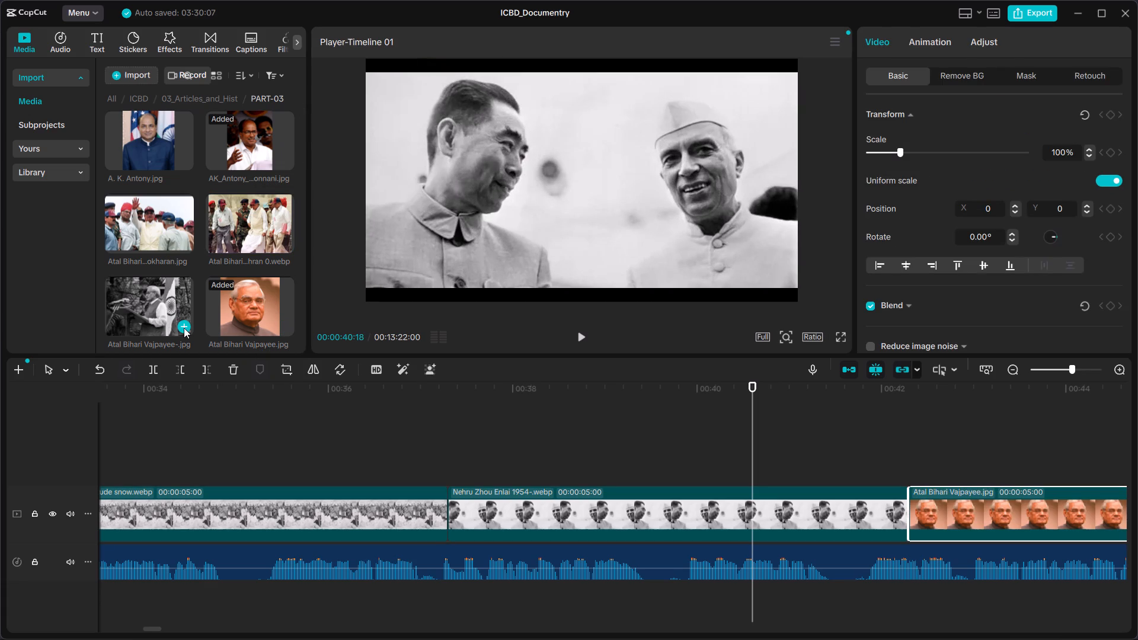
click(184, 328)
click(183, 246)
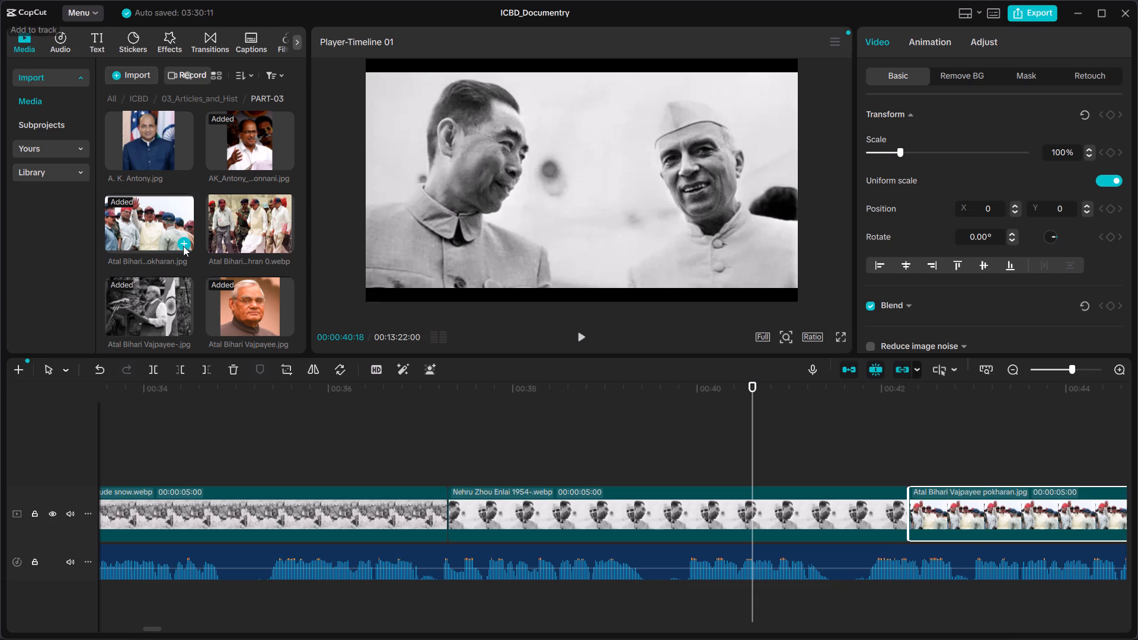
Add the Atal Tunnel Rohtang, B._Santosh_Babu, Atal Tunnel Rohtang army convoey and col-santosh-babu-1 images after the Nehru Zhou Enlai clip.
scroll(183, 246, down, 4)
click(188, 222)
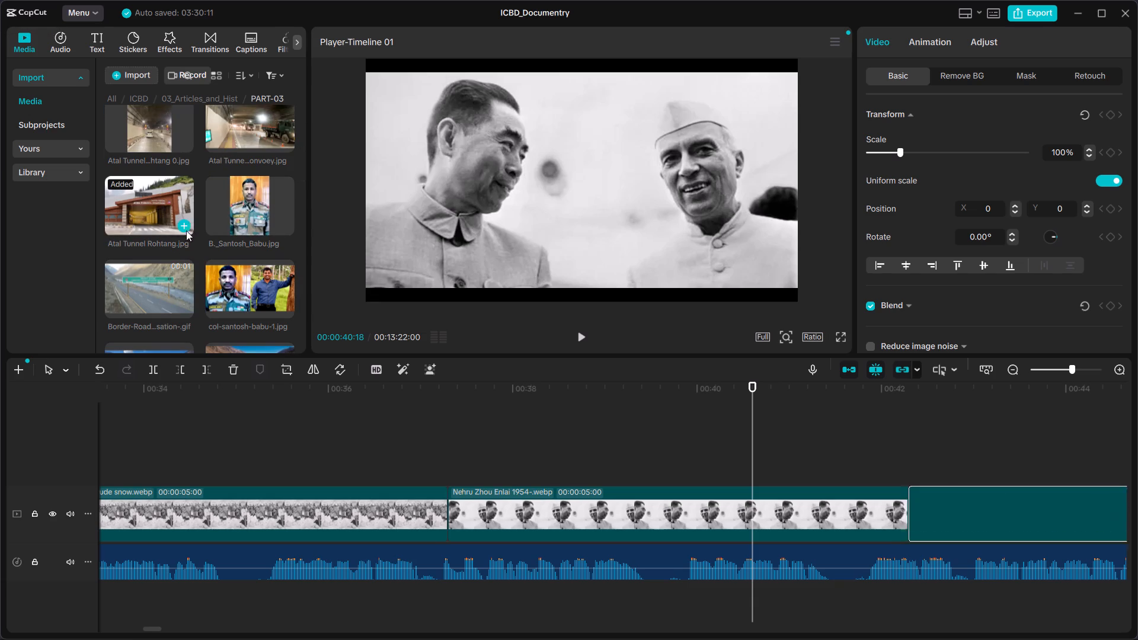
click(177, 311)
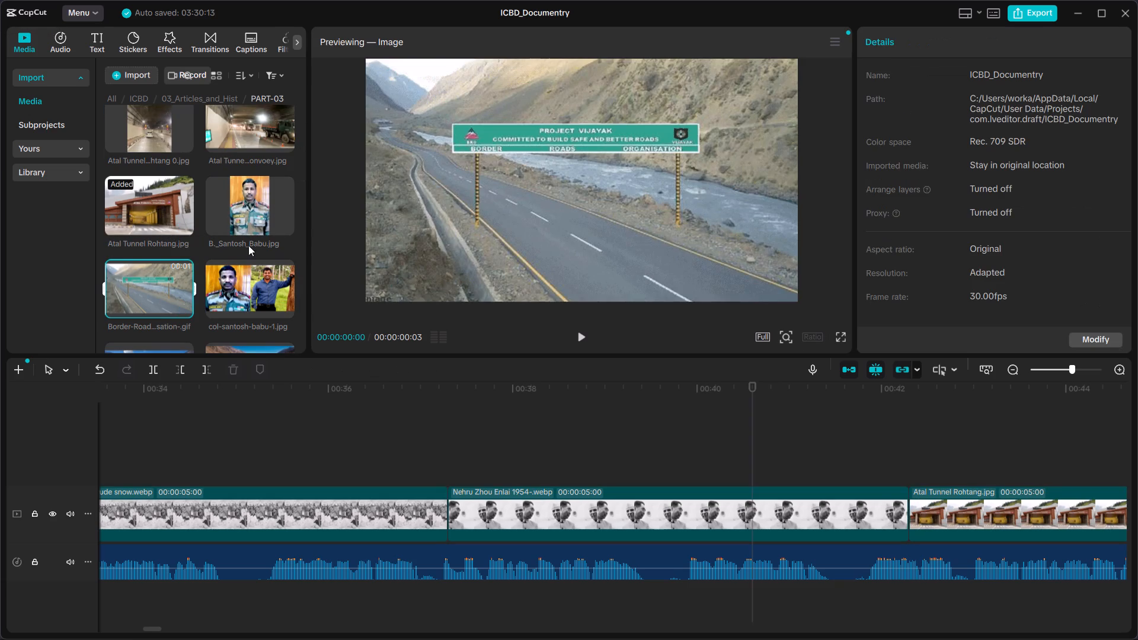
click(283, 220)
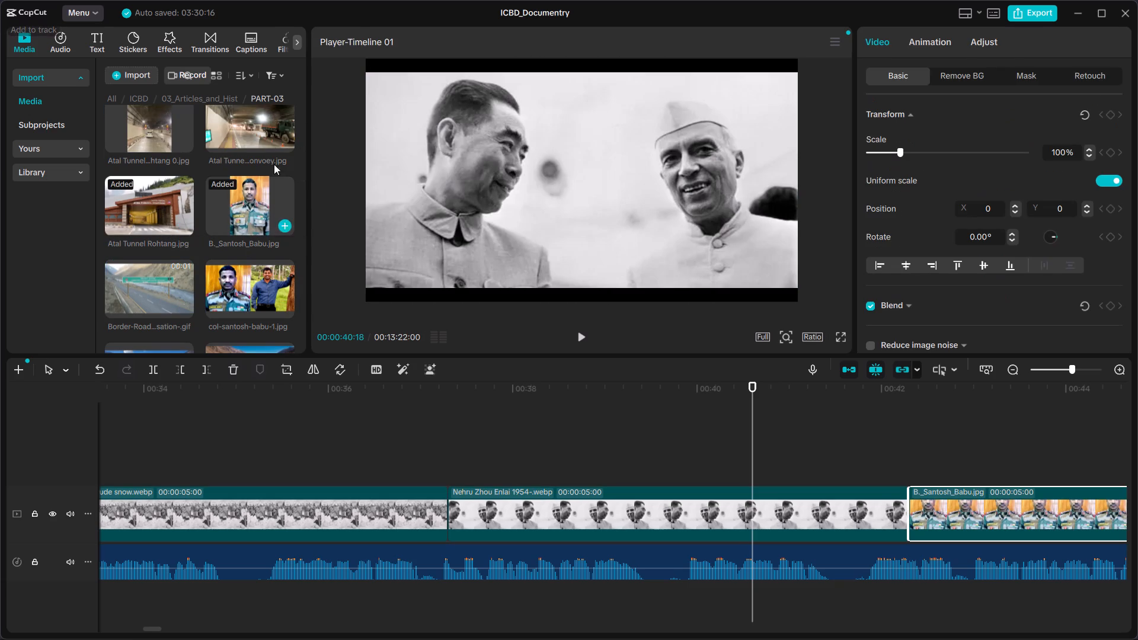
click(282, 141)
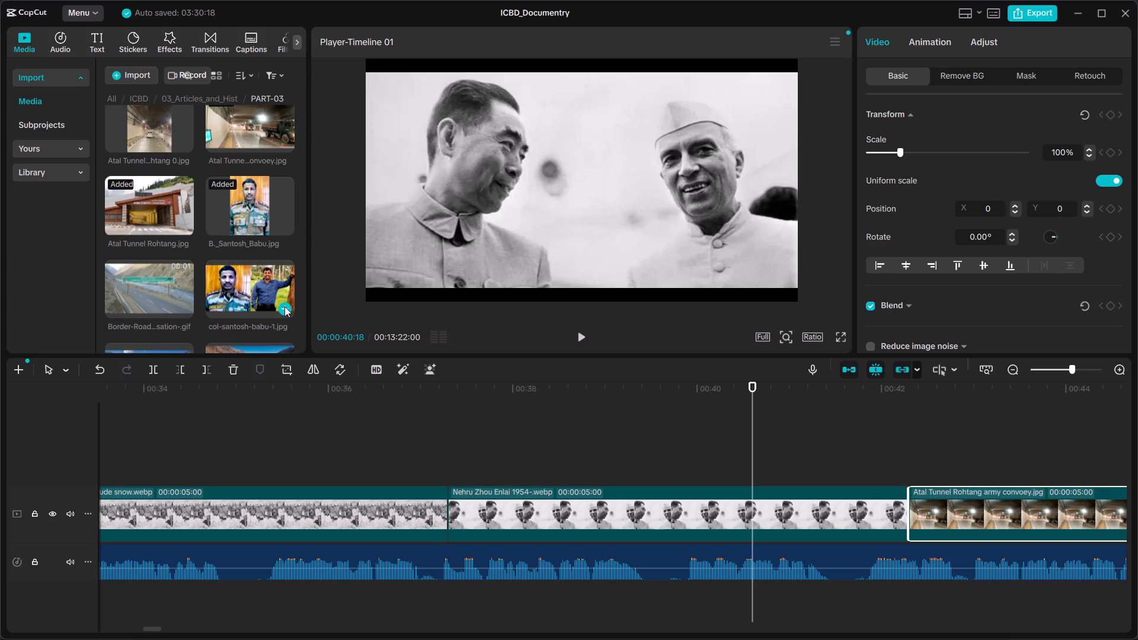
click(284, 306)
Add the IAF Su-30MKI 0, Galwan River01, Galwan River0 and Galwan River images after the Nehru Zhou Enlai clip.
scroll(284, 306, down, 2)
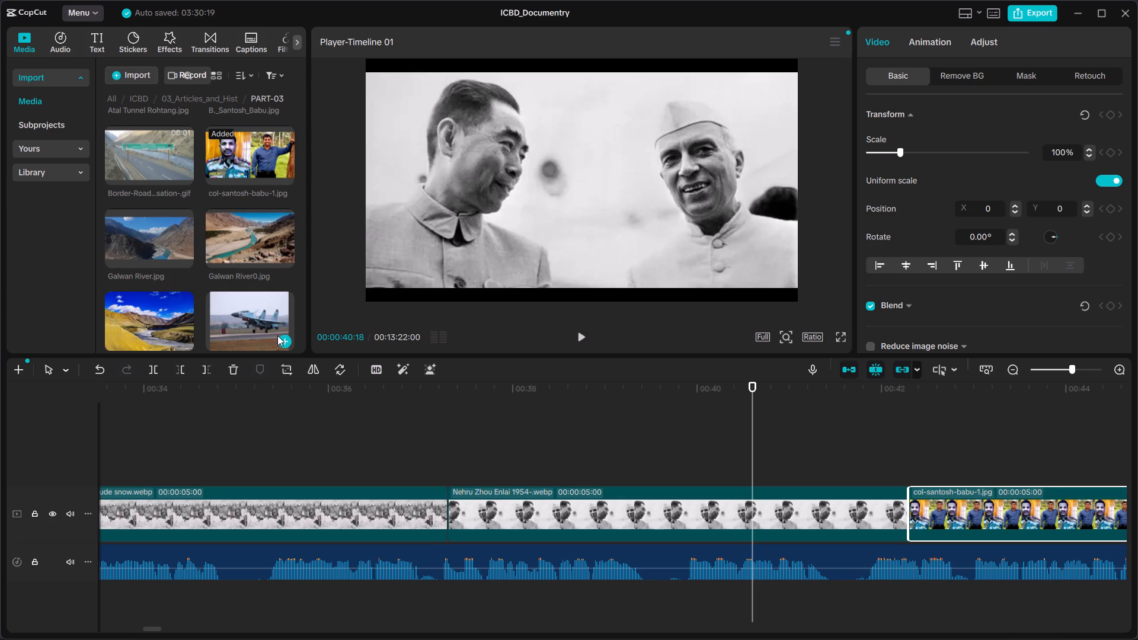
click(282, 341)
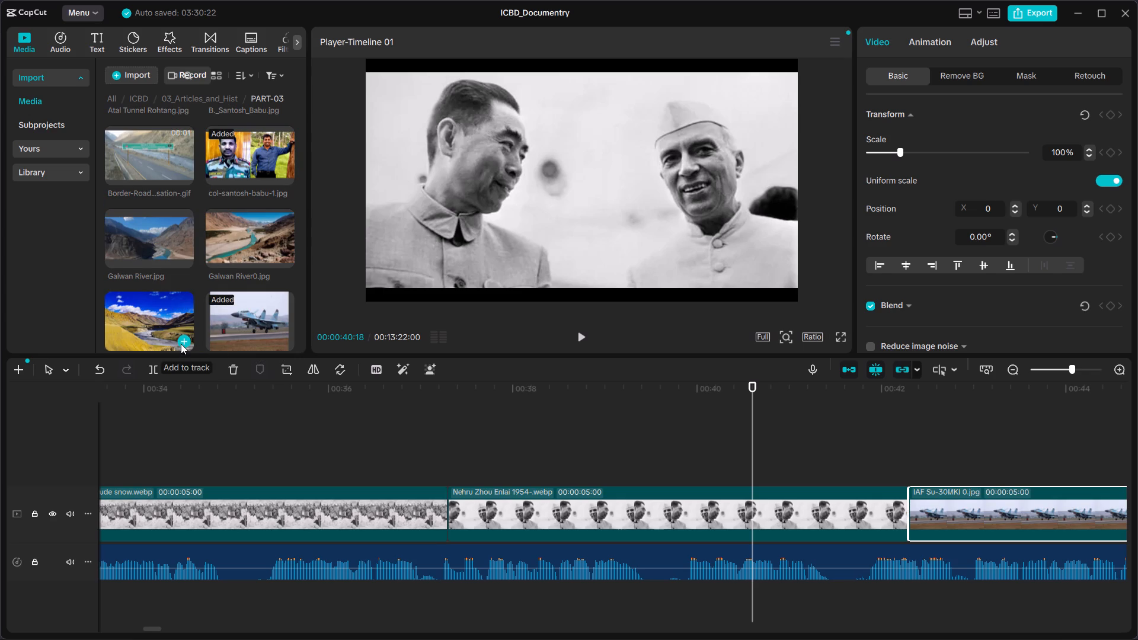
click(181, 343)
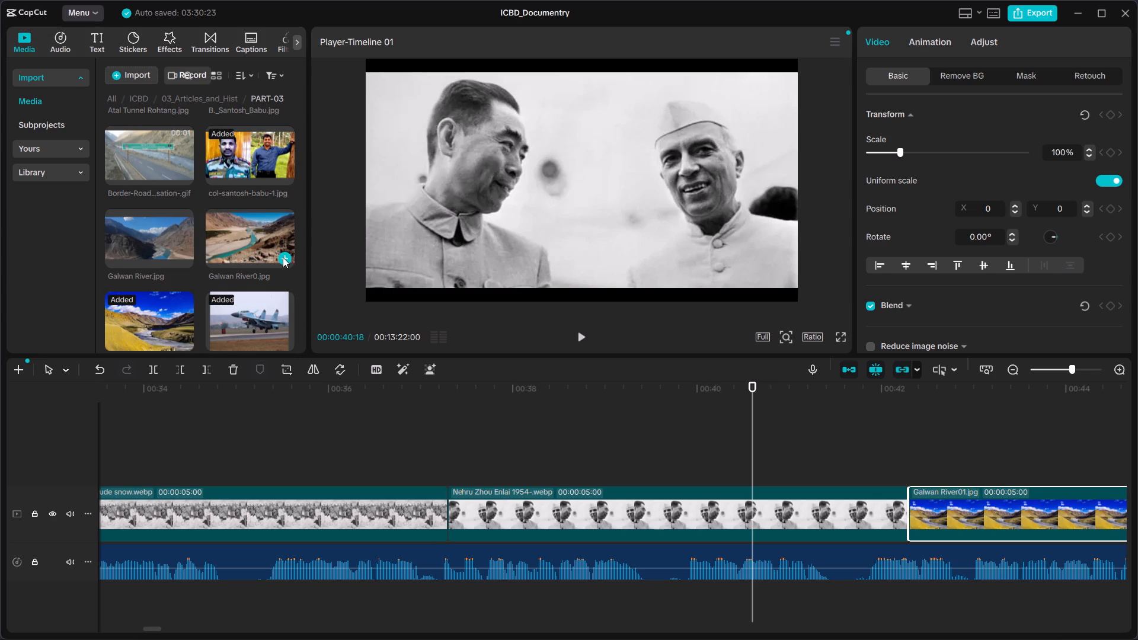
click(283, 257)
click(184, 260)
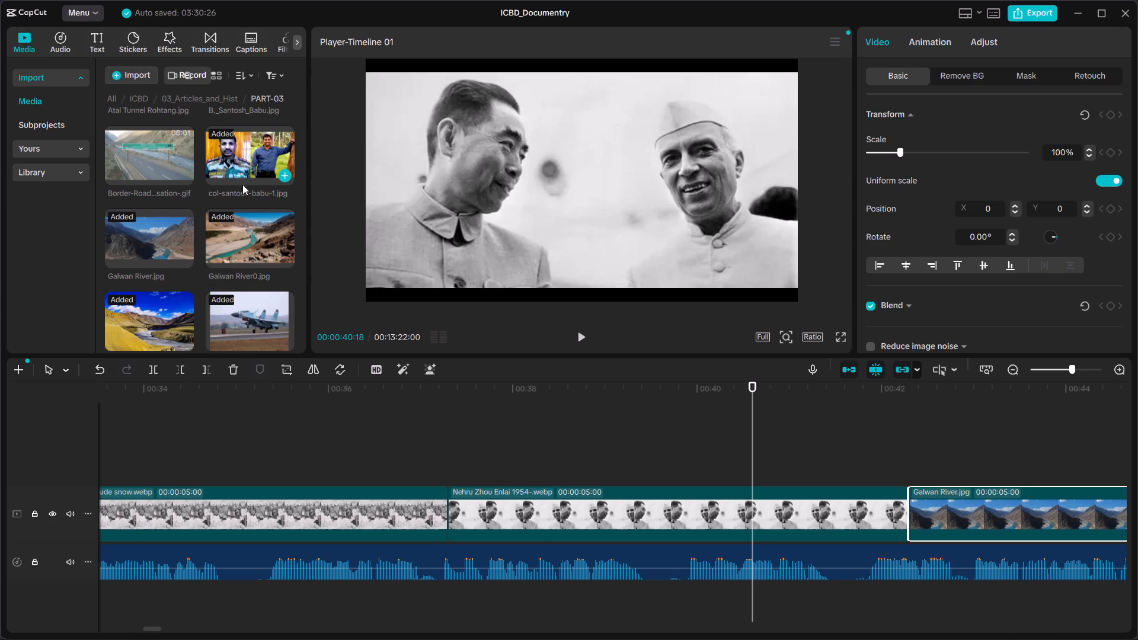
Add the Indian Air Force Mi-26-, IAF Su-30MKI 01, IAF Su-30MKI, Indian Army tank Ladakh and Indian Air Force Mi-26 images after the Nehru Zhou Enlai clip.
scroll(228, 231, down, 4)
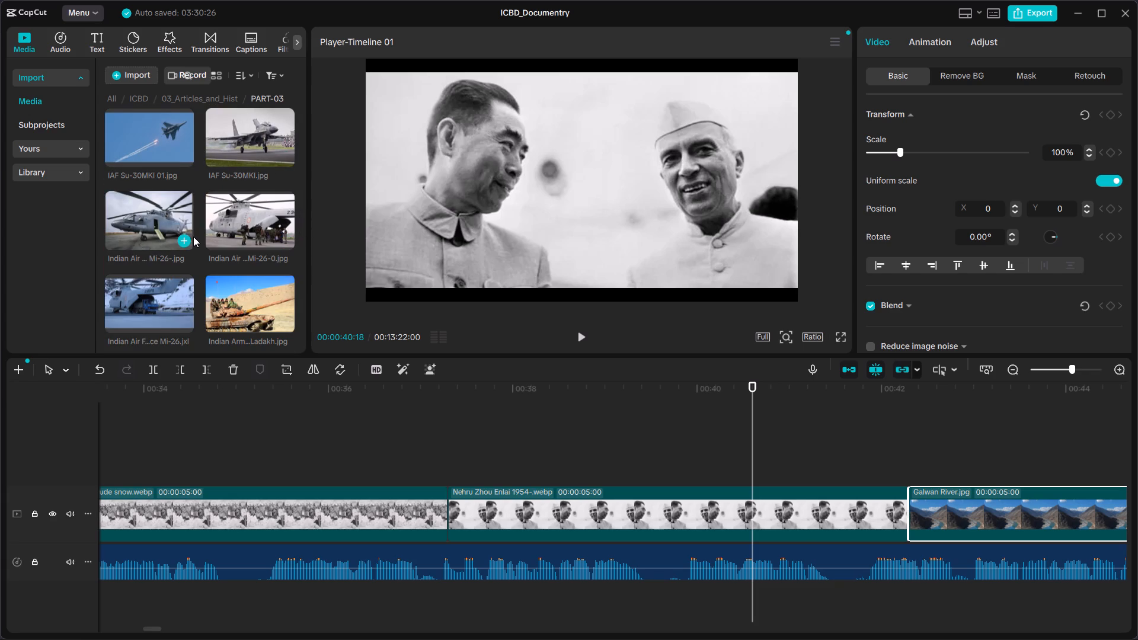
click(183, 237)
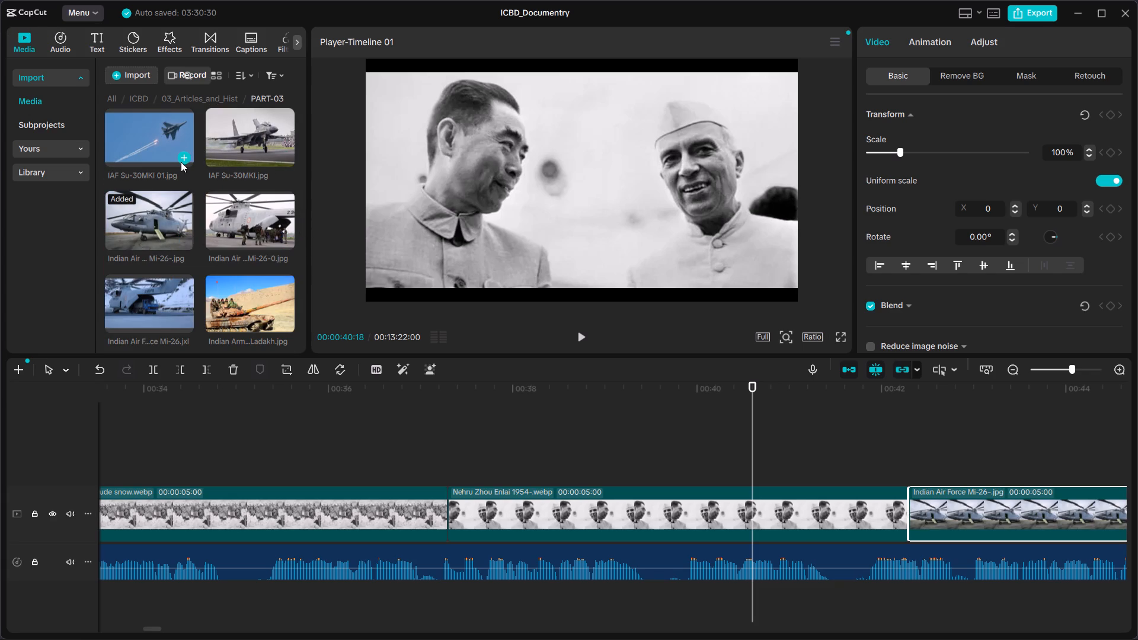
click(181, 162)
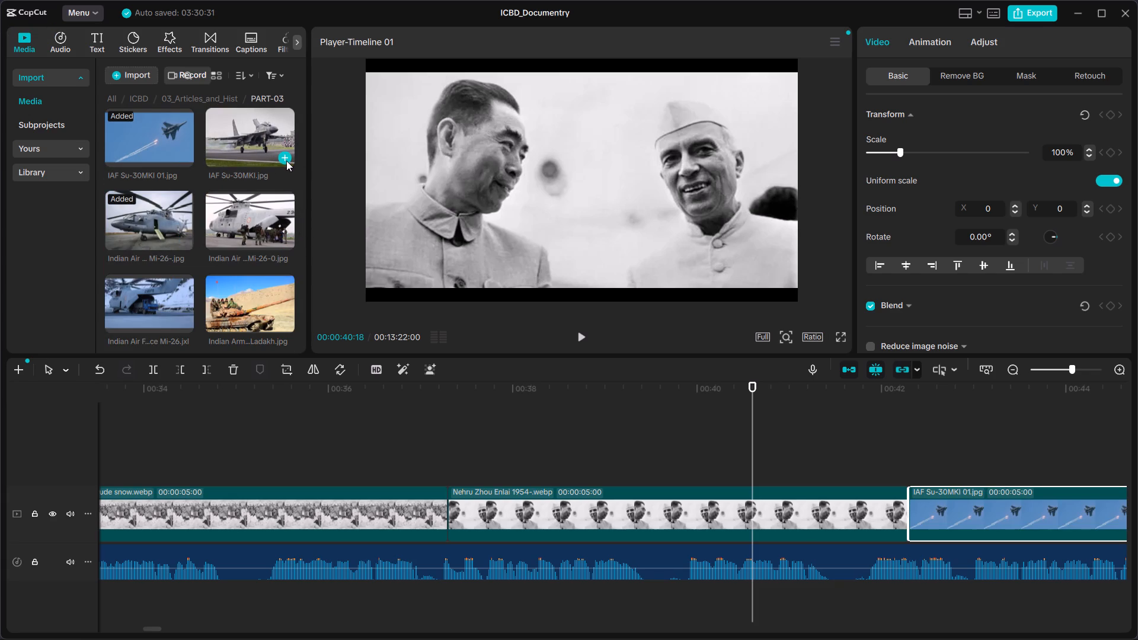
click(284, 160)
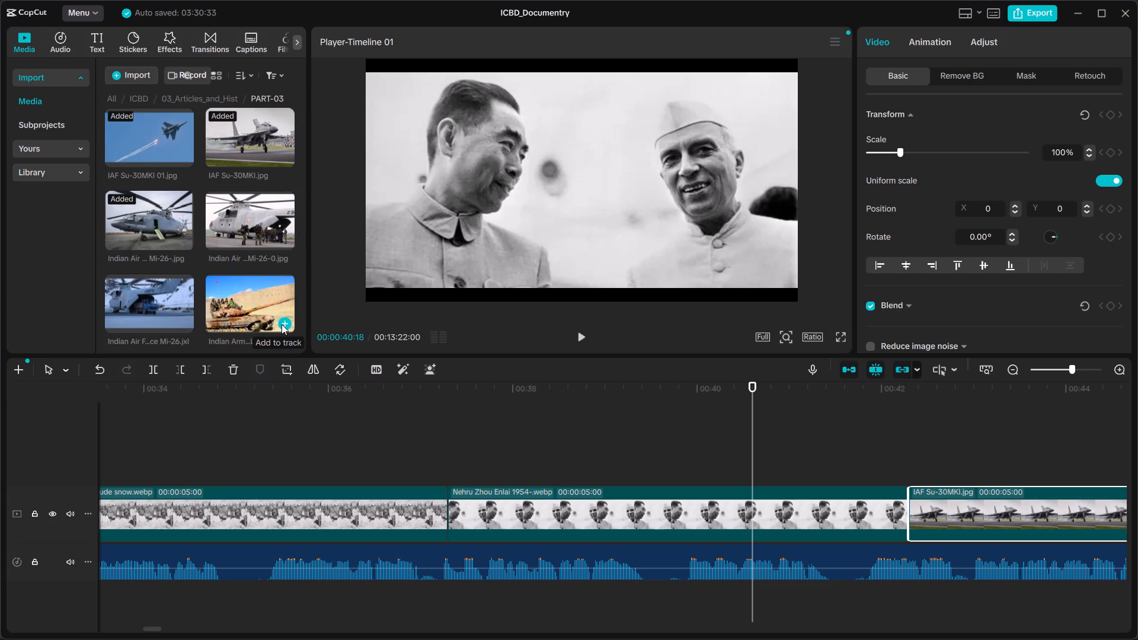
click(282, 324)
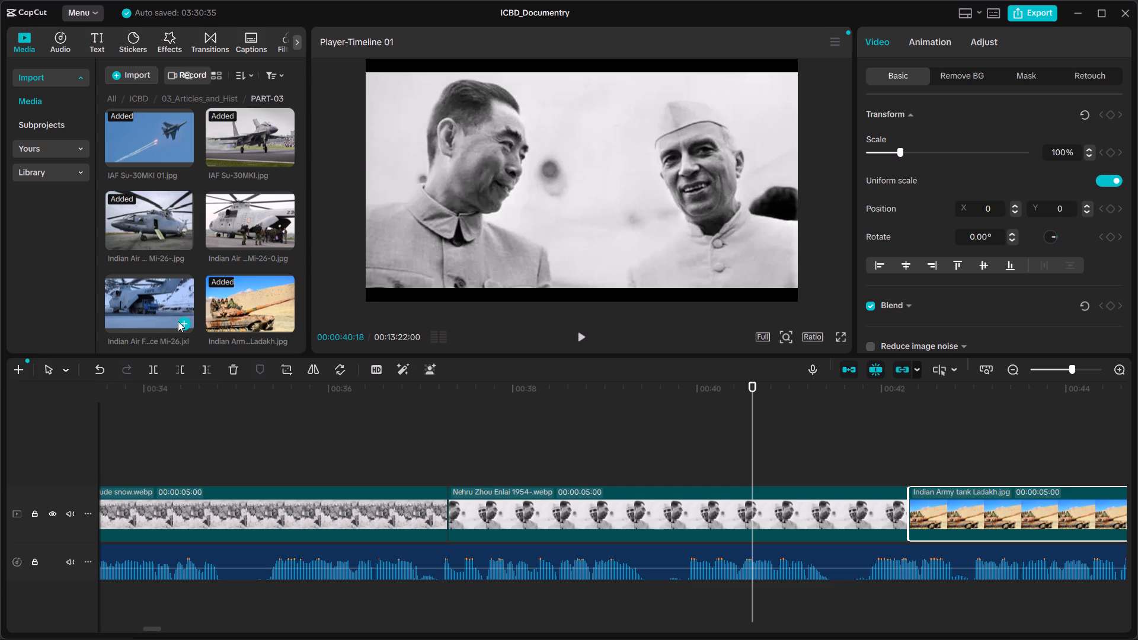
click(186, 325)
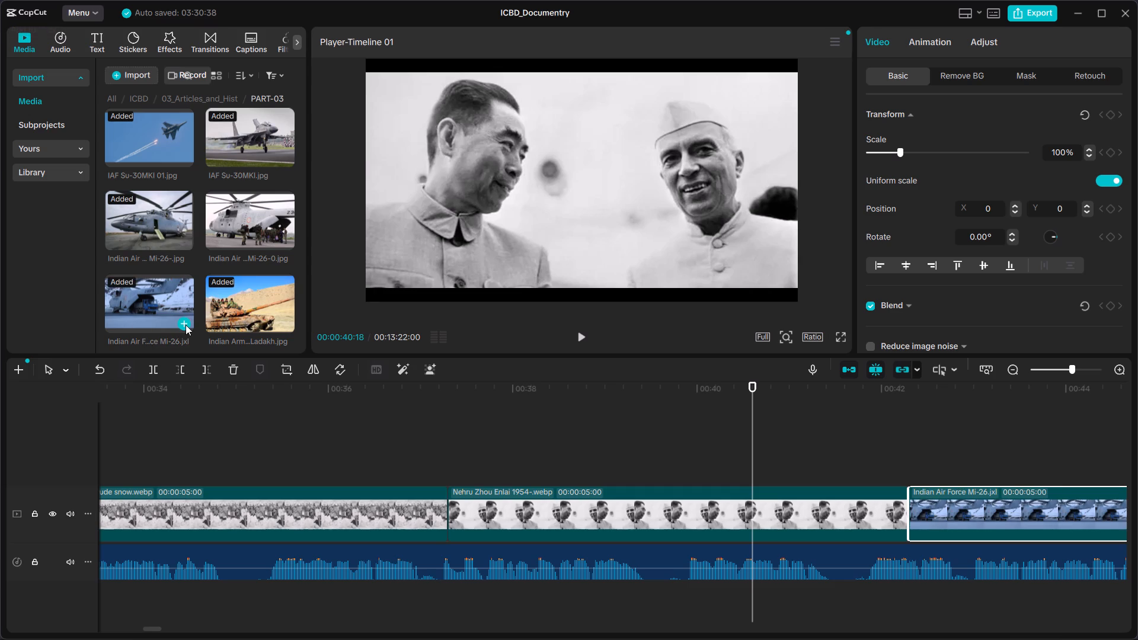
Add Indian Army tank Ladakh0, second copies of Indian Air Force Mi-26 and Indian Army tank Ladakh, and Indian Army tank Ladakh01 after Nehru Zhou Enlai.
scroll(186, 325, down, 2)
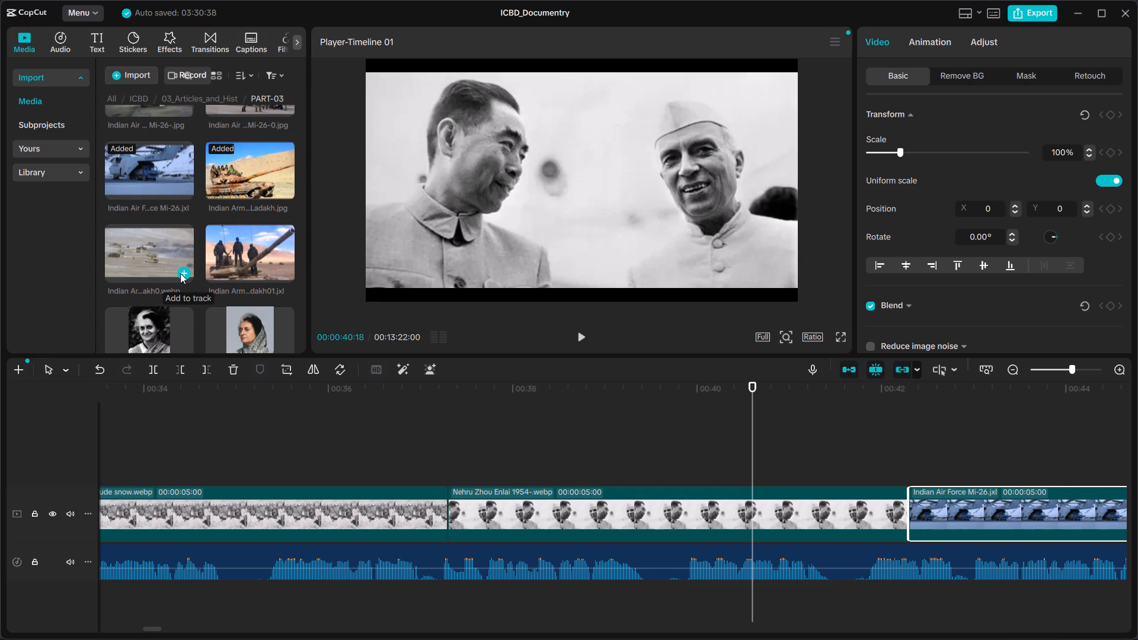
click(180, 273)
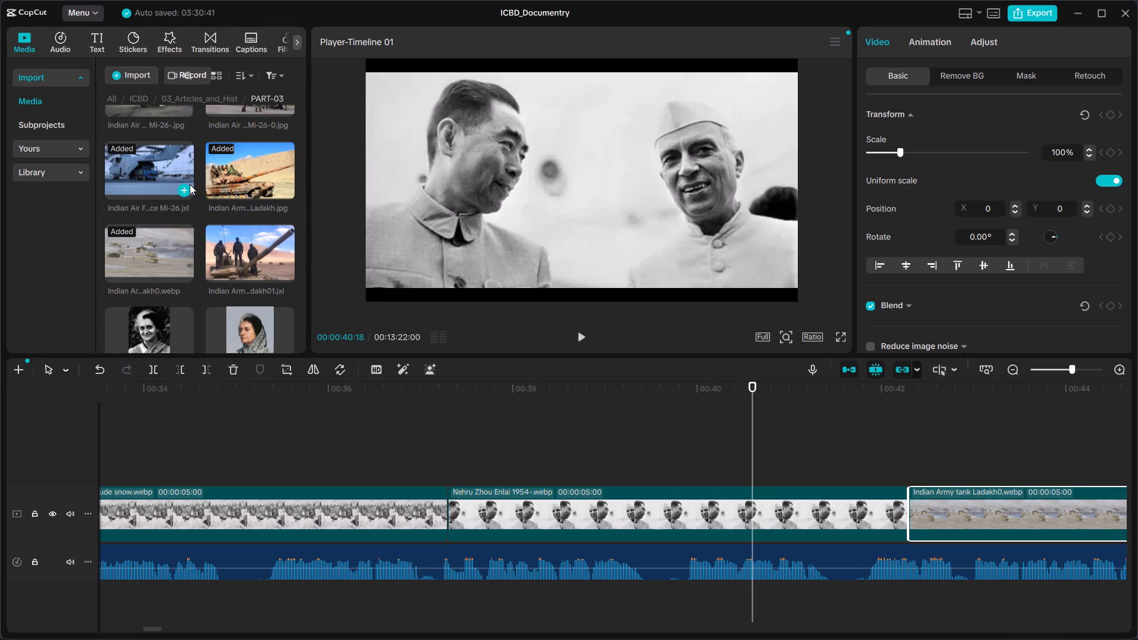
click(186, 190)
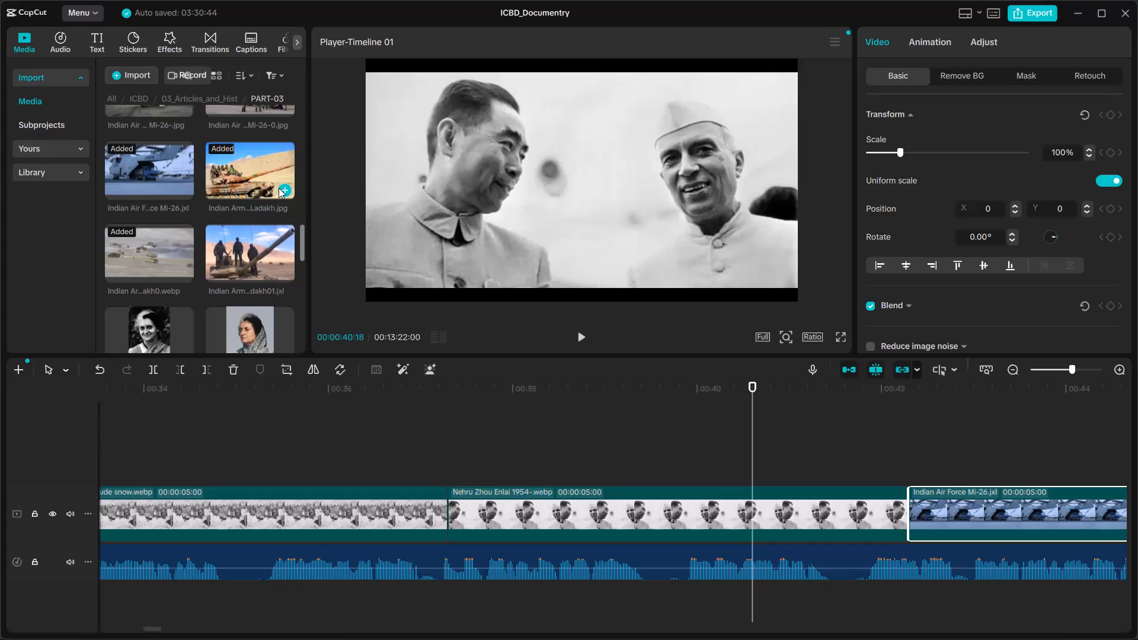
click(279, 189)
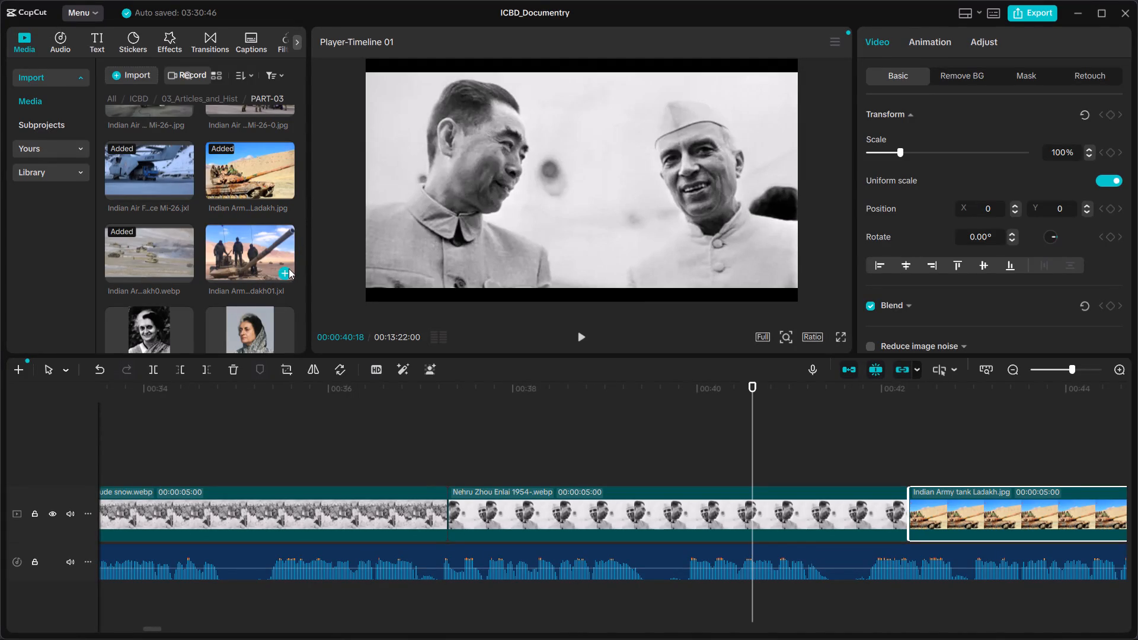
click(289, 268)
Add the Nathu La border -, indira-gandi, MI-26 and Indira Gandhi images after the Nehru Zhou Enlai clip.
scroll(280, 280, down, 2)
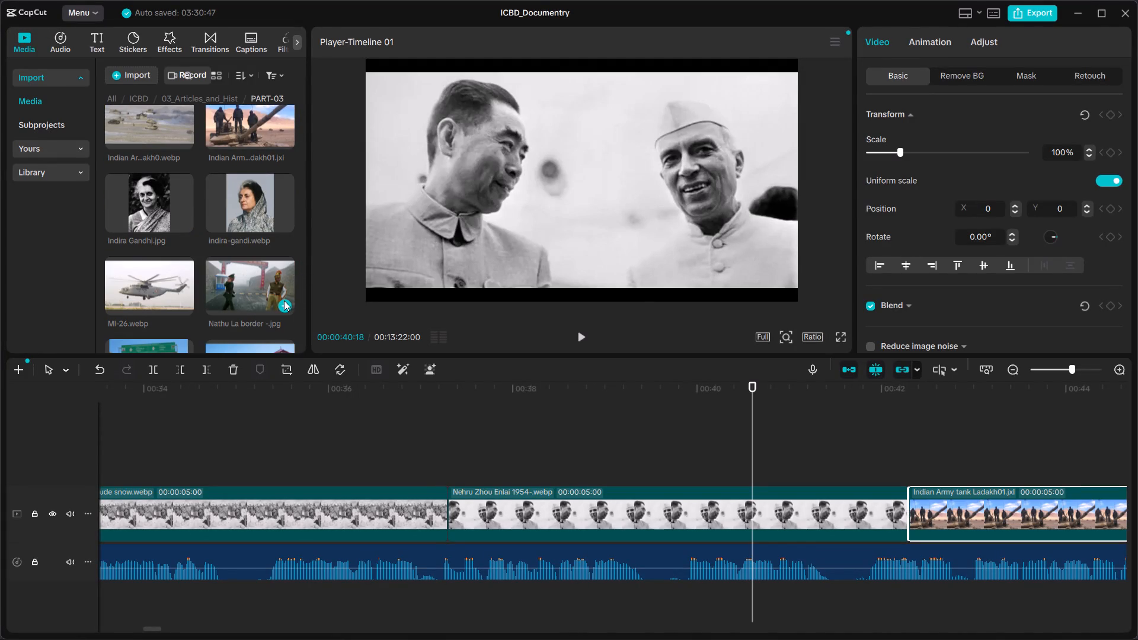
click(284, 300)
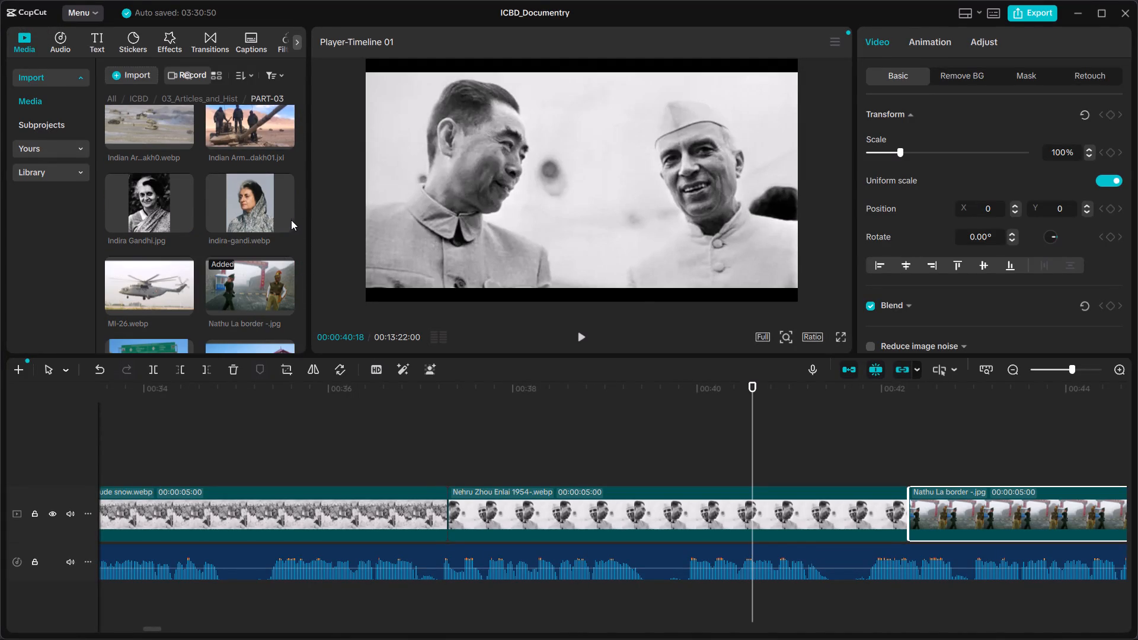
click(286, 220)
click(185, 303)
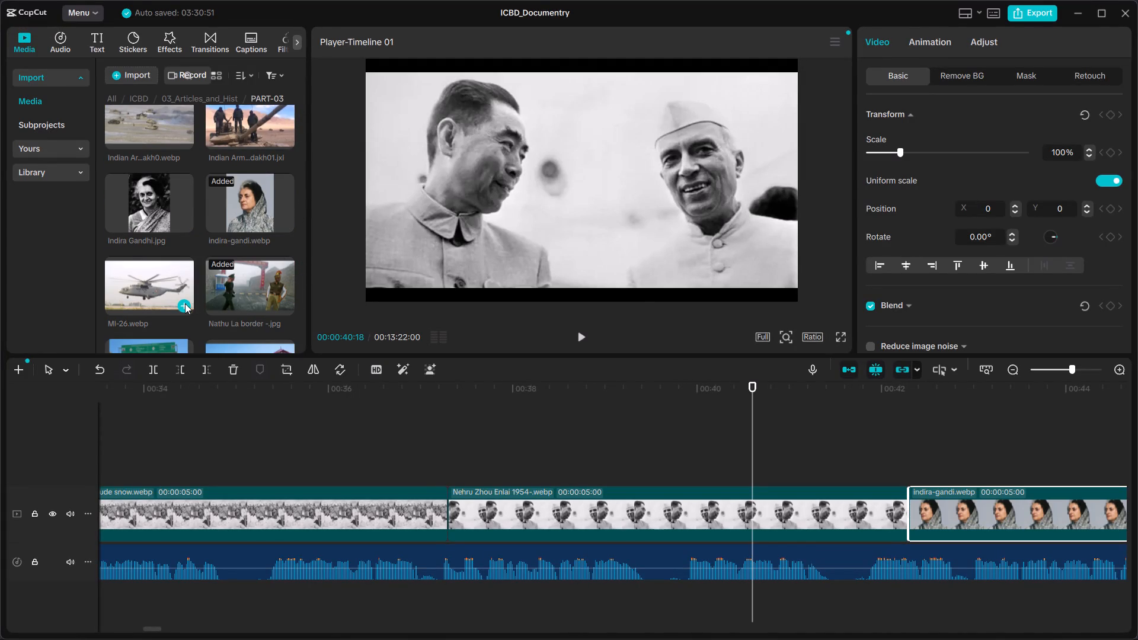
click(186, 222)
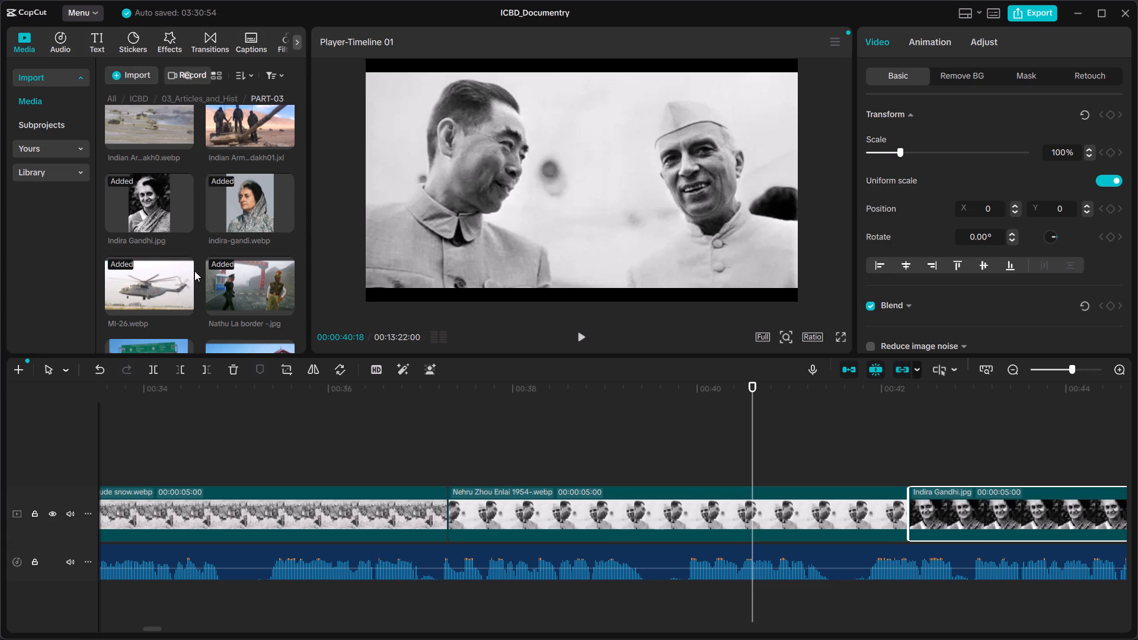
Add the P. V. Narasimha Rao, Nathu La border and nathu-la-pass-gangtok-sikkim-2 images after the Nehru Zhou Enlai clip.
scroll(194, 271, down, 3)
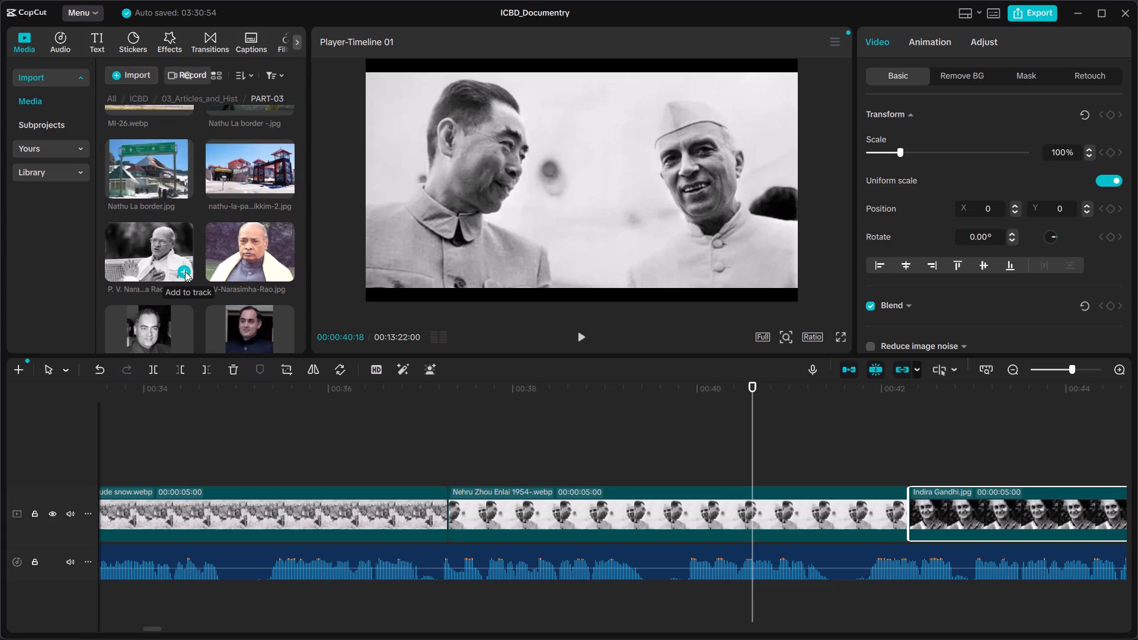
click(185, 271)
click(179, 189)
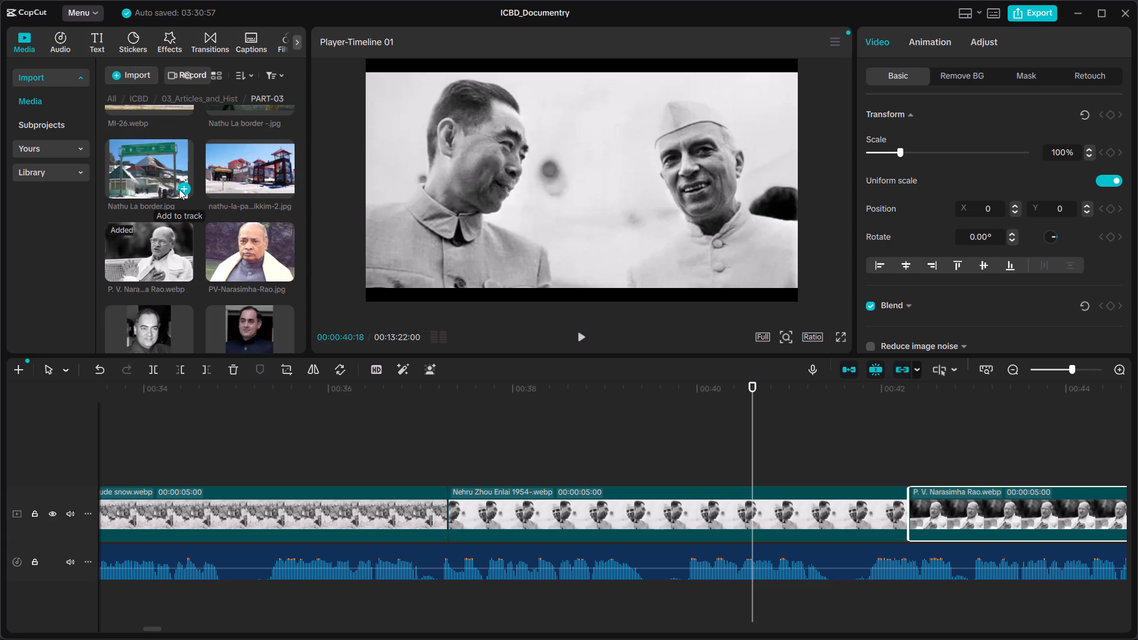
click(286, 185)
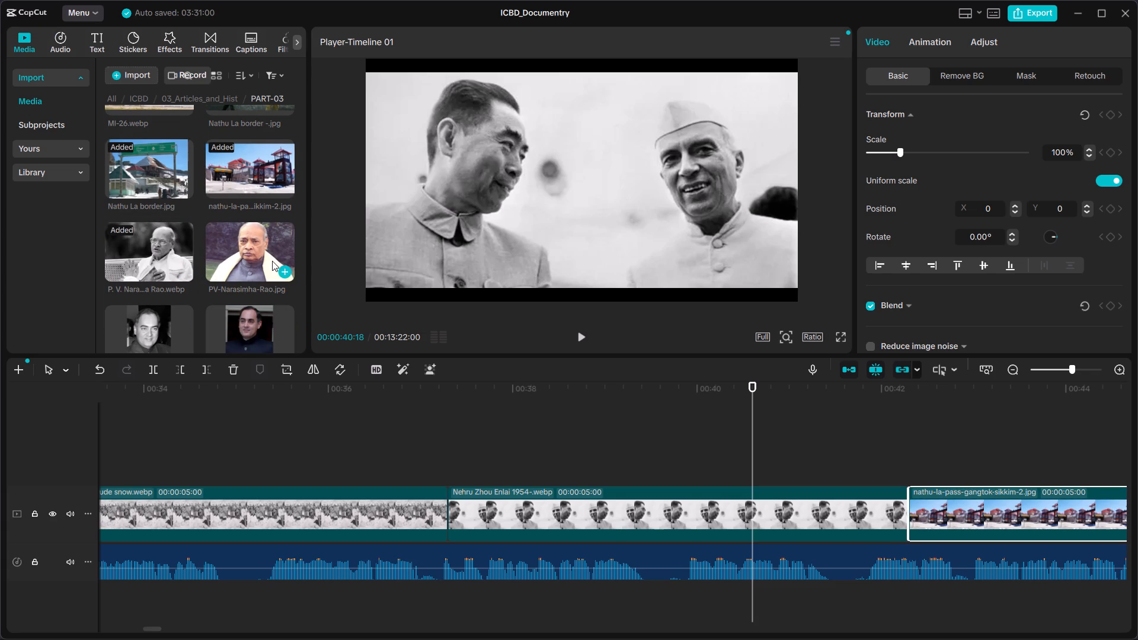
Add the Rajiv Gandhi01, Santosh Babu0 and Rajiv Gandhi images after the Nehru Zhou Enlai clip.
click(282, 346)
scroll(279, 342, down, 2)
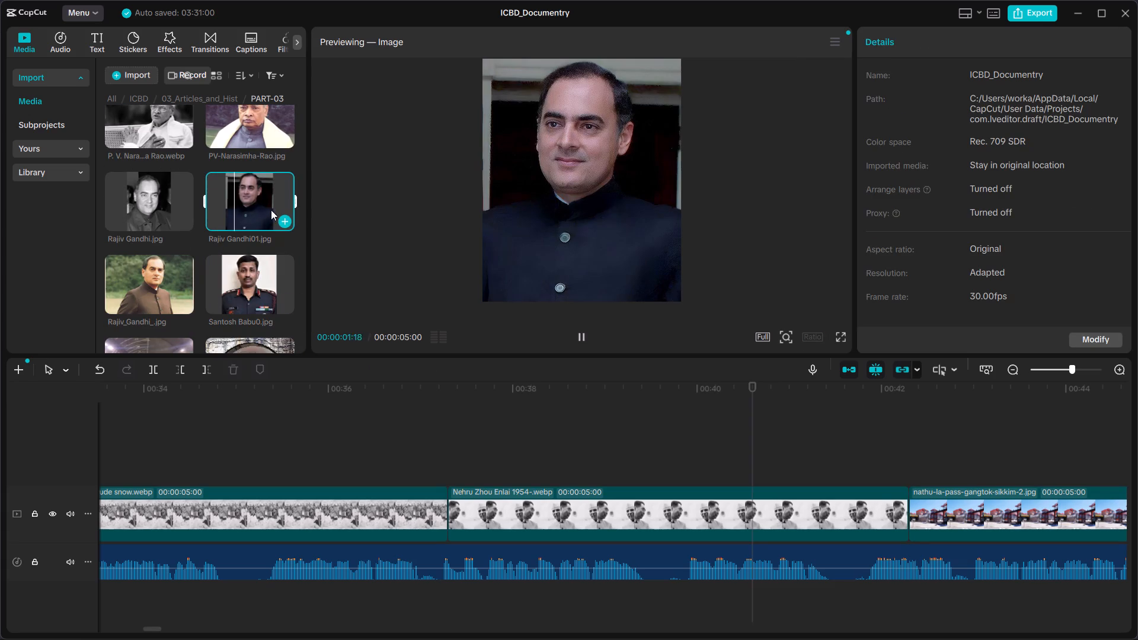
click(284, 221)
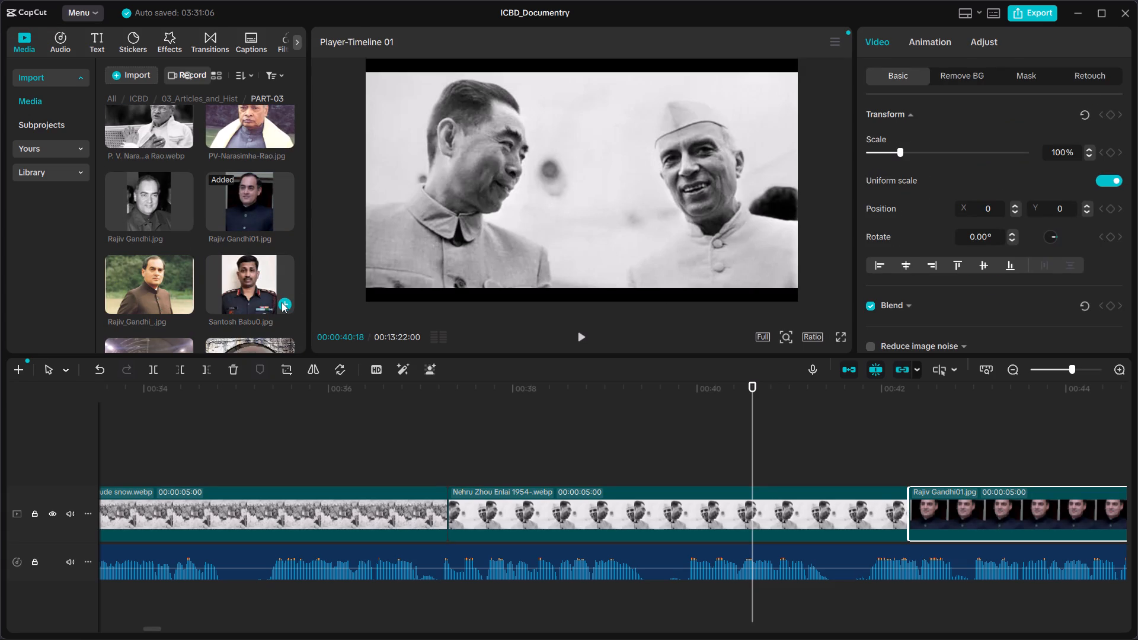
click(282, 302)
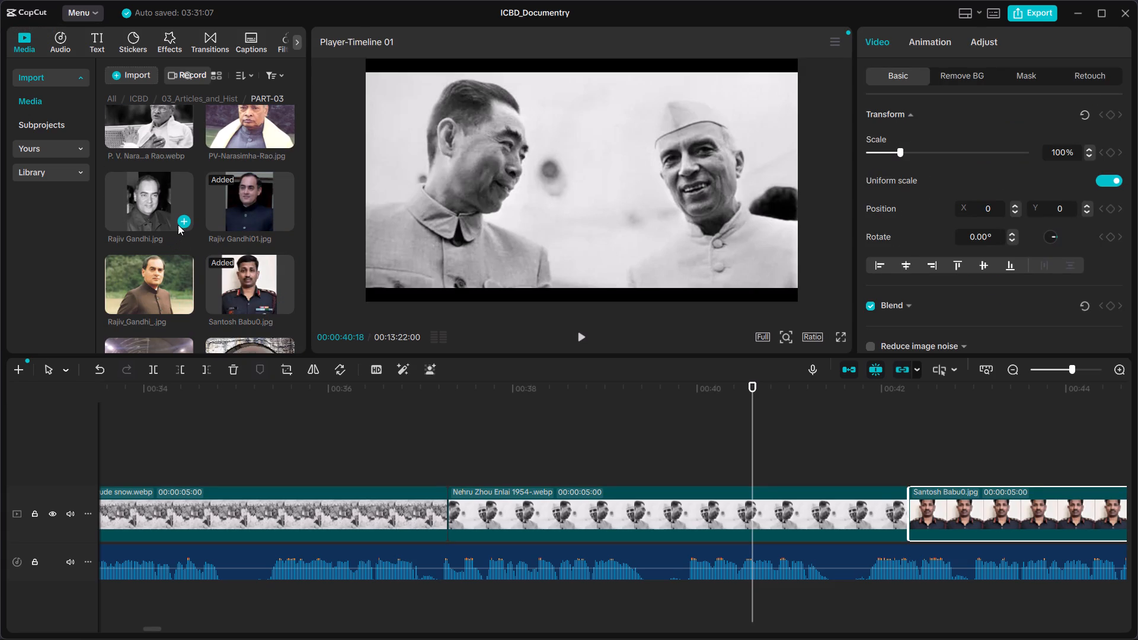
click(180, 222)
Add the three Sela Tunnel images after the Nehru Zhou Enlai clip, placing Sela Tunnel0 last.
scroll(180, 222, down, 2)
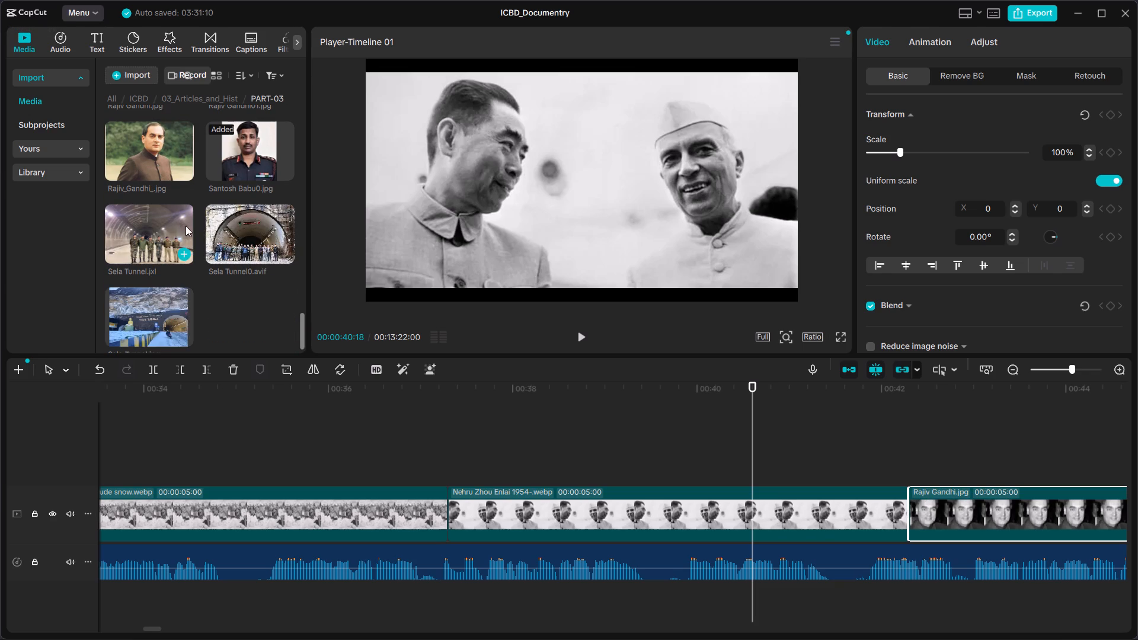
click(182, 255)
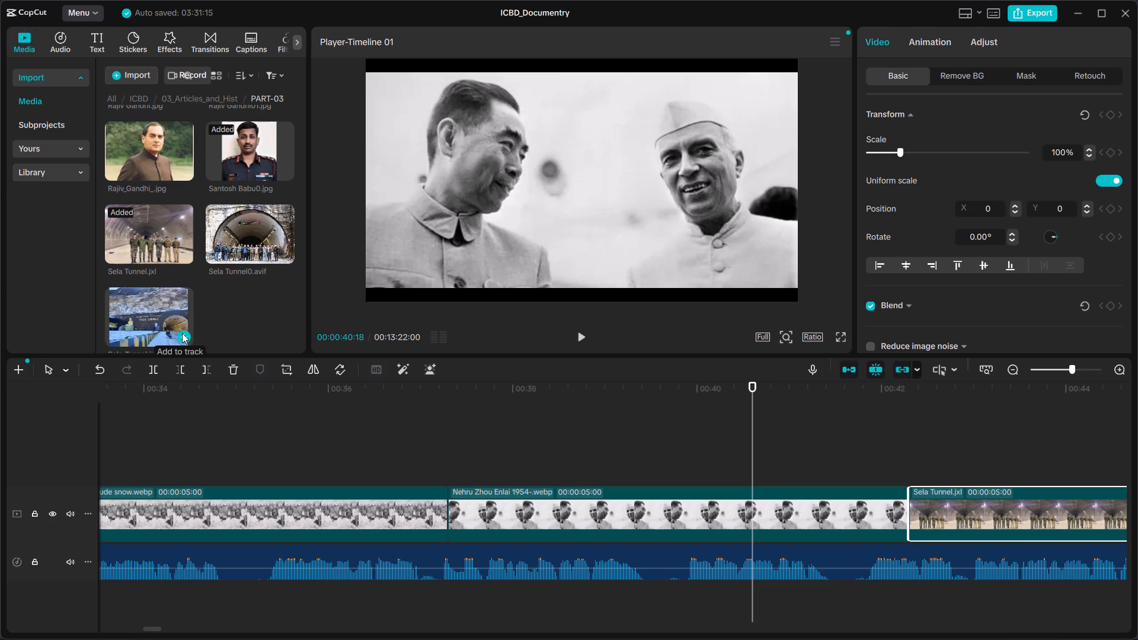
click(182, 333)
click(284, 256)
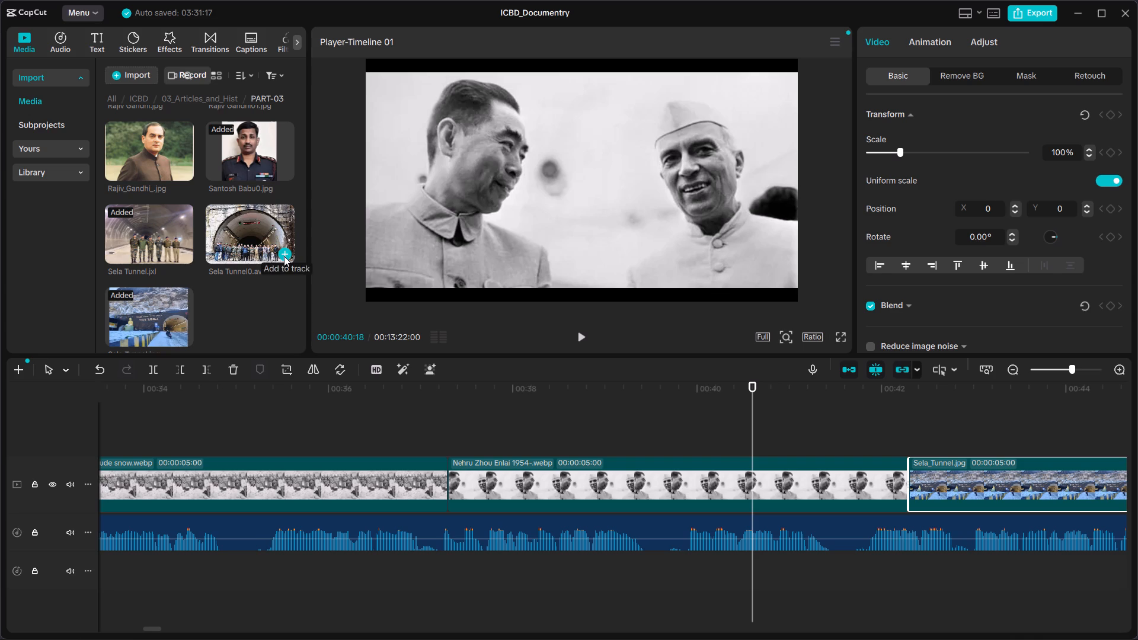
click(752, 386)
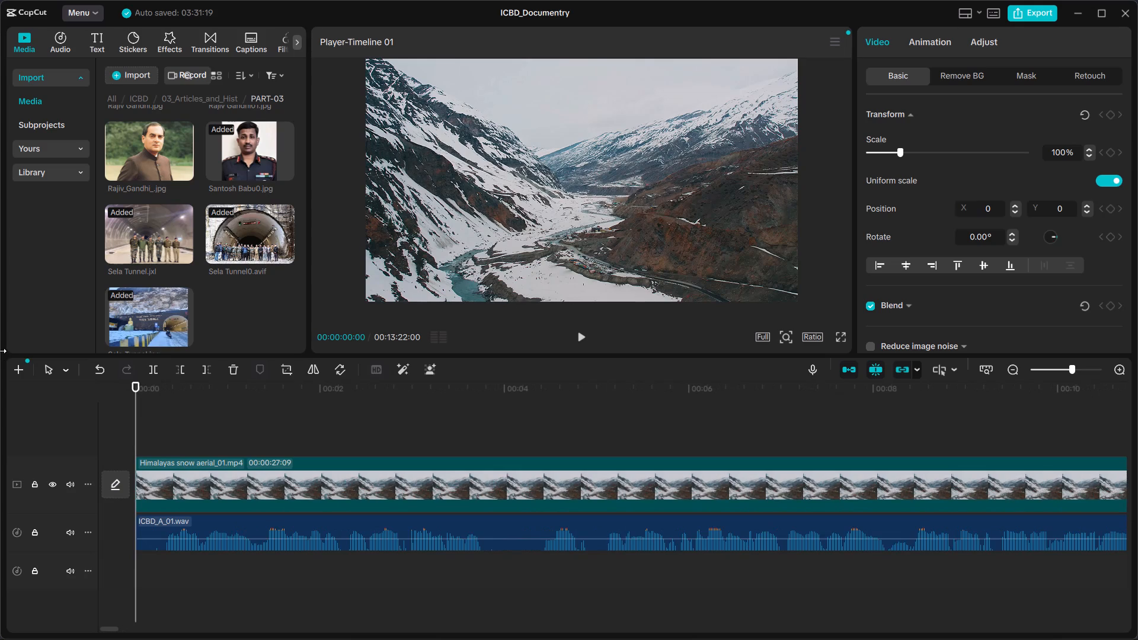
double_click(1008, 367)
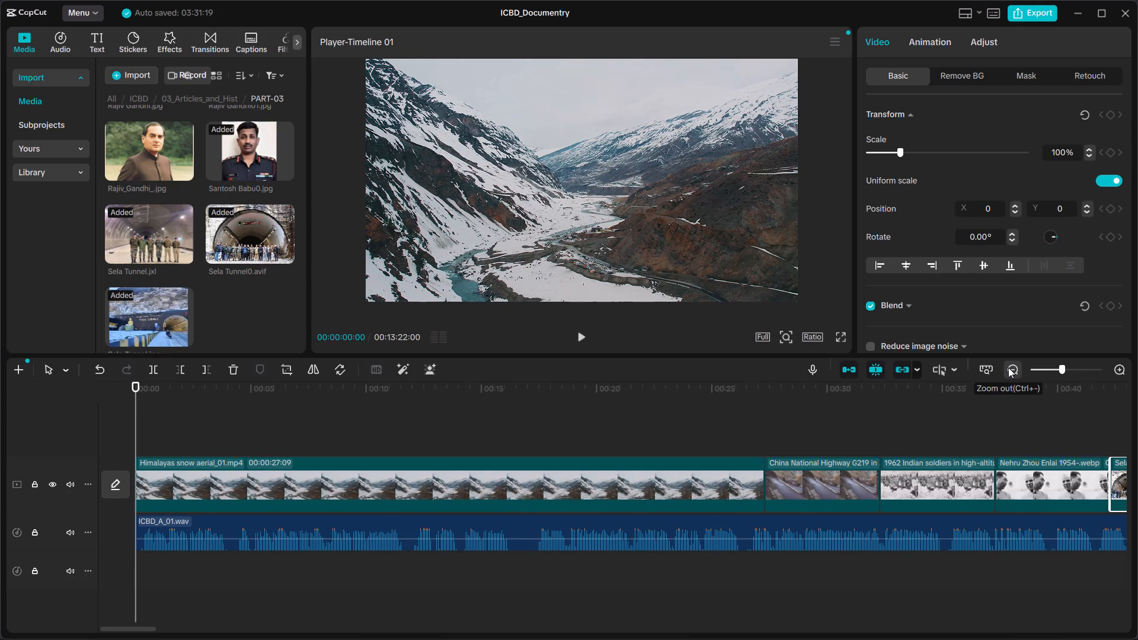
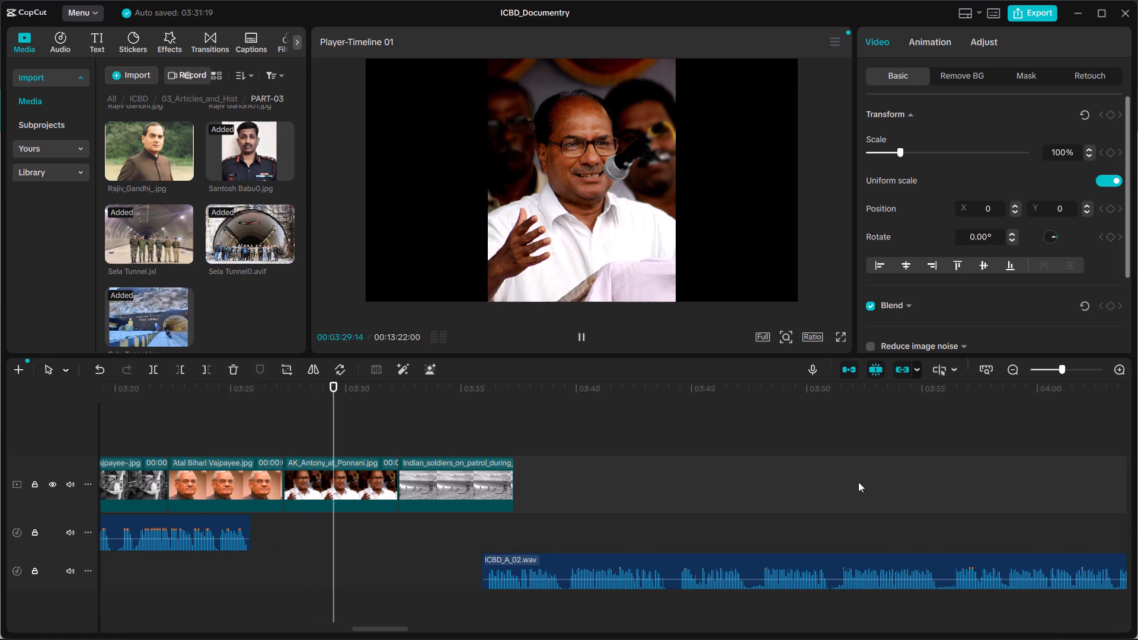
drag(730, 574, 574, 542)
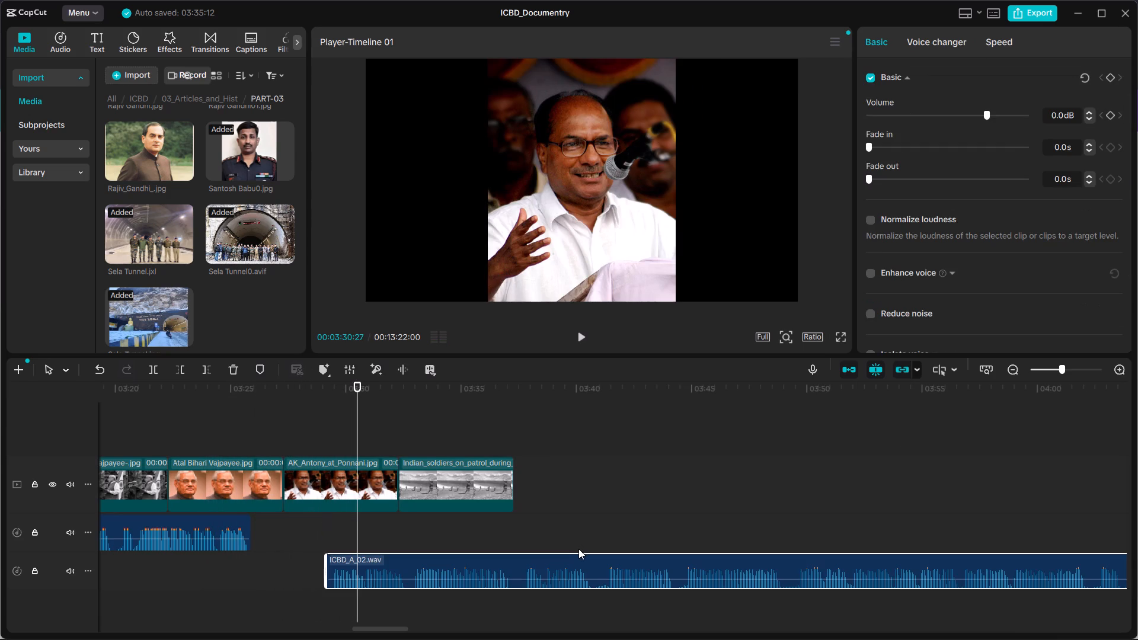
drag(508, 563, 433, 527)
click(686, 514)
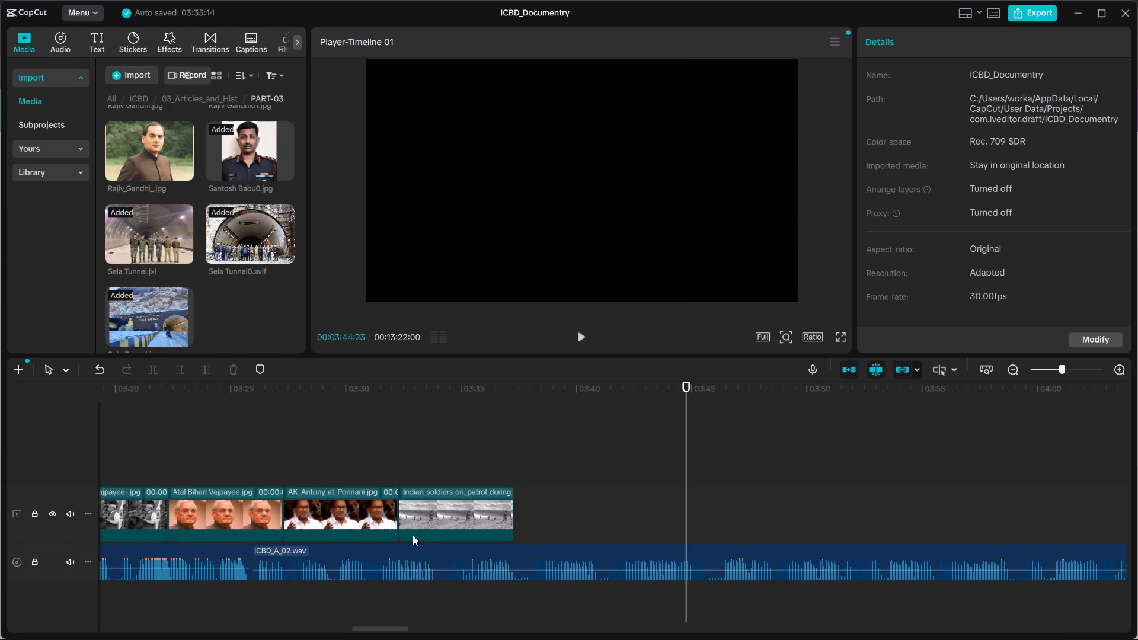
Lift AK_Antony_at_Ponnani onto an upper track and move the Atal Bihari Vajpayee portrait after the Indian soldiers on patrol clip.
drag(413, 523, 465, 519)
drag(376, 517, 366, 449)
drag(234, 486, 338, 529)
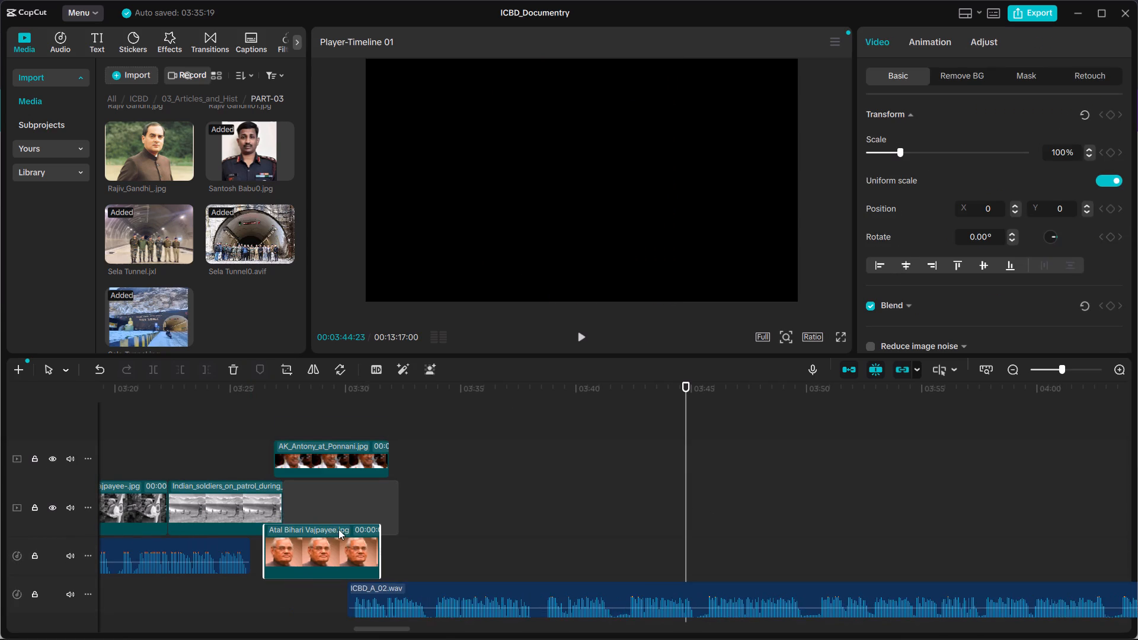
drag(338, 529, 350, 517)
click(344, 500)
Realign ICBD_A_02.wav on the first audio track so it directly follows the first narration clip.
drag(389, 562, 319, 562)
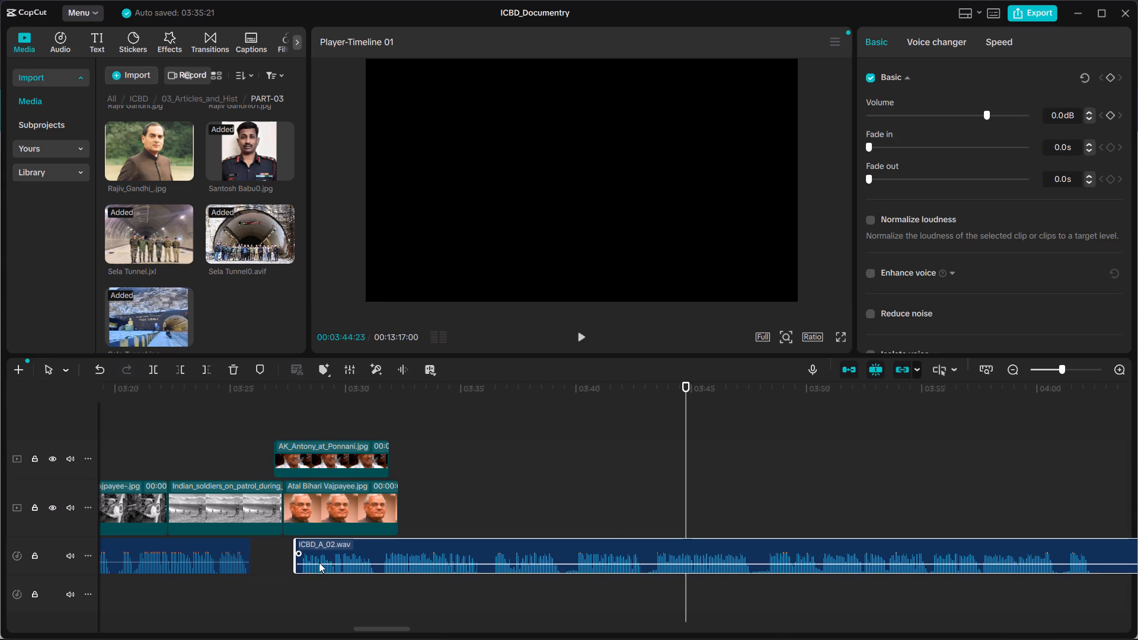
drag(319, 562, 276, 559)
drag(311, 513, 286, 512)
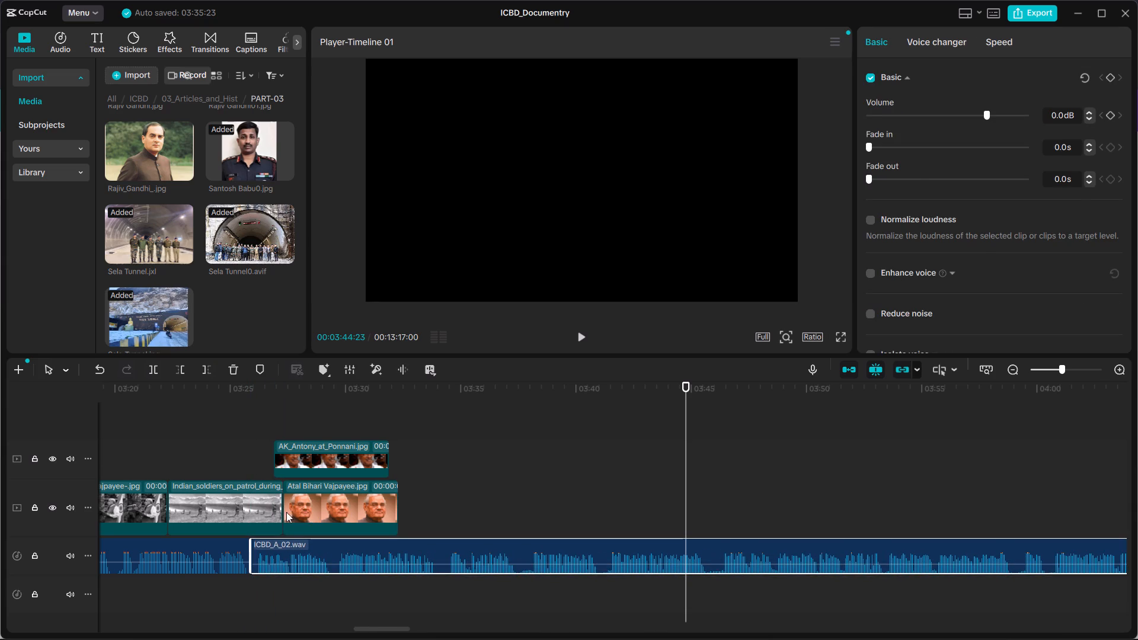
drag(286, 512, 247, 504)
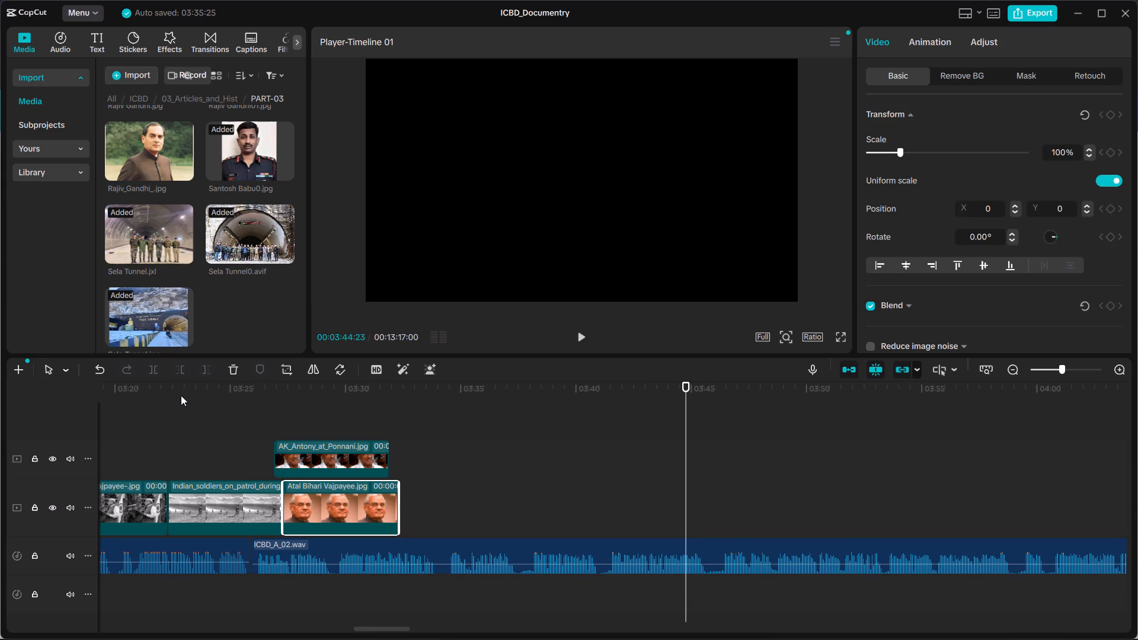
Move the IAF Su-30MKI 0 clip after B._Santosh_Babu and the Atal Tunnel Rohtang army convoy clip before Galwan River01.
drag(185, 388, 62, 395)
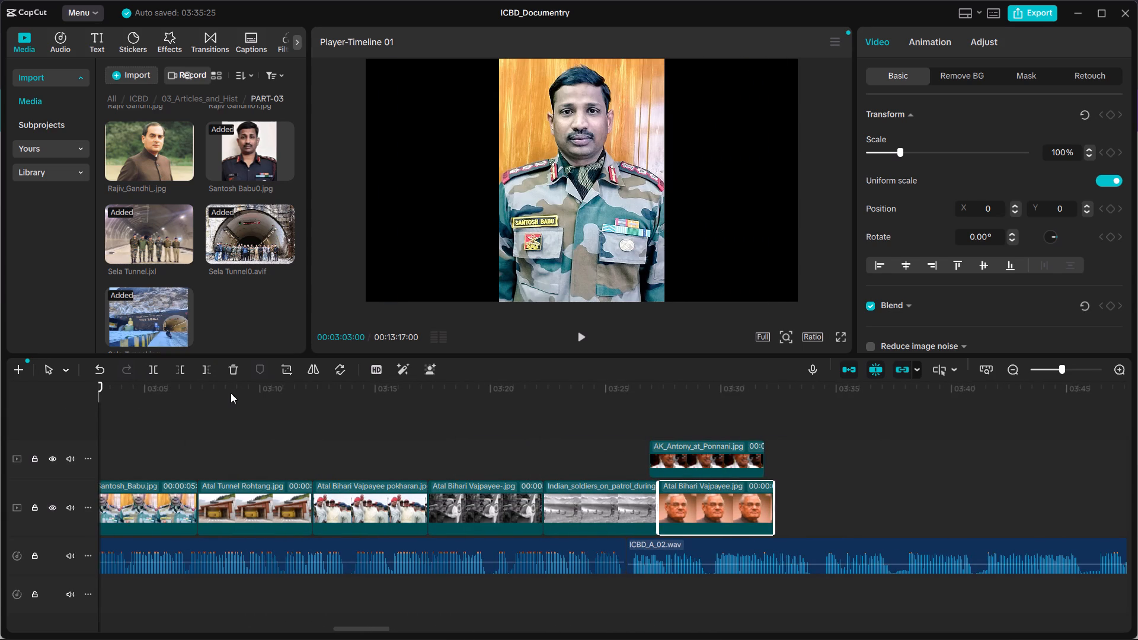
drag(272, 392, 34, 396)
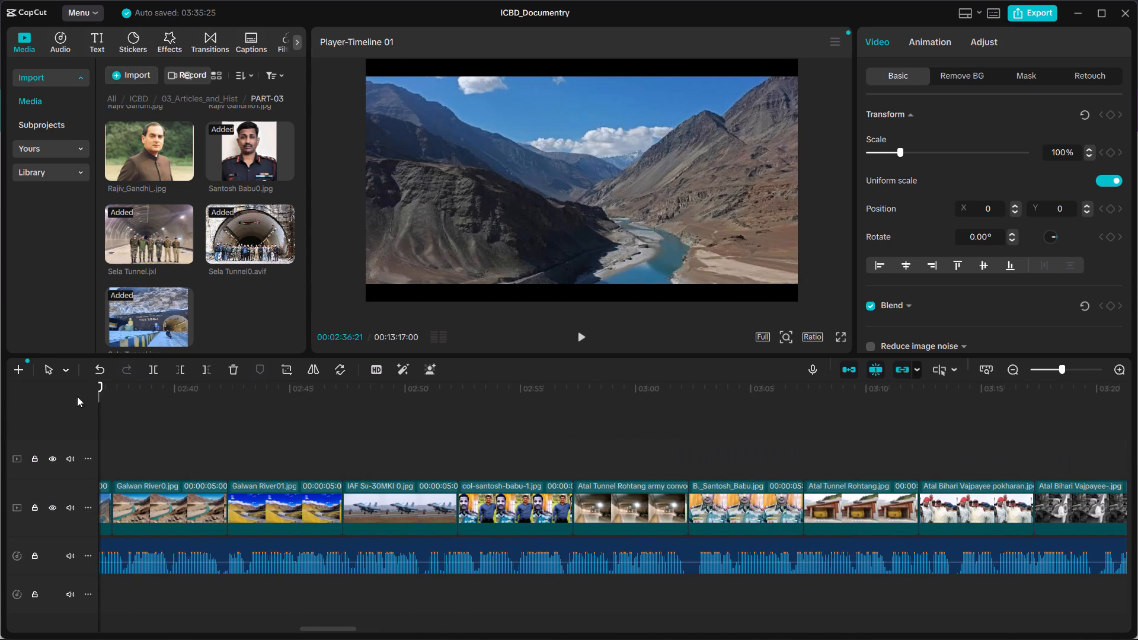
drag(395, 512, 397, 479)
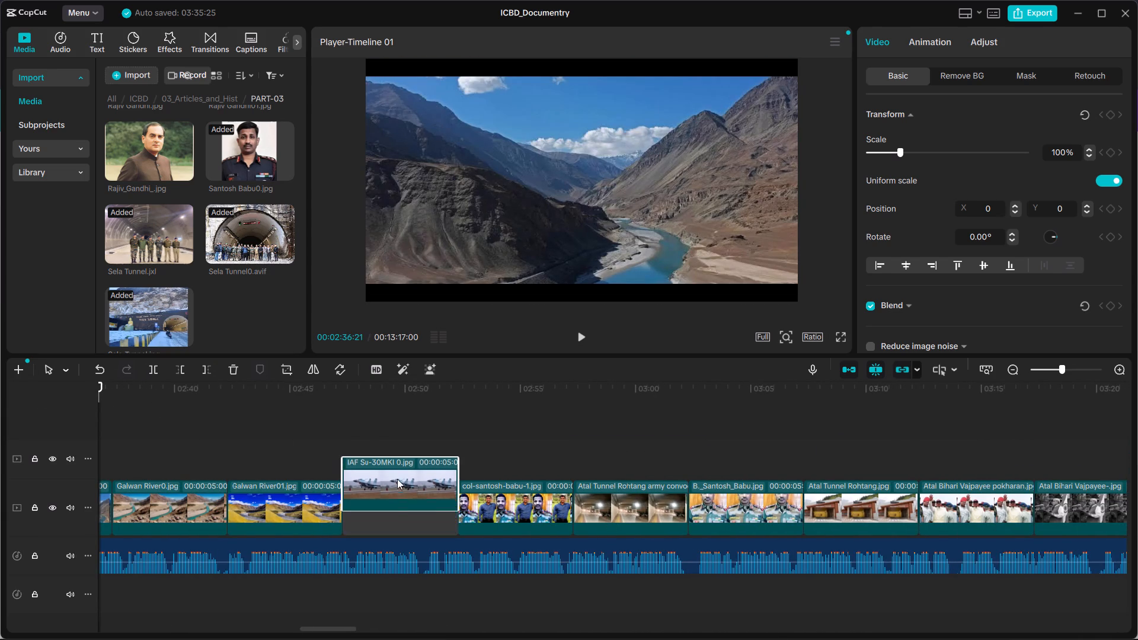
drag(397, 479, 399, 466)
drag(511, 505, 404, 503)
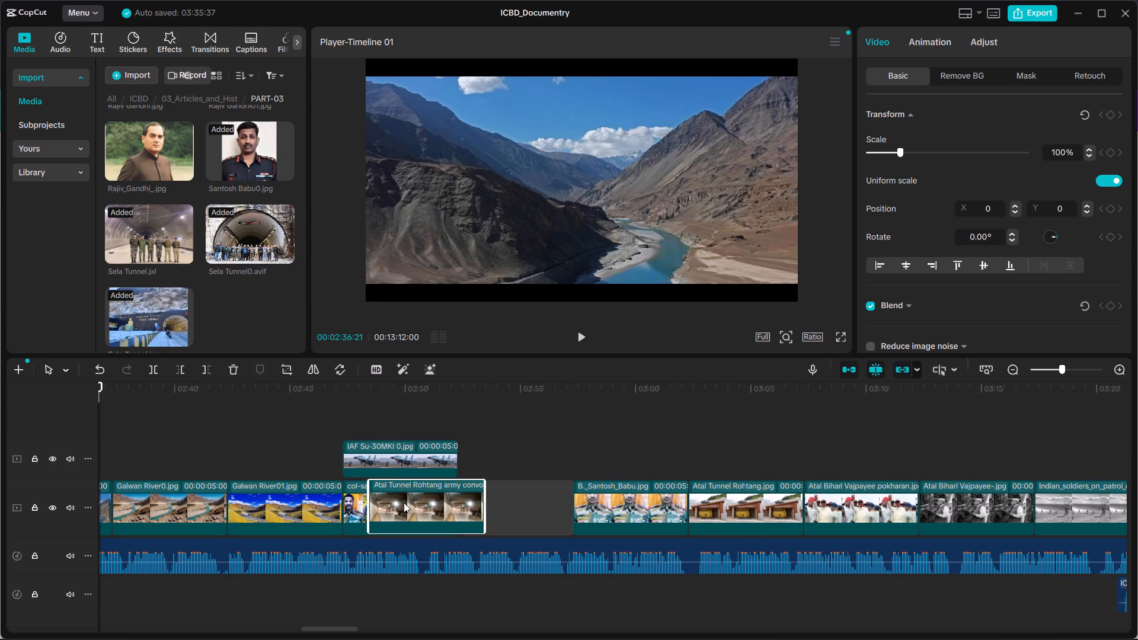
drag(404, 503, 252, 464)
drag(376, 459, 570, 505)
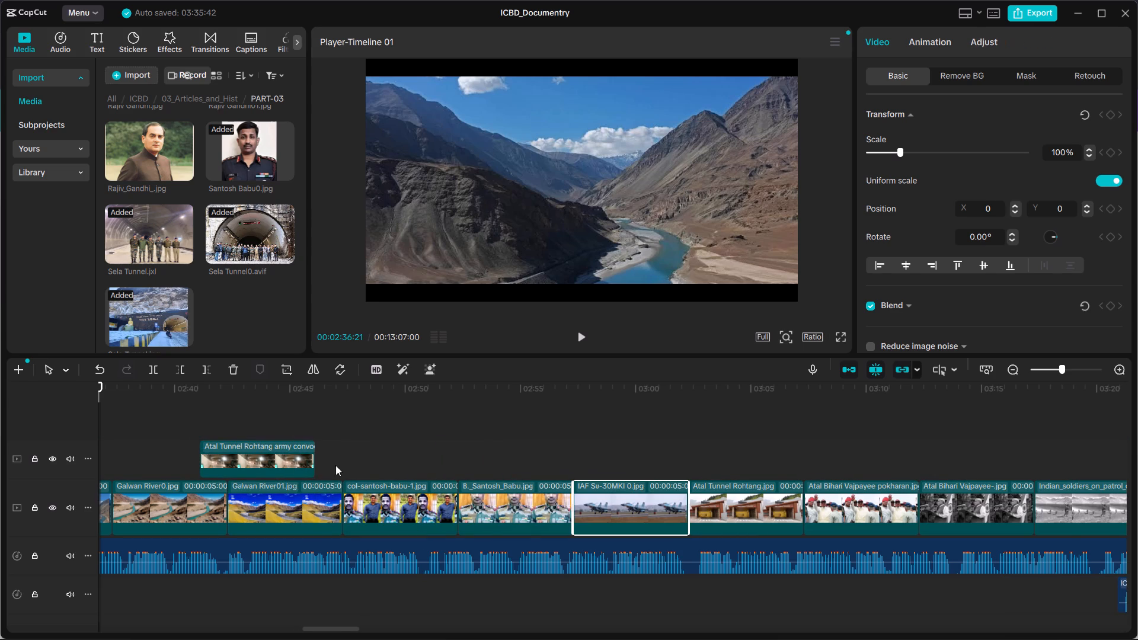
drag(284, 462, 275, 492)
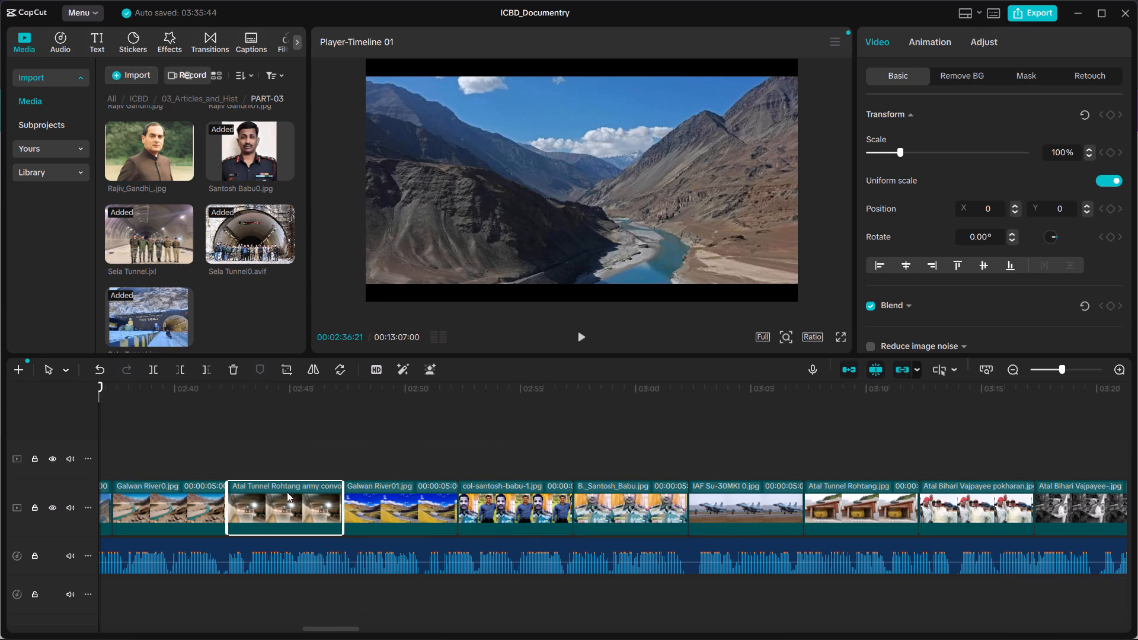
Move Galwan River0 after col-santosh-babu-1 and Galwan River01 after IAF Su-30MKI 0, lifting B._Santosh_Babu onto the upper track.
drag(194, 500, 558, 482)
drag(520, 494, 356, 474)
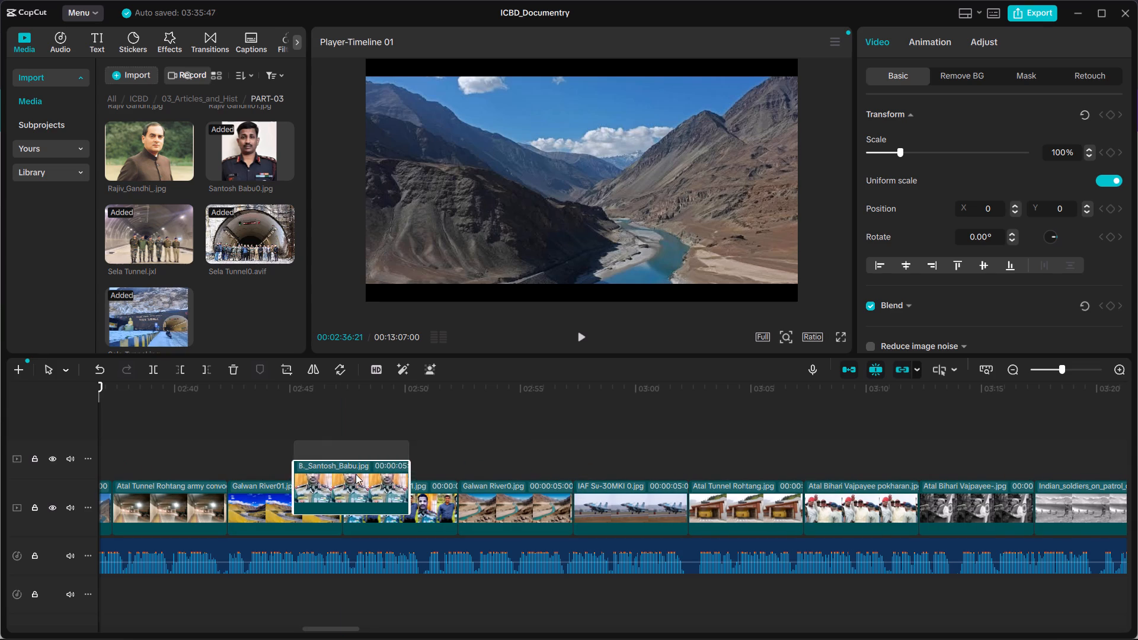
drag(317, 502, 546, 511)
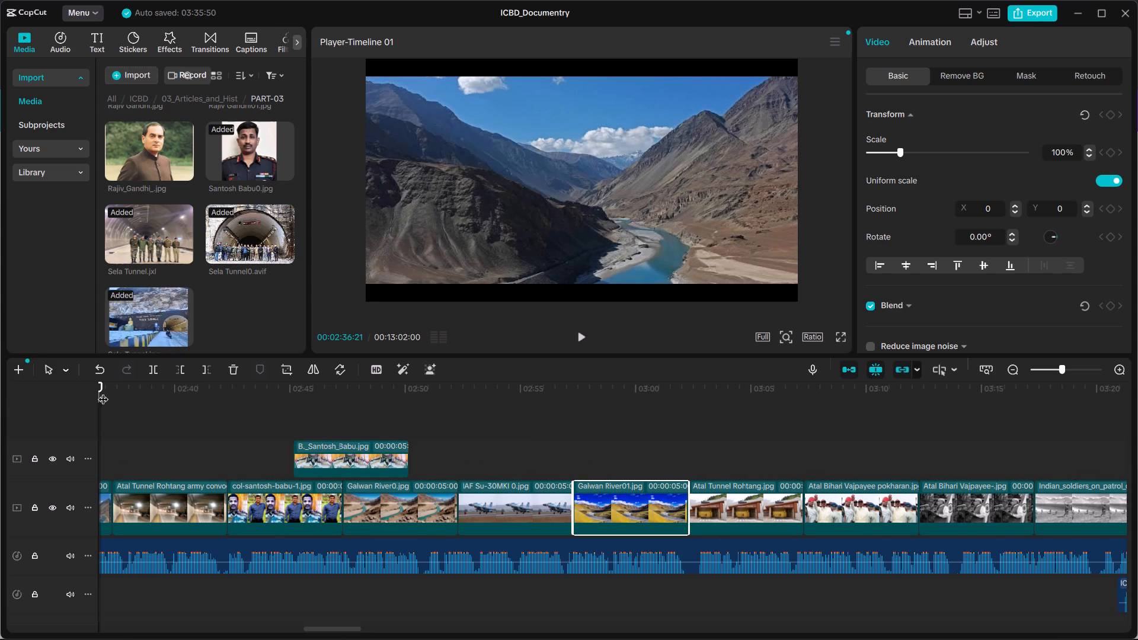
Insert B._Santosh_Babu before the Indian Air Force Mi-26 clip and move IAF Su-30MKI 01 ahead of IAF Su-30MKI.
drag(115, 388, 92, 390)
drag(816, 455, 382, 527)
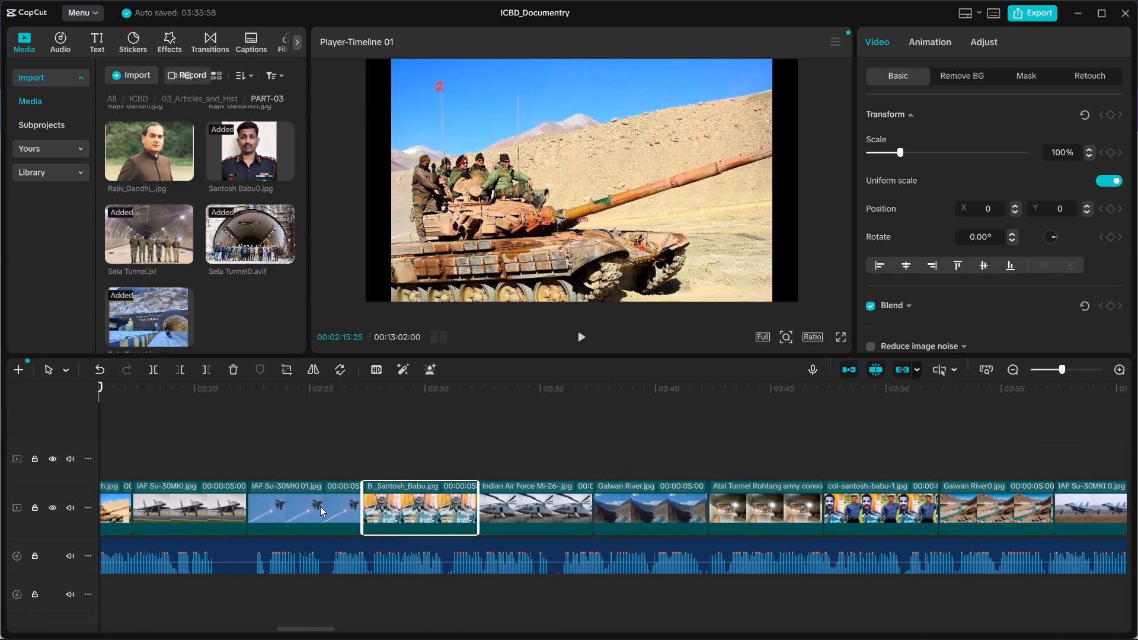
drag(320, 506, 169, 504)
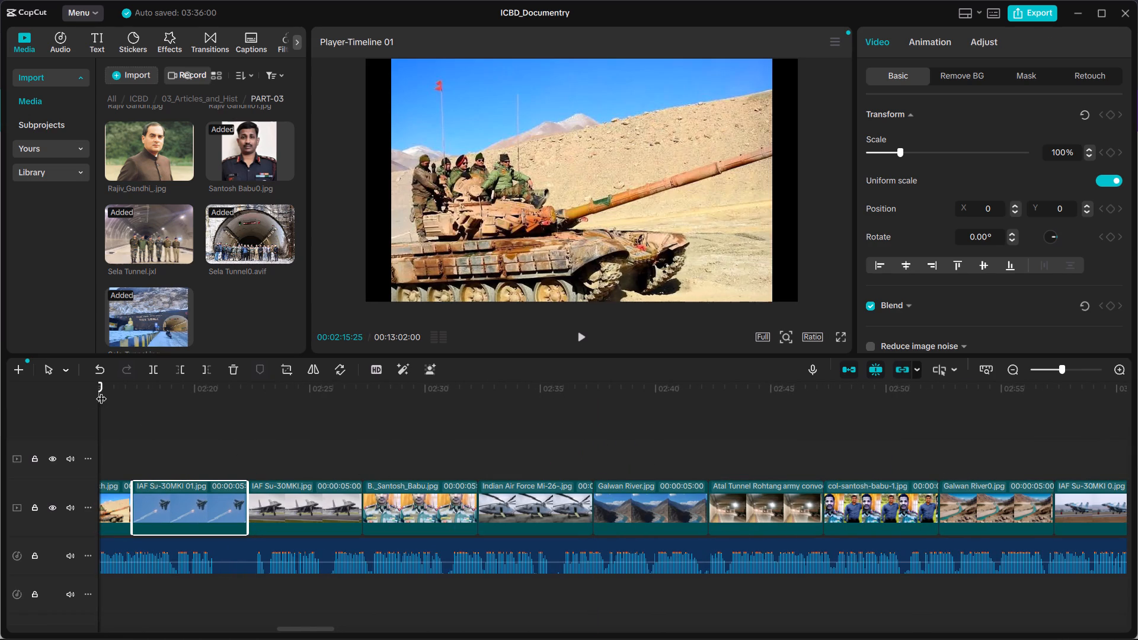
drag(101, 391, 66, 396)
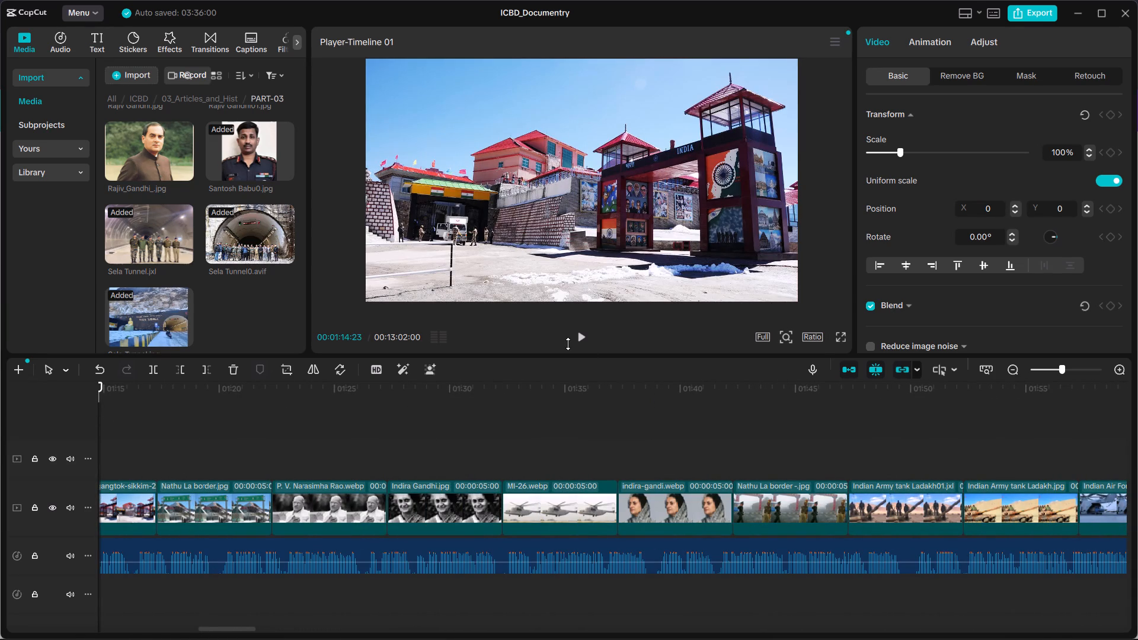
click(103, 391)
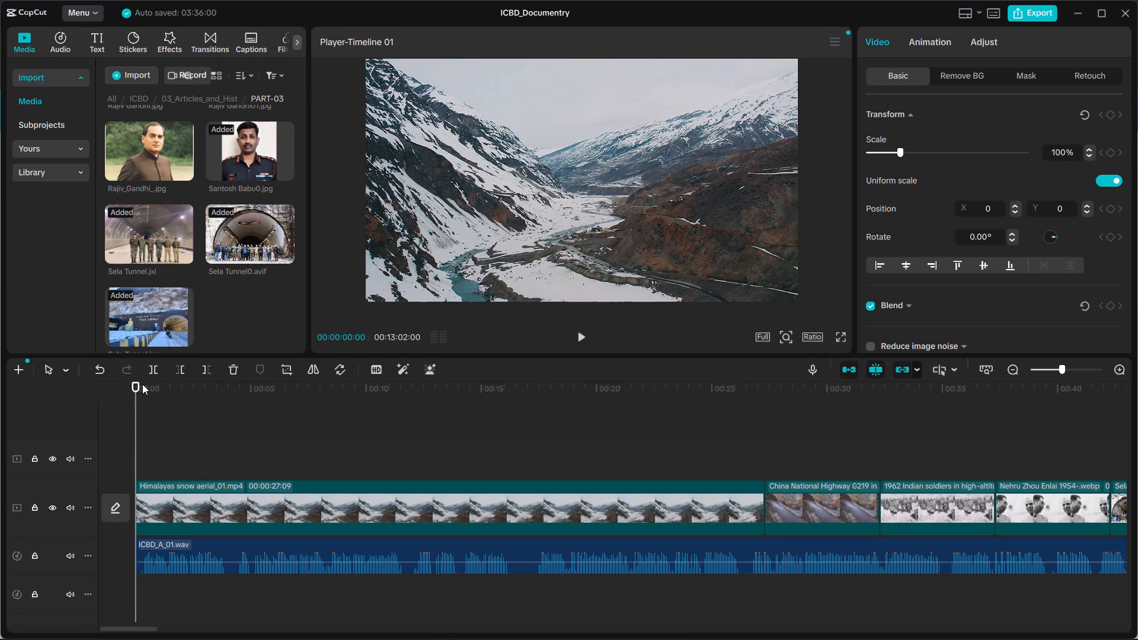
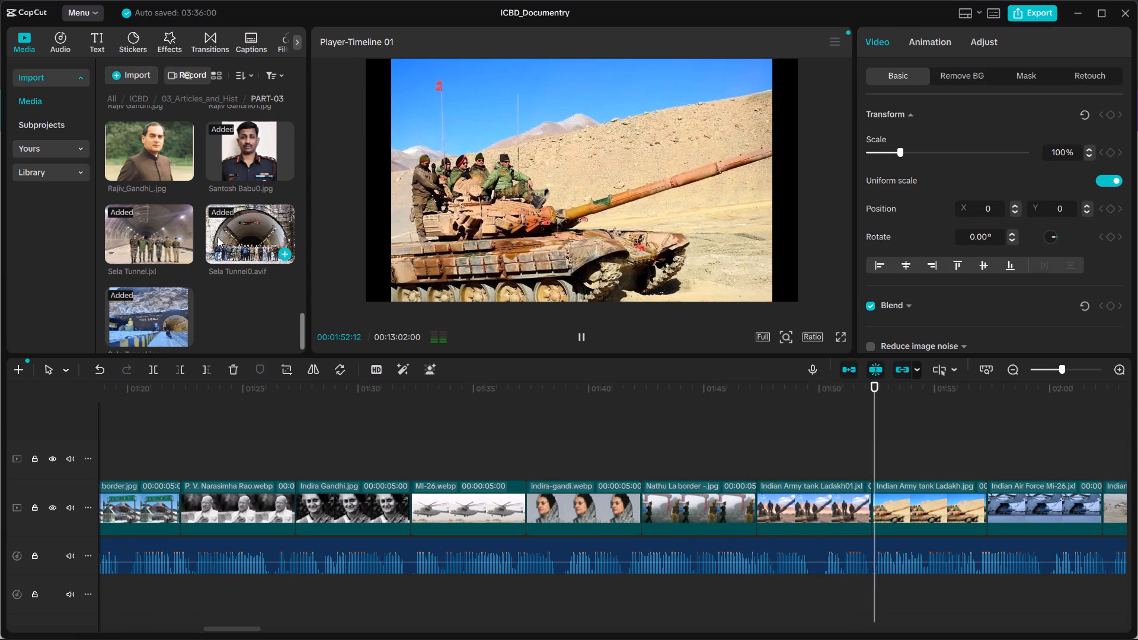
Scale the currently selected clip to 144% and set its position to X -1, Y 1.
scroll(998, 165, down, 10)
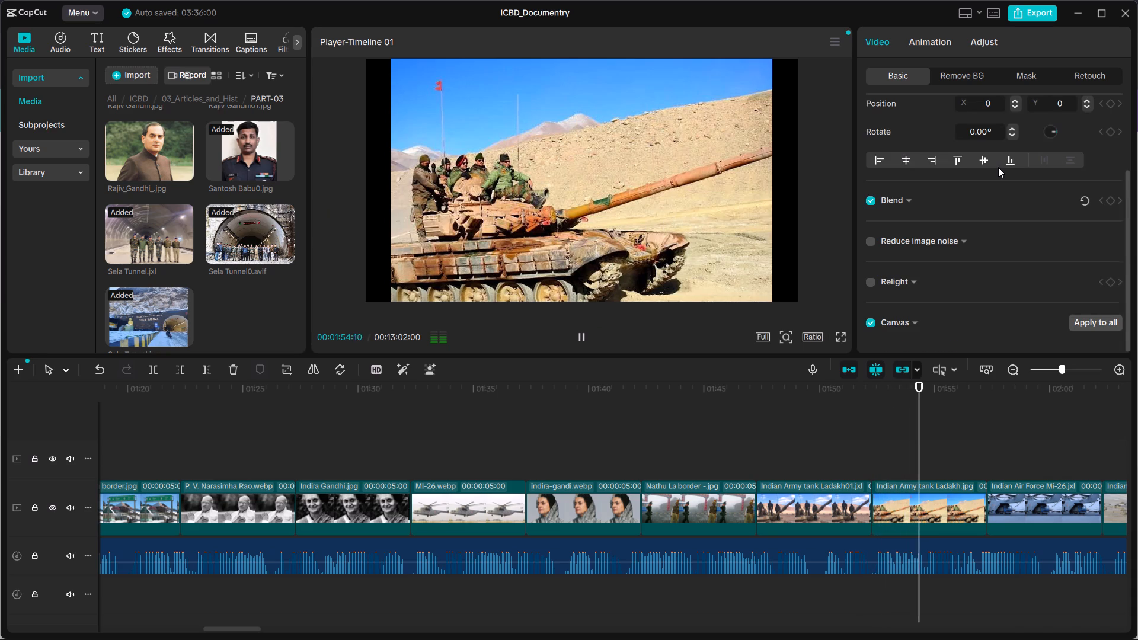
scroll(998, 167, up, 1)
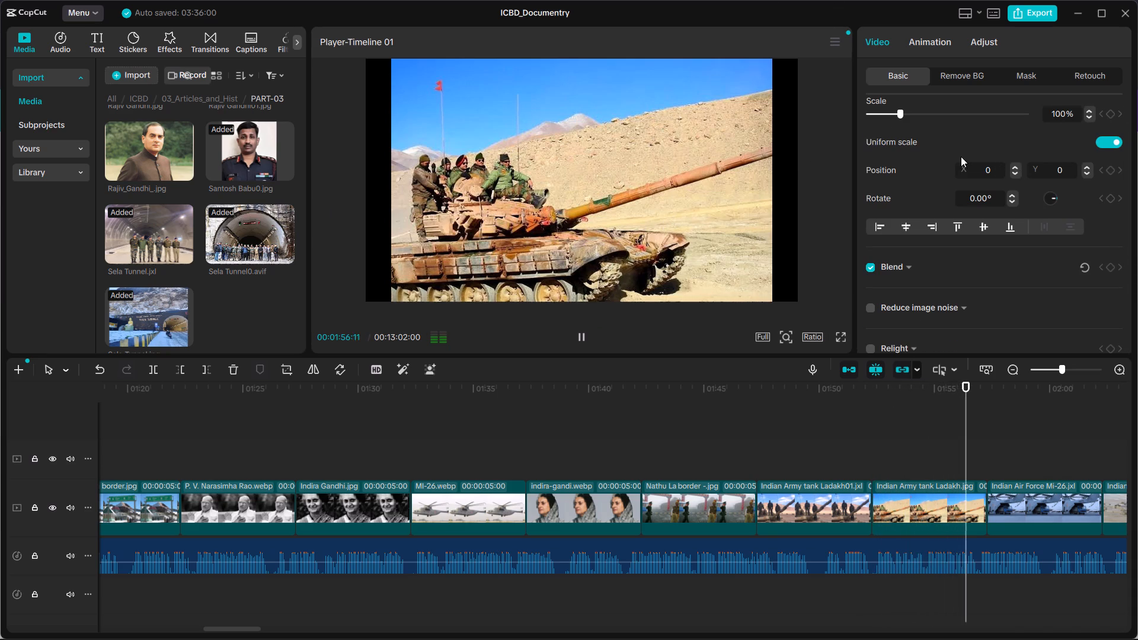
click(961, 73)
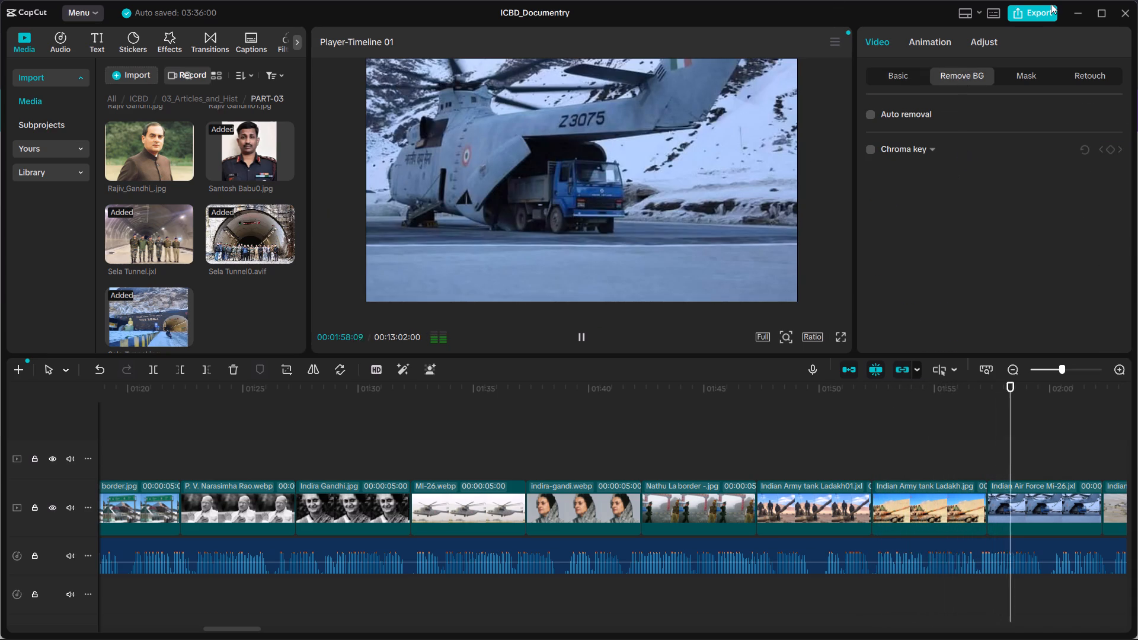
click(915, 82)
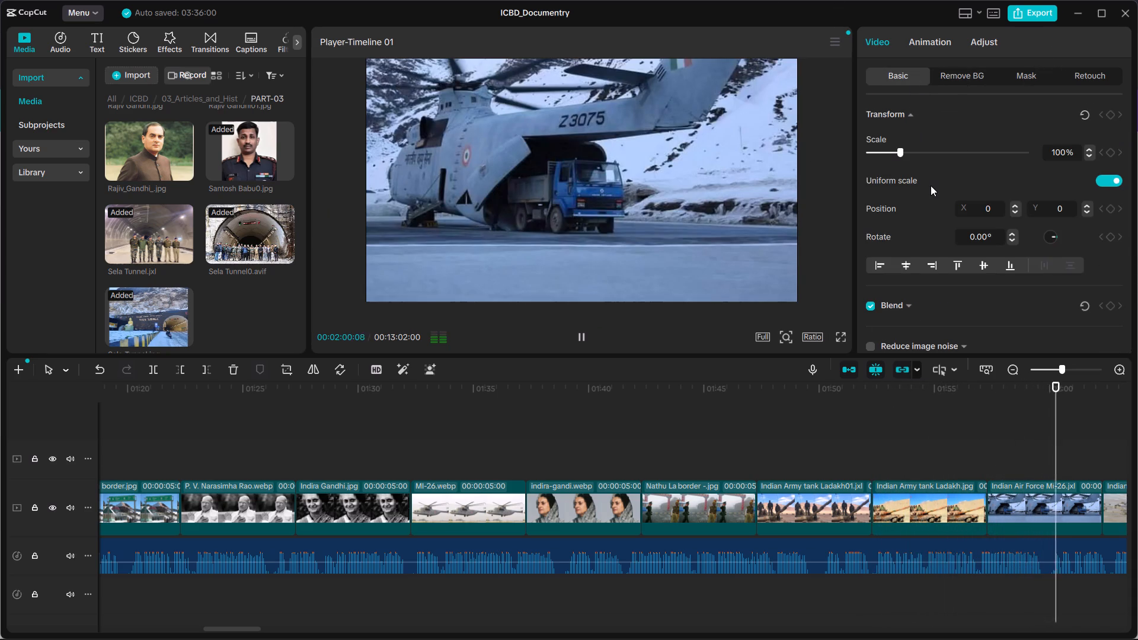
scroll(931, 185, up, 6)
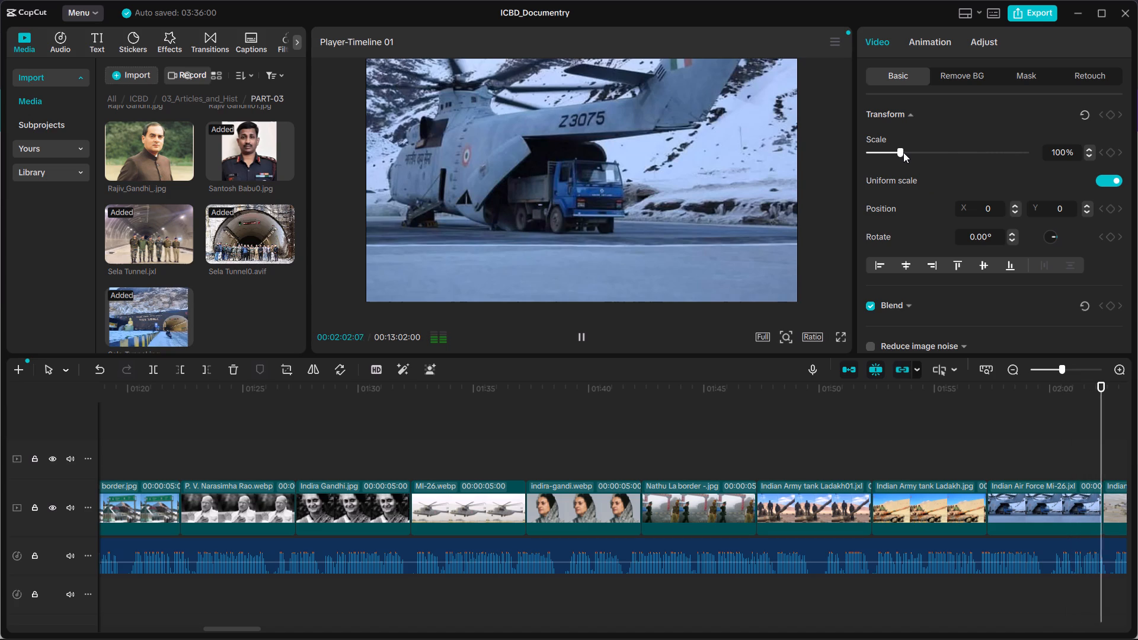
drag(903, 152, 923, 152)
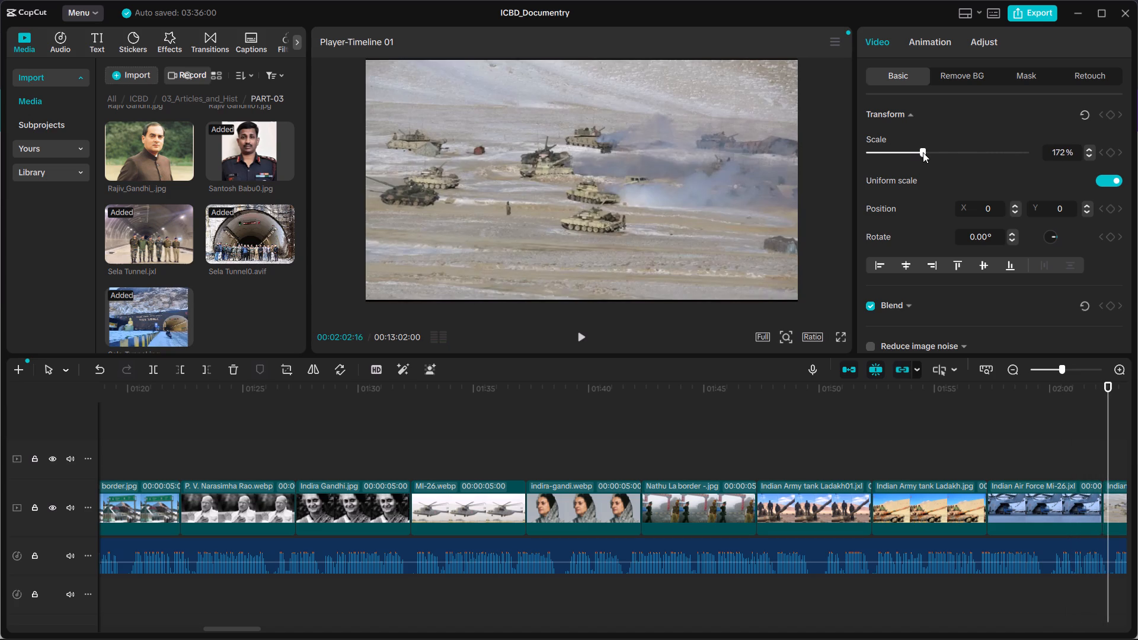
drag(923, 152, 914, 152)
click(963, 204)
click(1014, 210)
click(1087, 205)
Enlarge the Mi-26.webp helicopter clip to a scale of 129%, previewing it at about 00:01:35.
click(421, 511)
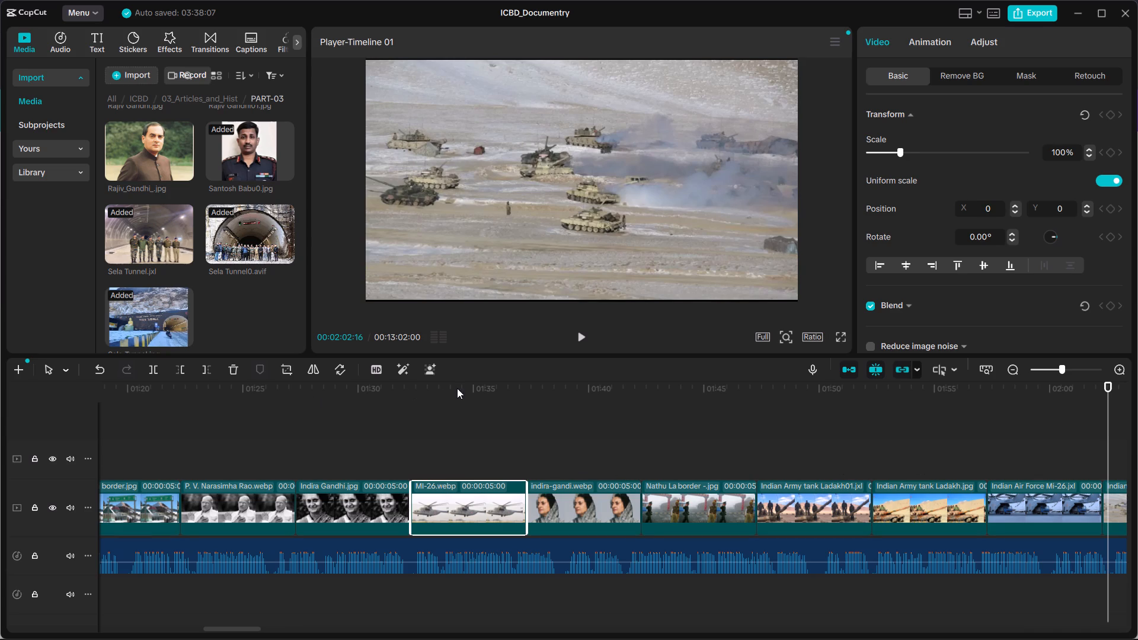
click(485, 388)
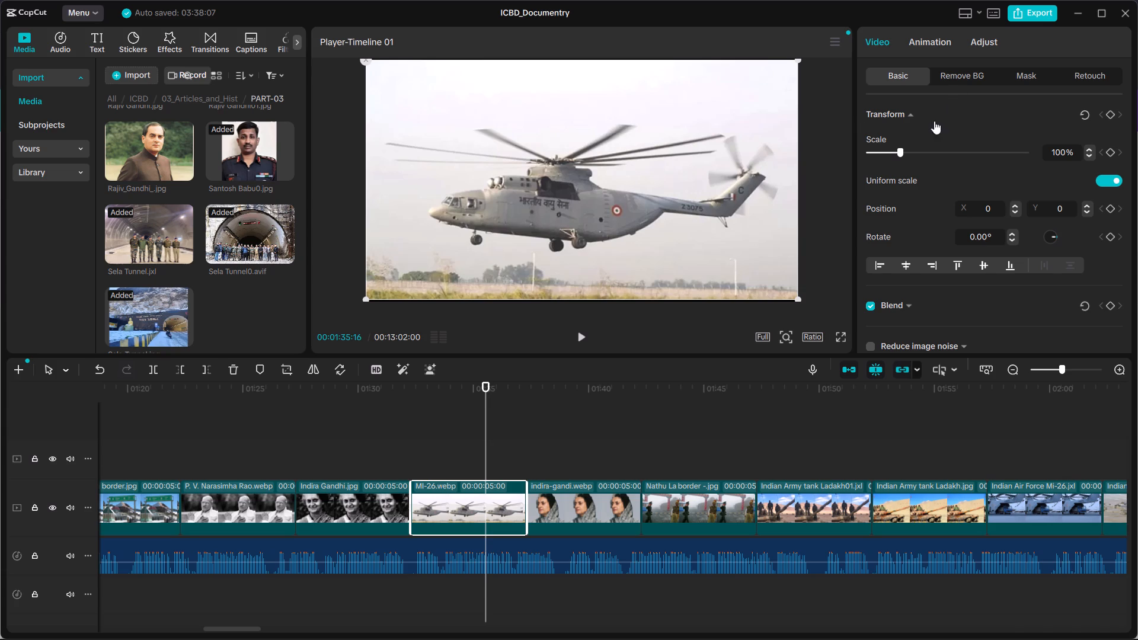
click(1092, 146)
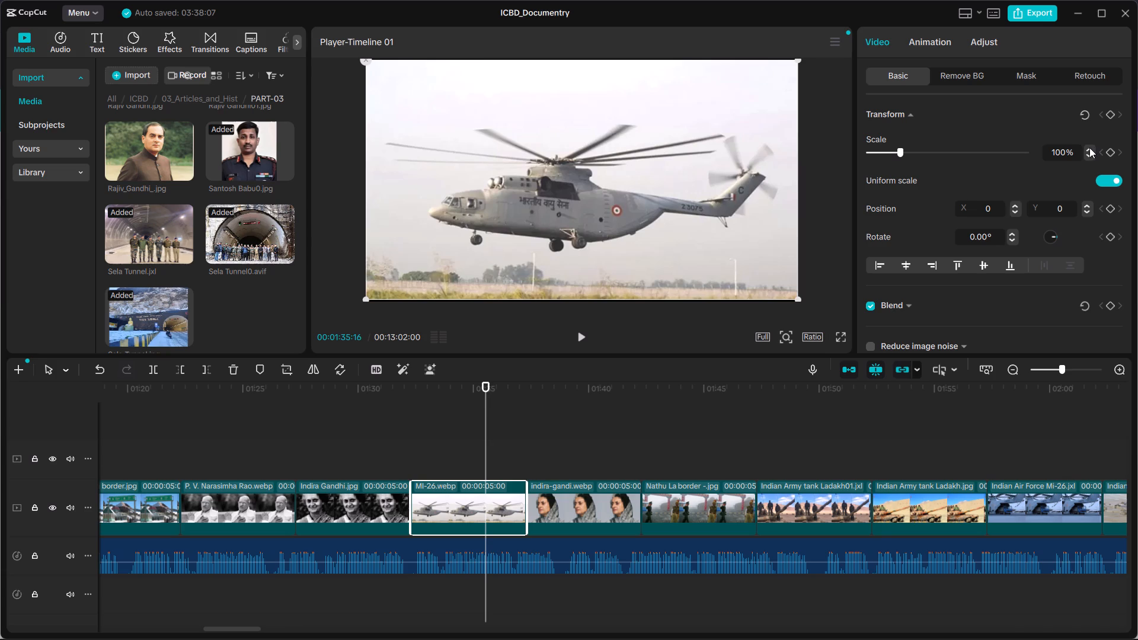
click(1089, 148)
triple_click(1089, 148)
triple_click(1089, 148)
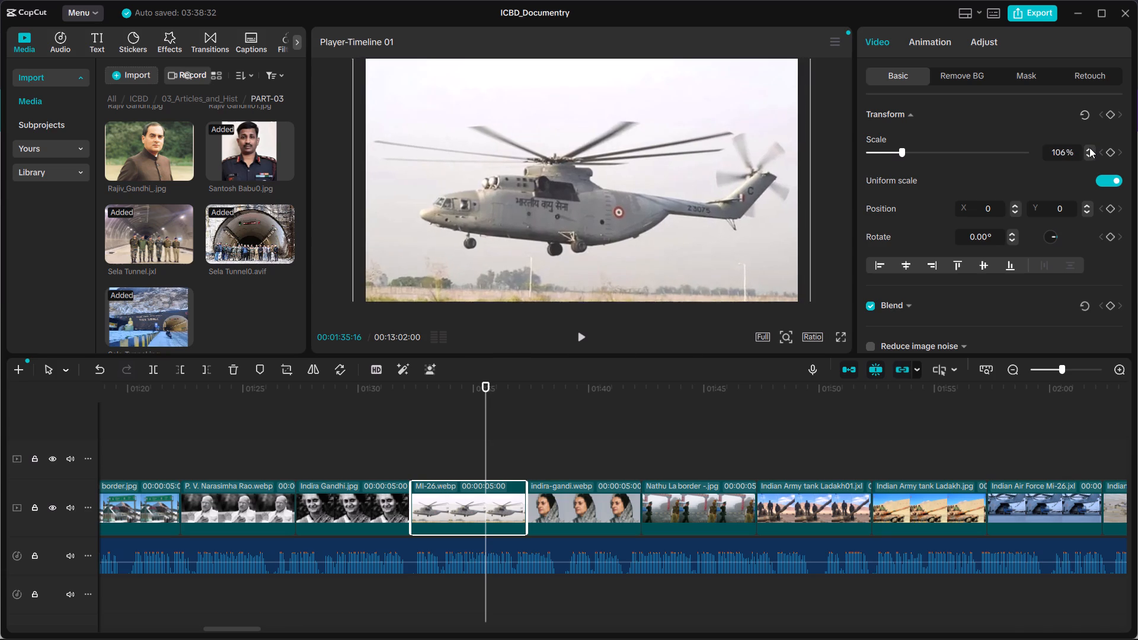
triple_click(1089, 148)
triple_click(1089, 148)
triple_click(1089, 148)
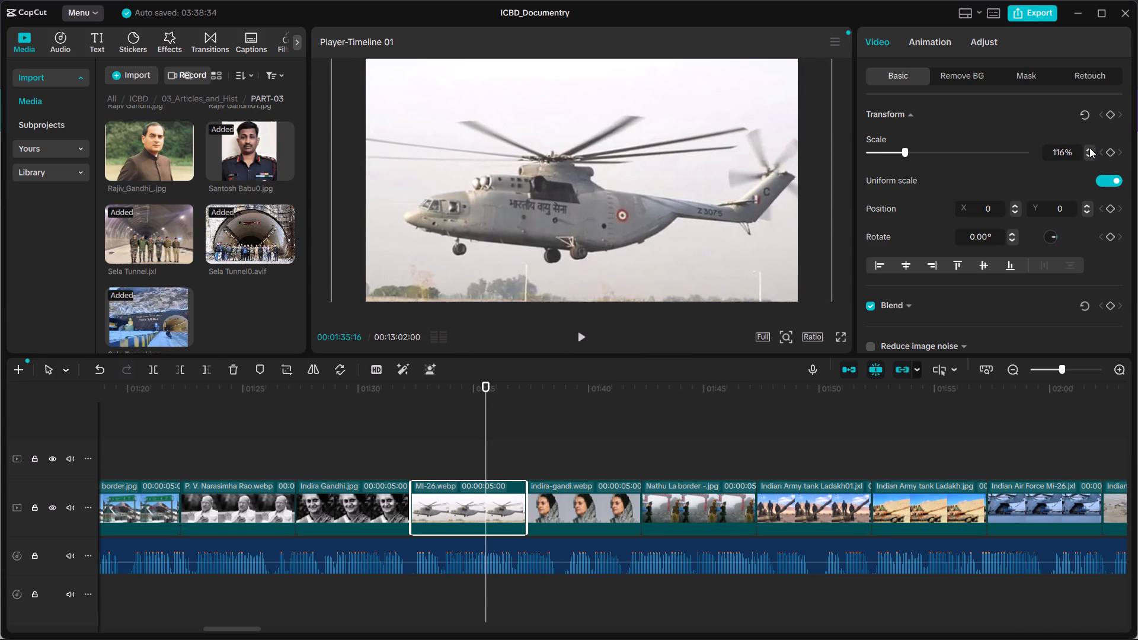
triple_click(1089, 148)
triple_click(1089, 148)
triple_click(1089, 148)
triple_click(1089, 148)
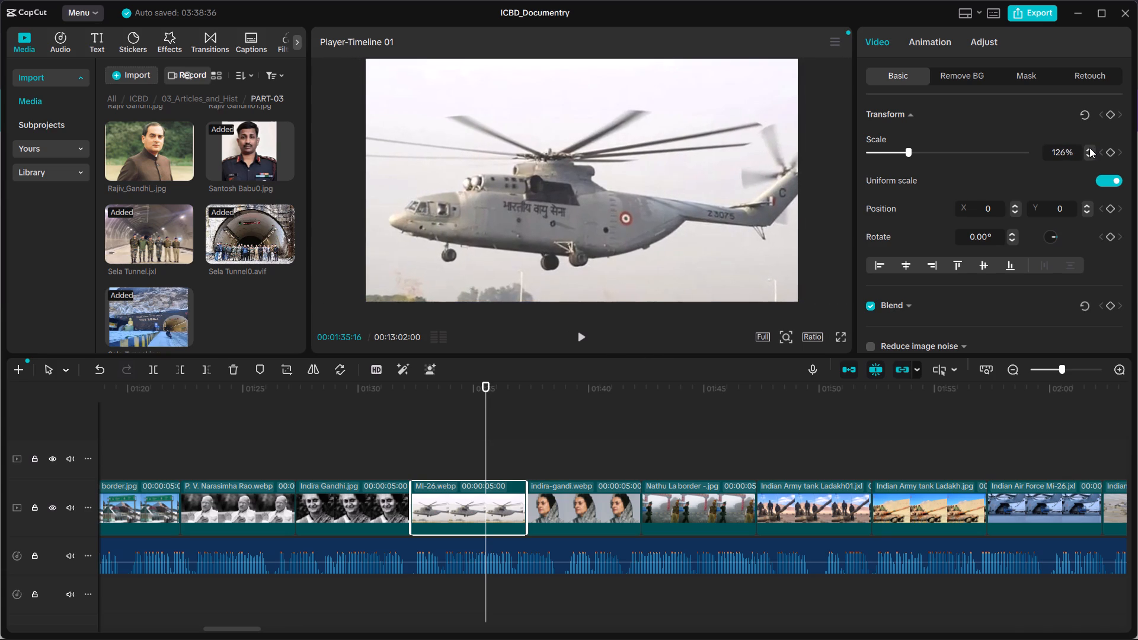
click(1089, 148)
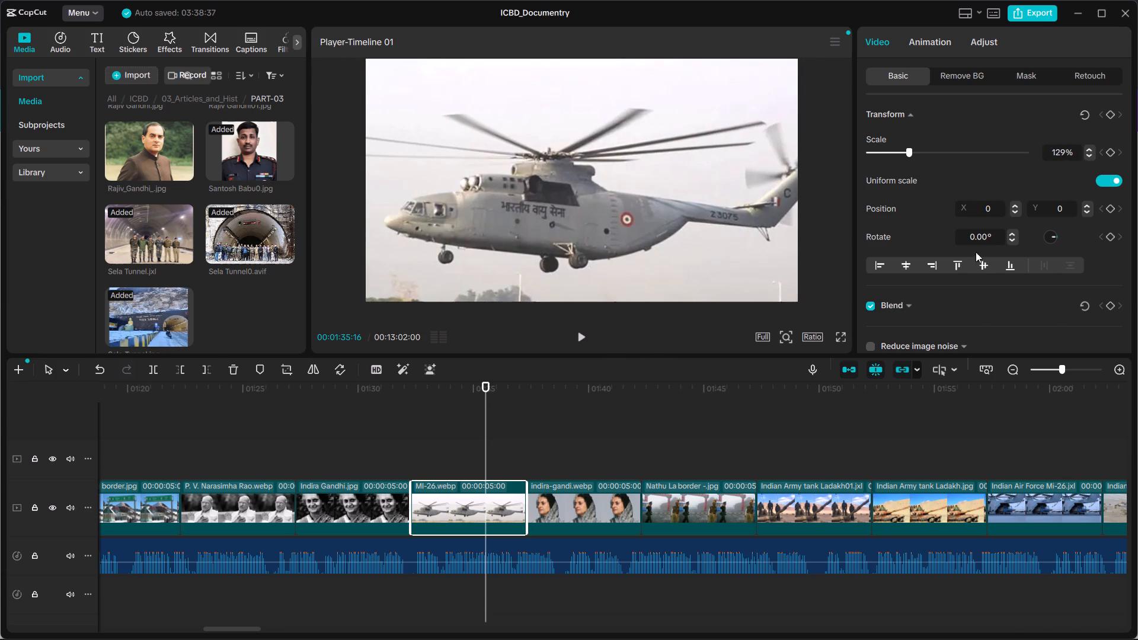
Shift the Mi-26.webp clip horizontally to a position of X -114.
triple_click(1016, 209)
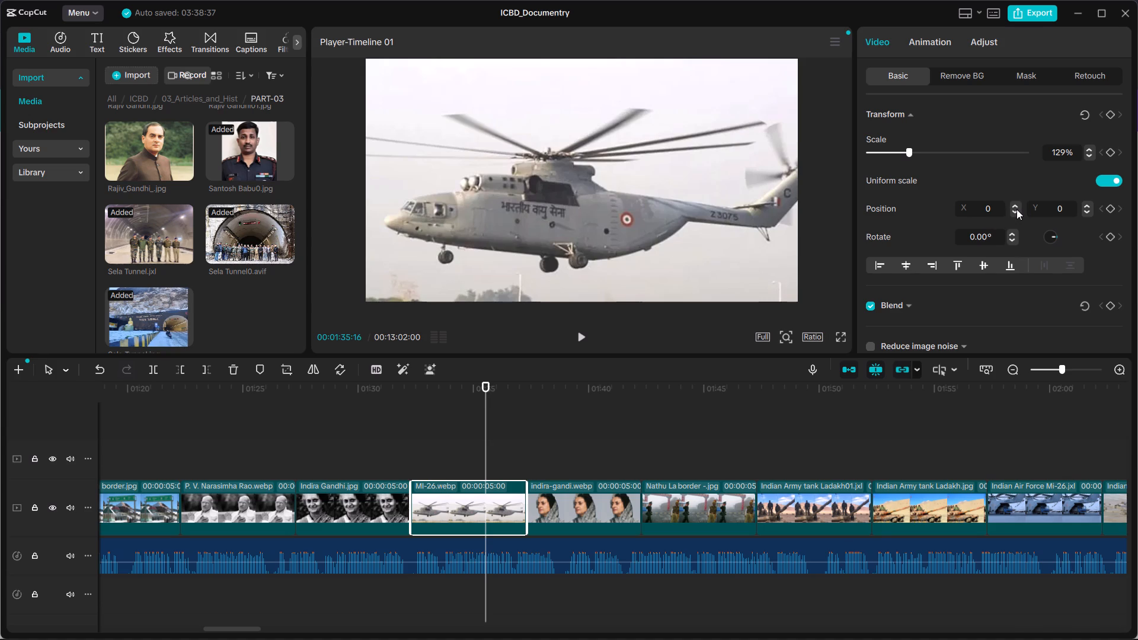
triple_click(1016, 209)
click(1016, 209)
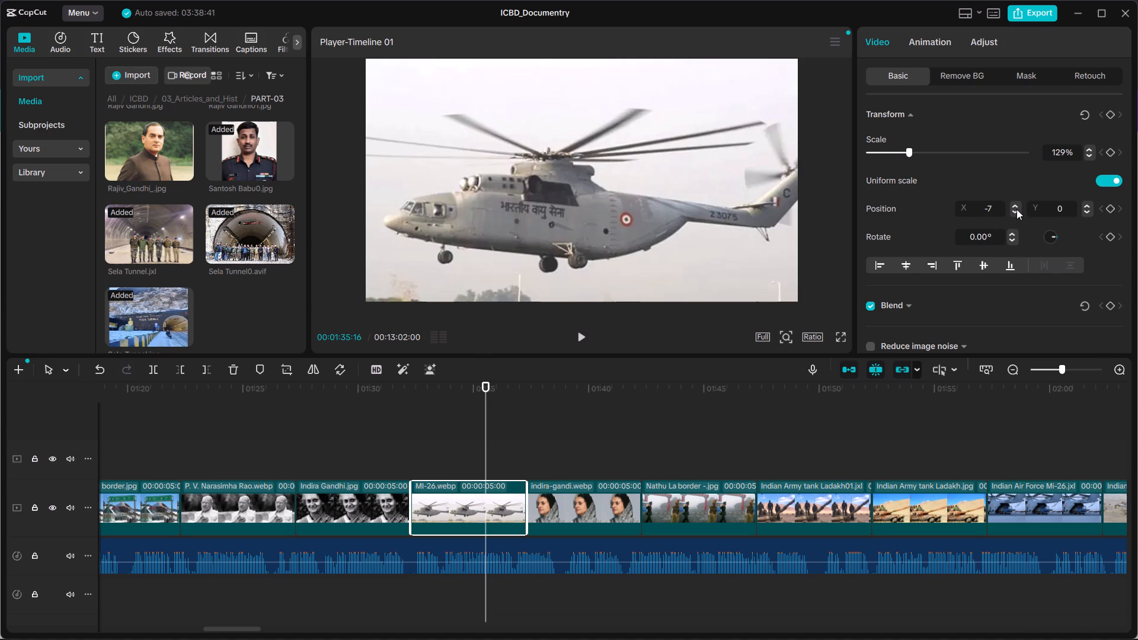
triple_click(1016, 209)
triple_click(1016, 209)
triple_click(1016, 209)
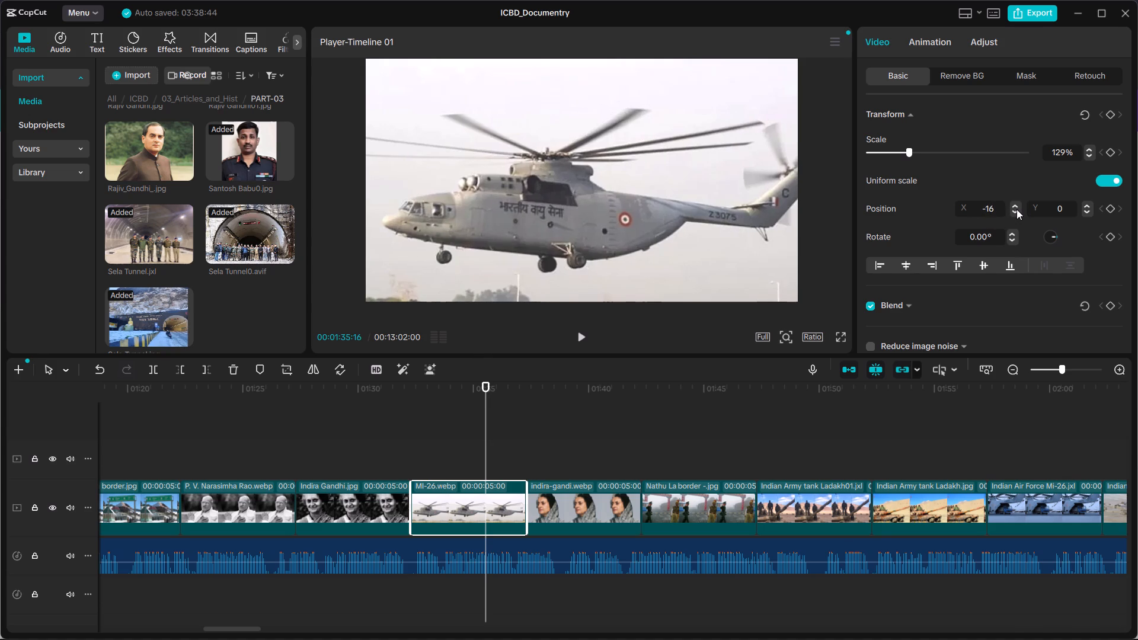
triple_click(1016, 209)
triple_click(1016, 209)
triple_click(1016, 209)
triple_click(1016, 209)
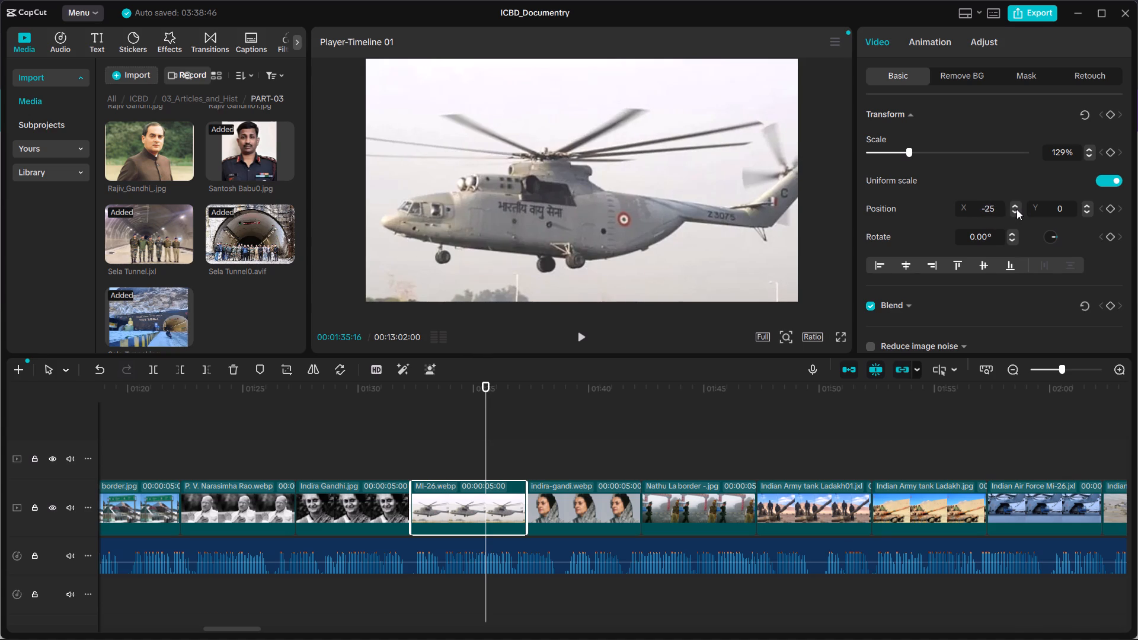
triple_click(1016, 209)
triple_click(1016, 209)
triple_click(1016, 209)
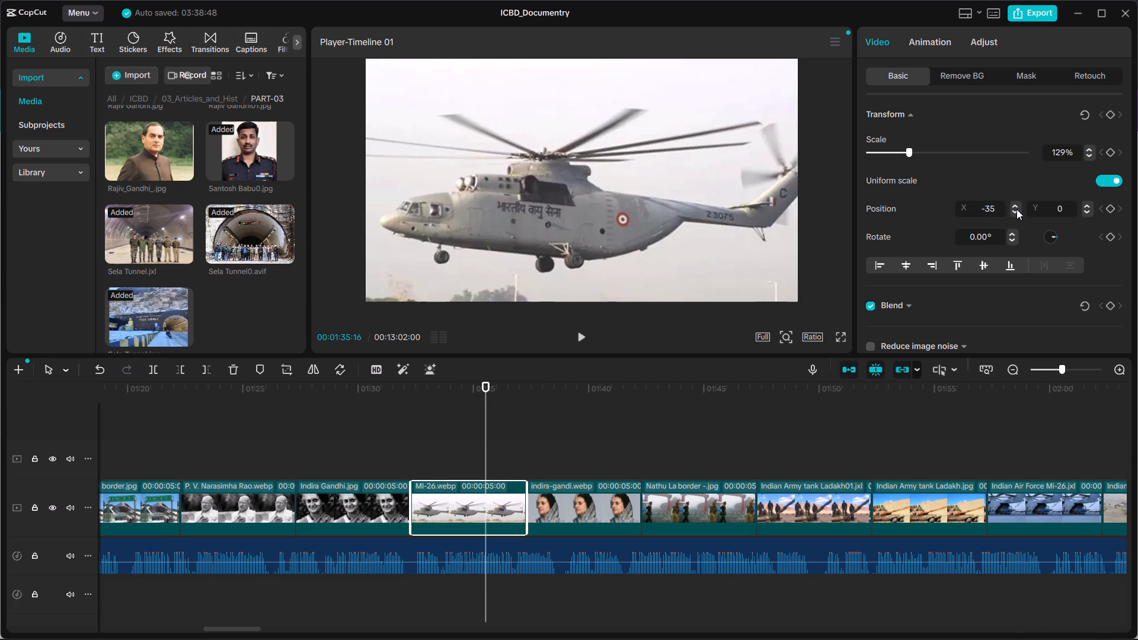
triple_click(1016, 209)
triple_click(1016, 209)
triple_click(1016, 209)
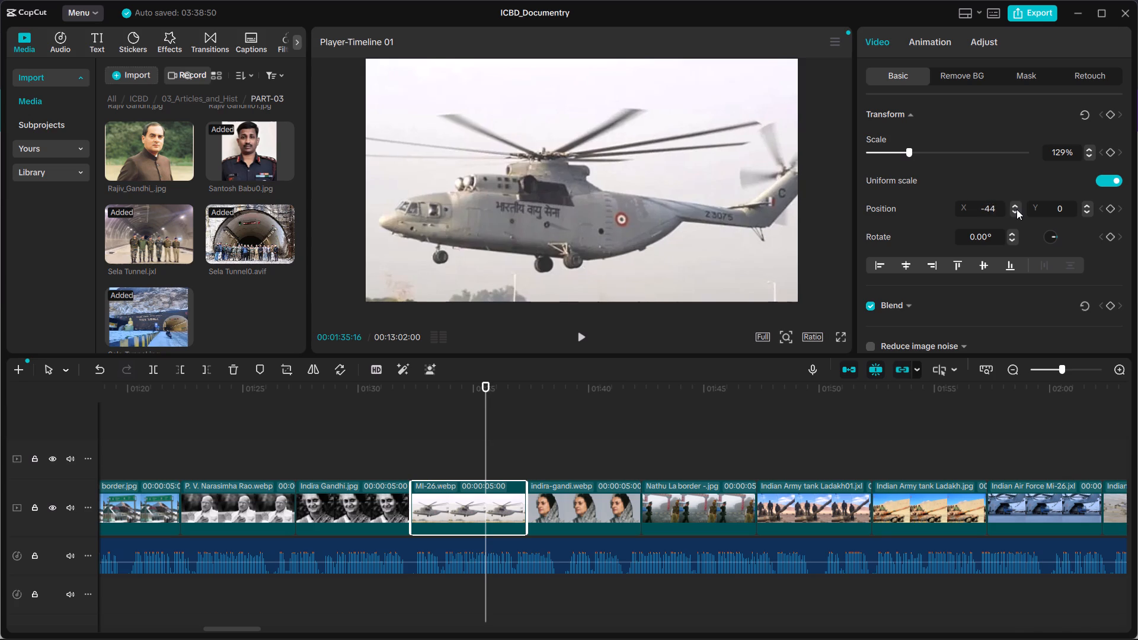
triple_click(1016, 209)
triple_click(1016, 209)
triple_click(1016, 209)
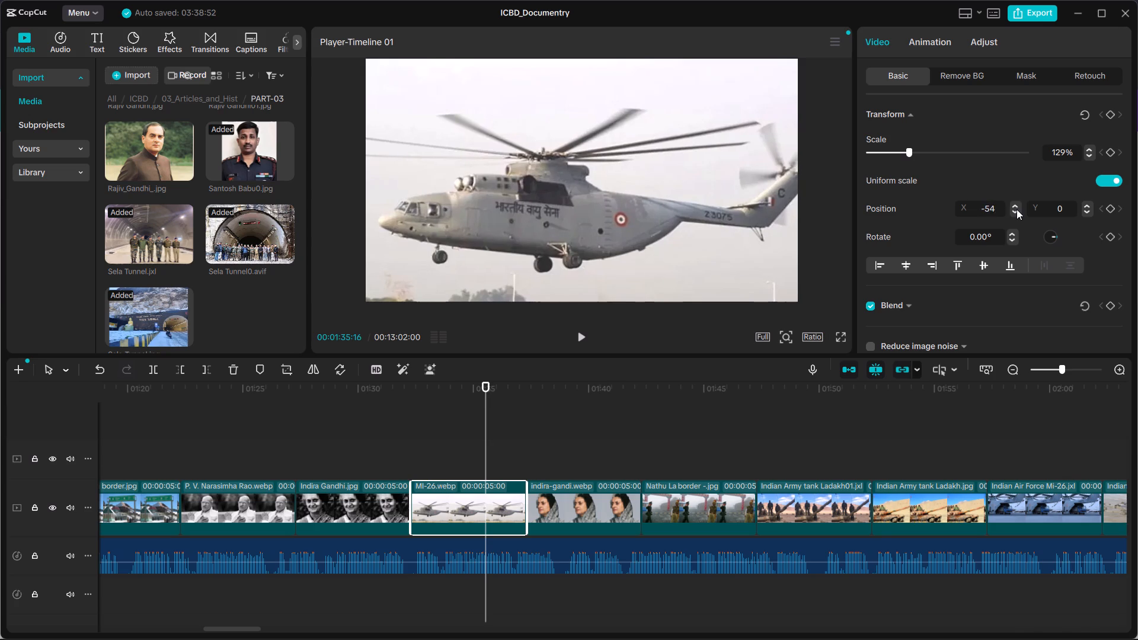
triple_click(1016, 209)
triple_click(1016, 209)
triple_click(1016, 209)
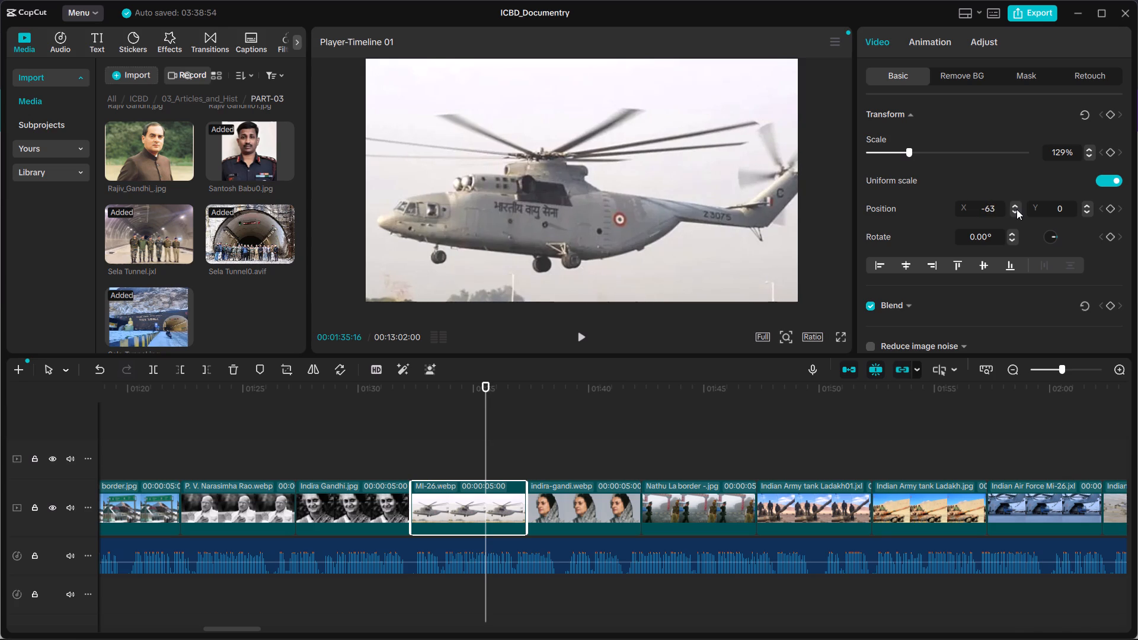
triple_click(1016, 209)
triple_click(1016, 209)
triple_click(1016, 209)
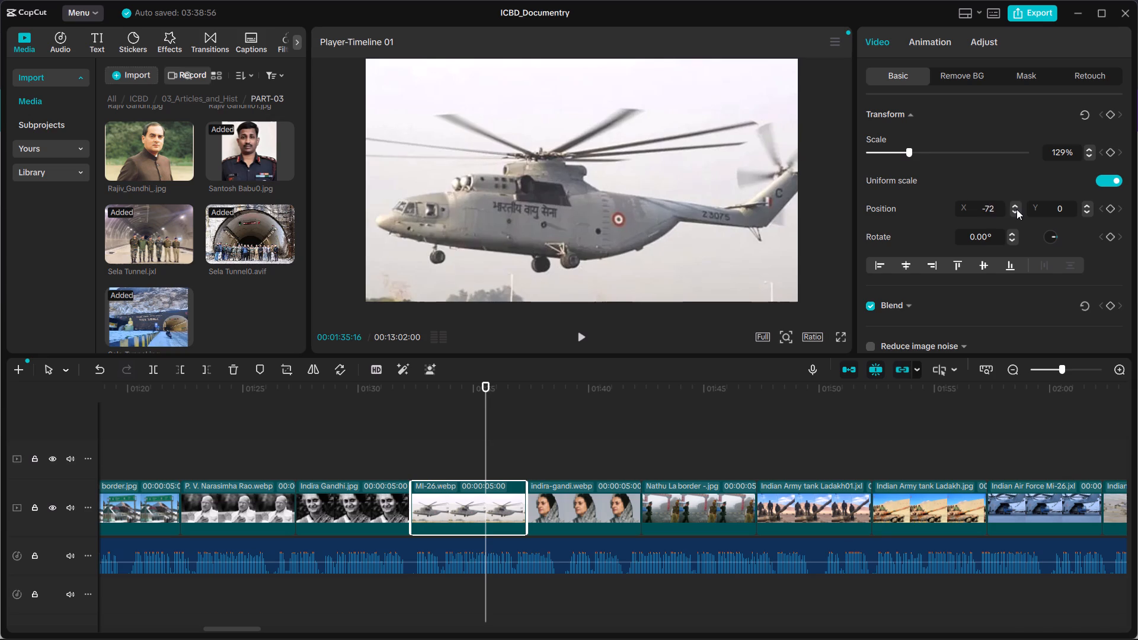
triple_click(1016, 209)
triple_click(1016, 209)
triple_click(1016, 209)
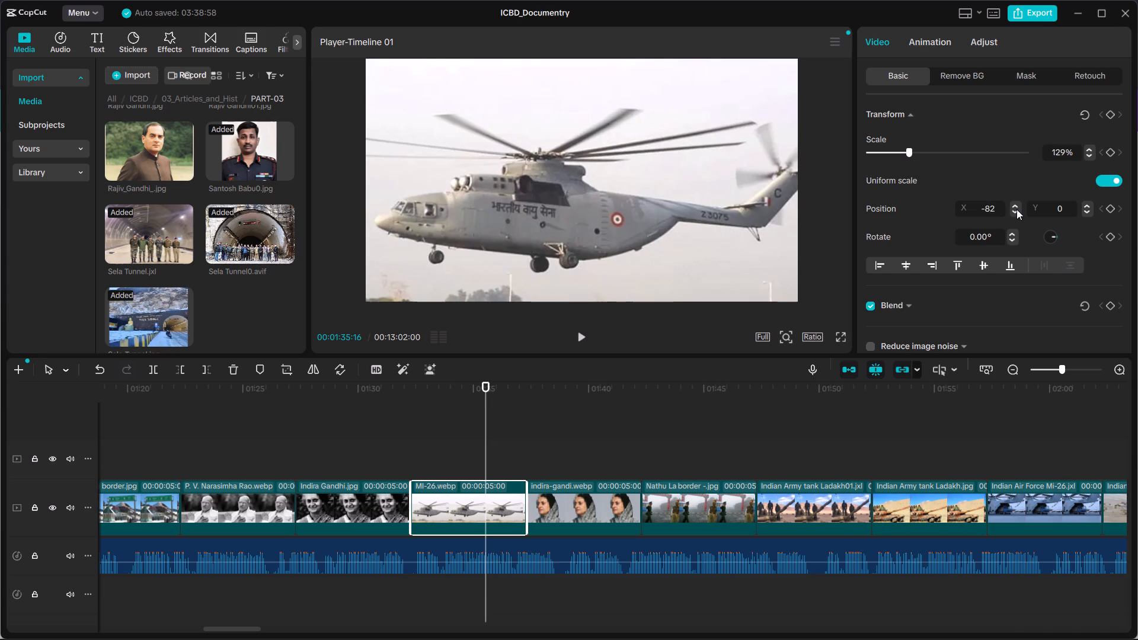
triple_click(1016, 209)
triple_click(1016, 209)
triple_click(1016, 209)
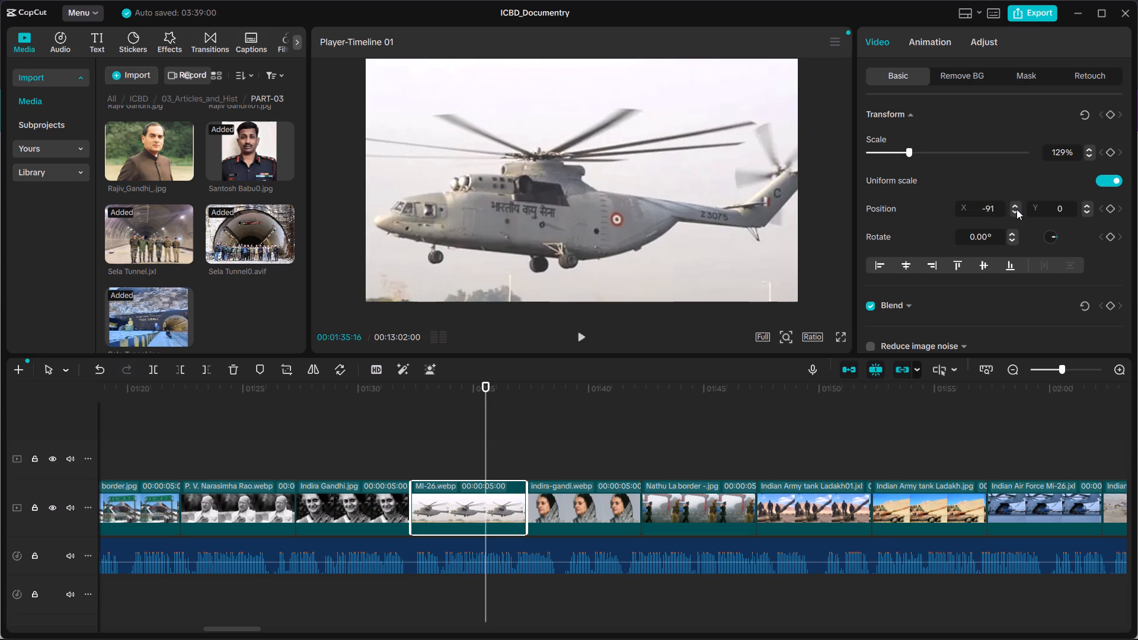
triple_click(1016, 209)
triple_click(1016, 209)
triple_click(1016, 209)
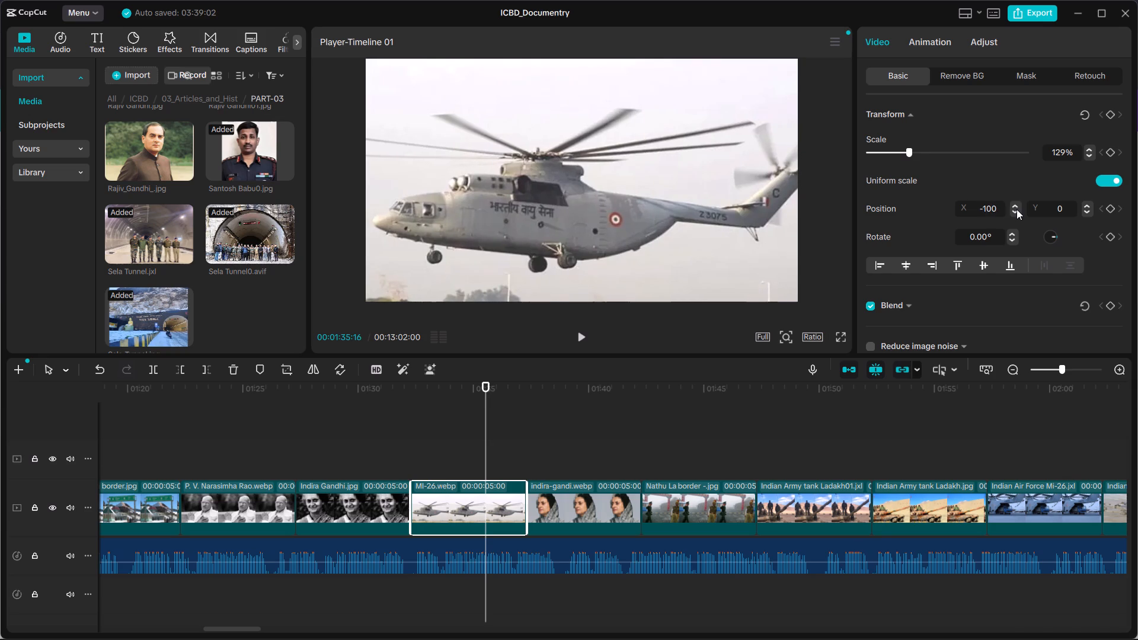
triple_click(1016, 209)
triple_click(1016, 209)
triple_click(1016, 209)
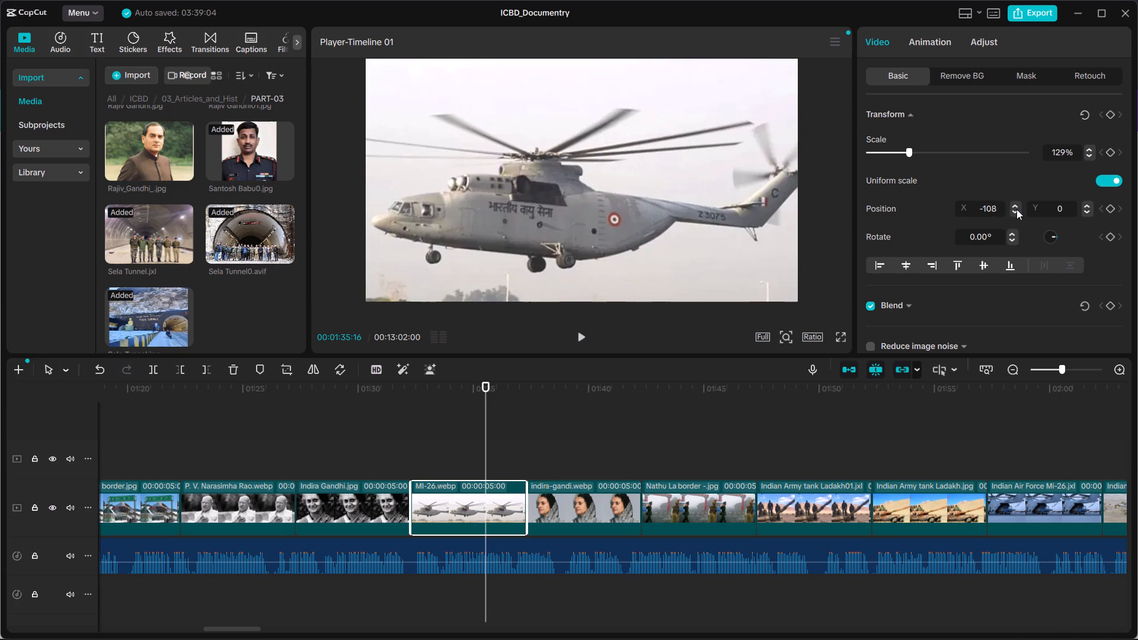
triple_click(1016, 209)
double_click(1016, 209)
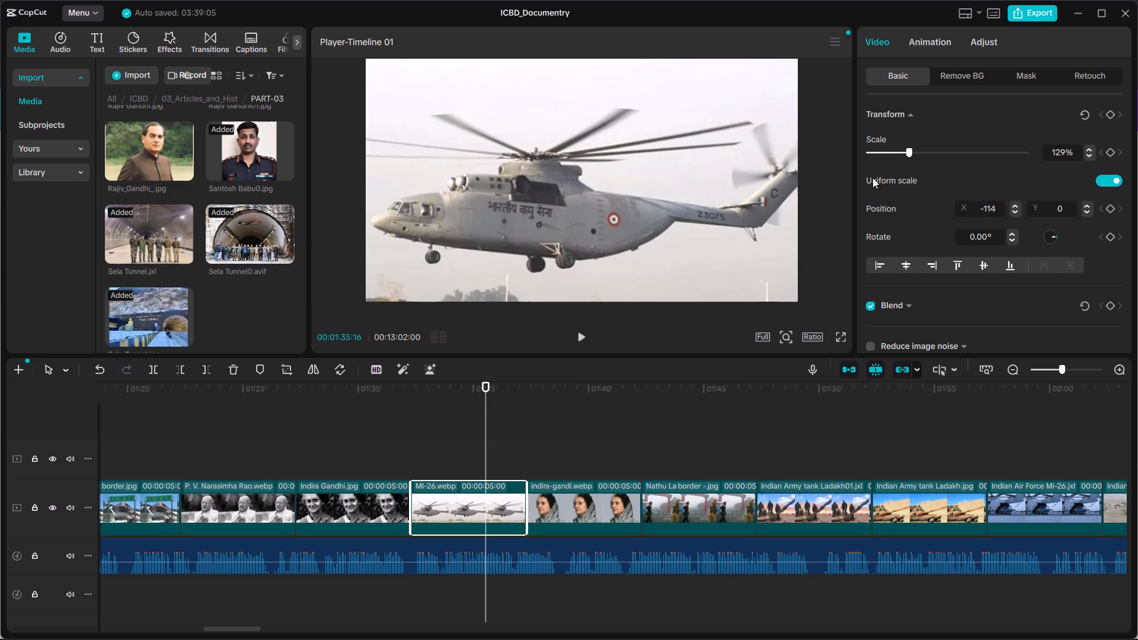
Reduce the Mi-26.webp helicopter clip to a scale of 117% and shift it horizontally to X -137.
drag(746, 172, 677, 178)
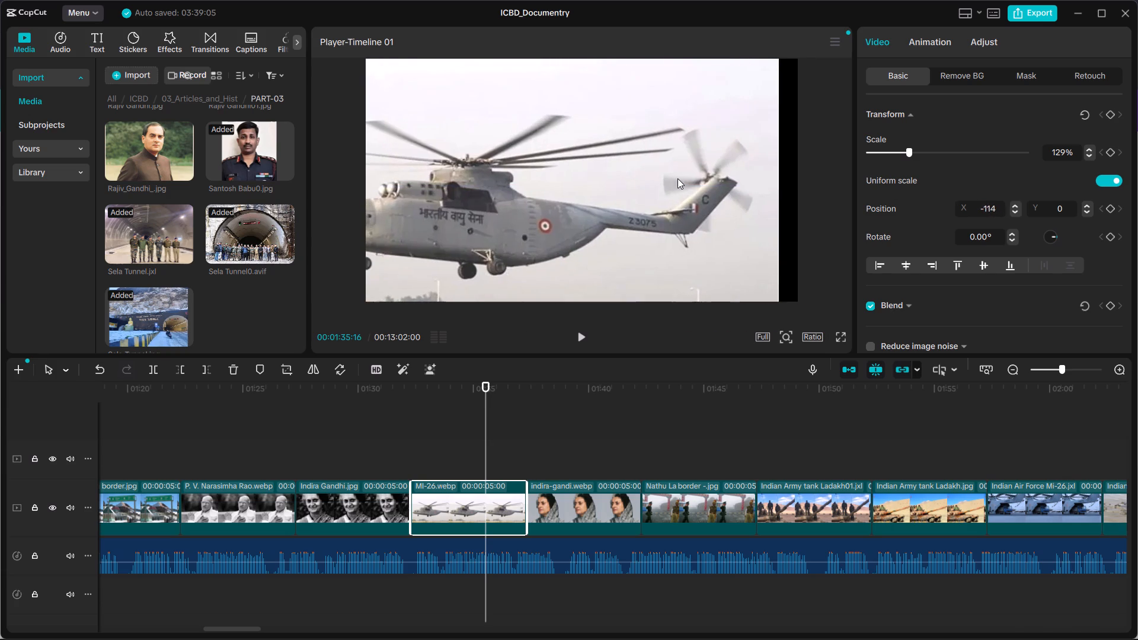
drag(677, 178, 722, 174)
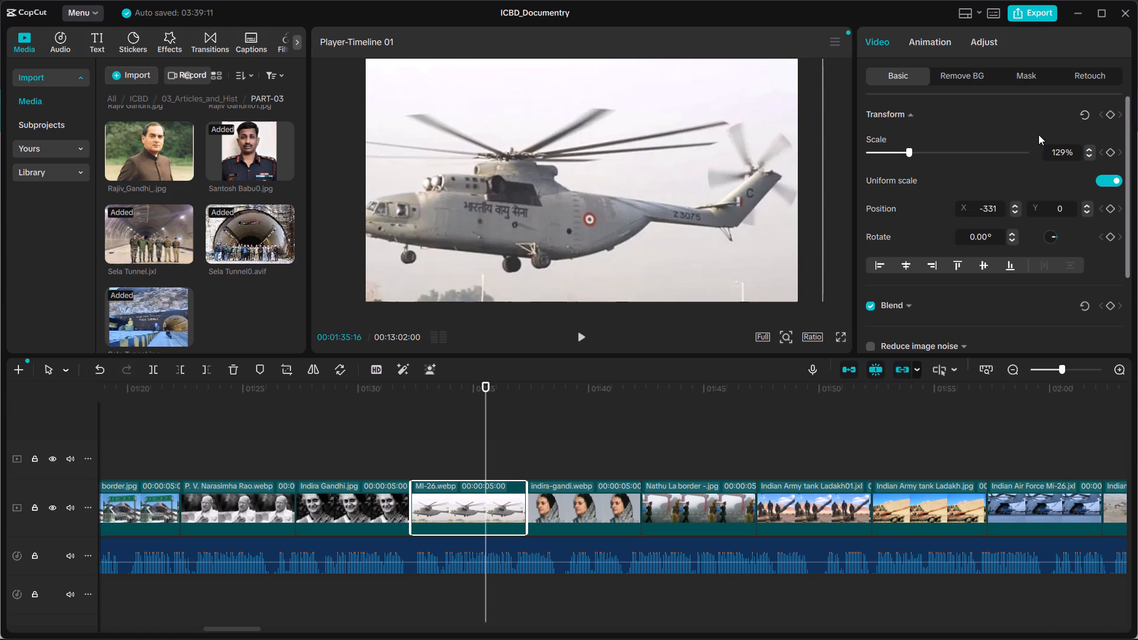
click(899, 150)
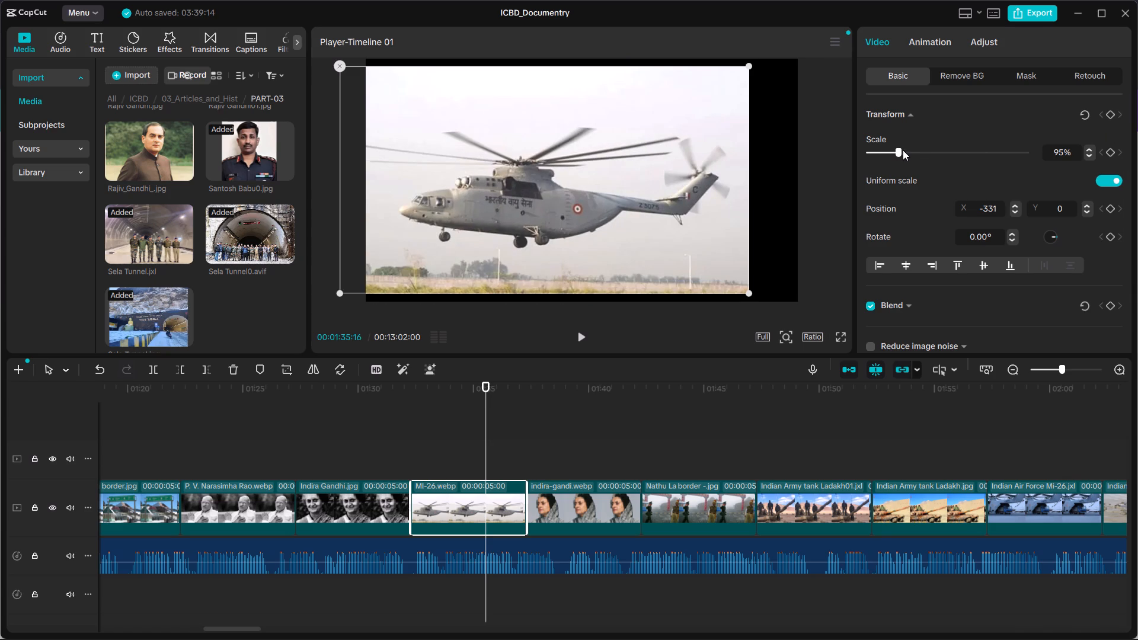
click(917, 150)
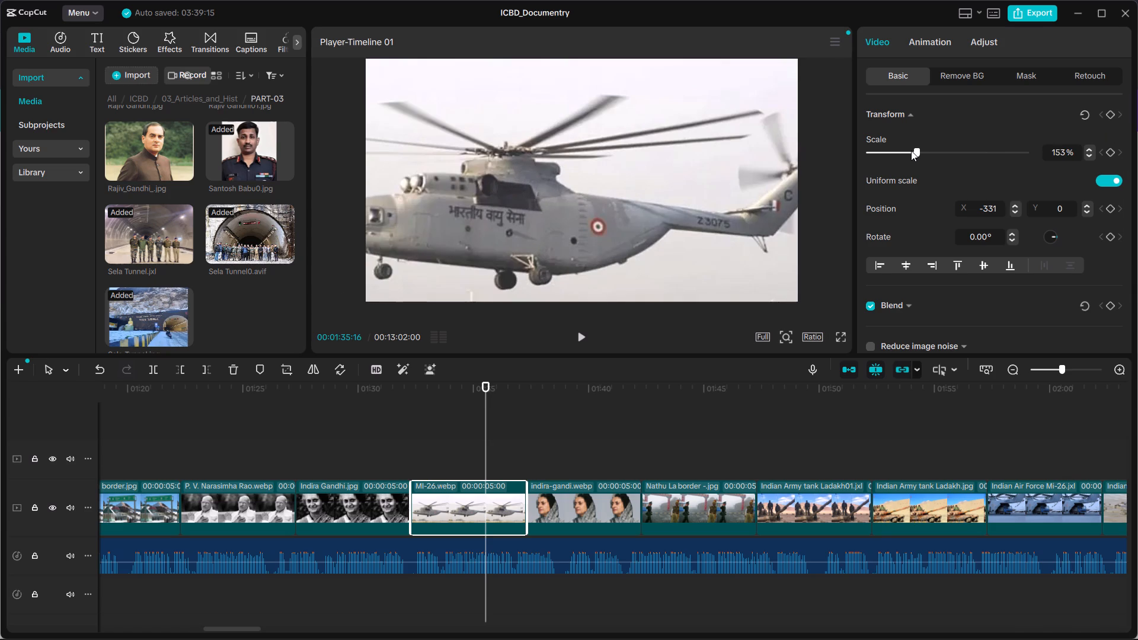
click(911, 151)
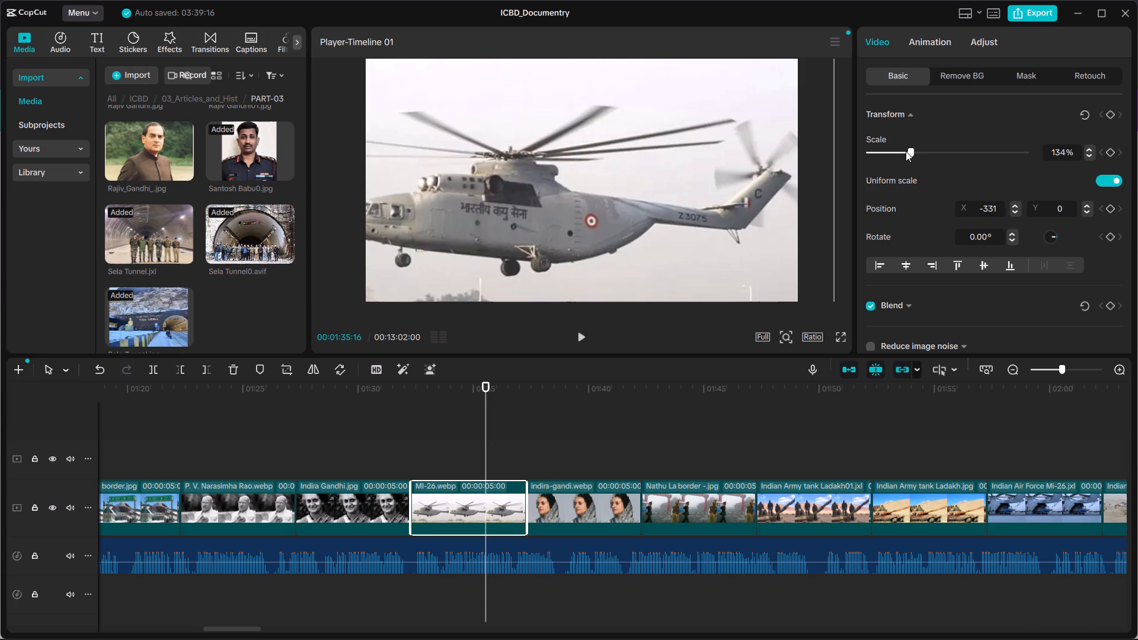
click(906, 151)
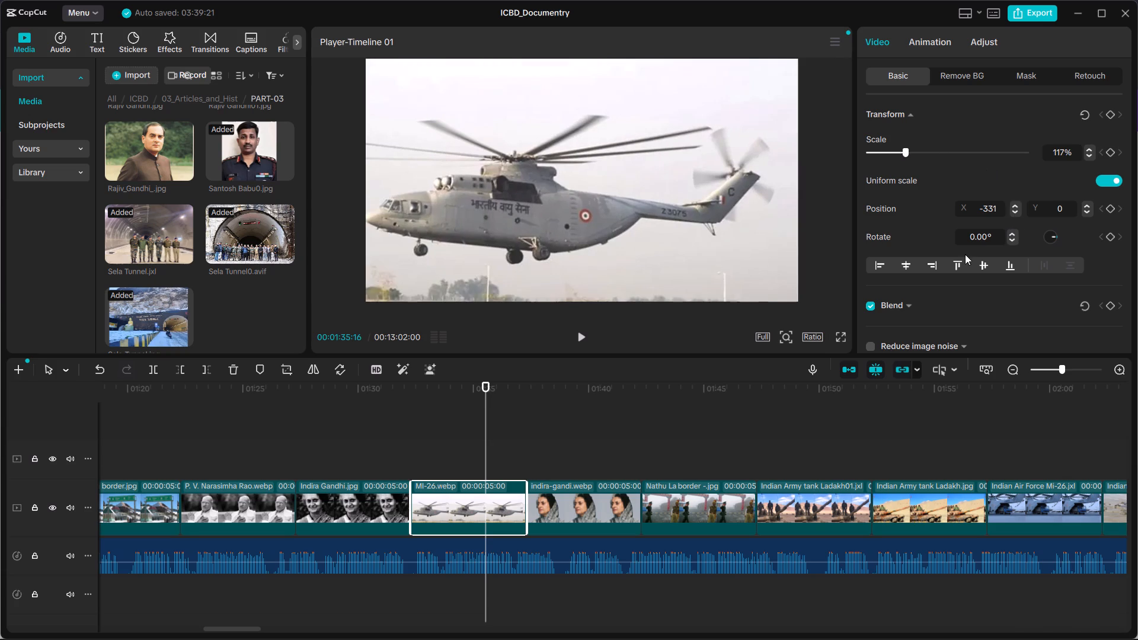
drag(752, 192, 789, 190)
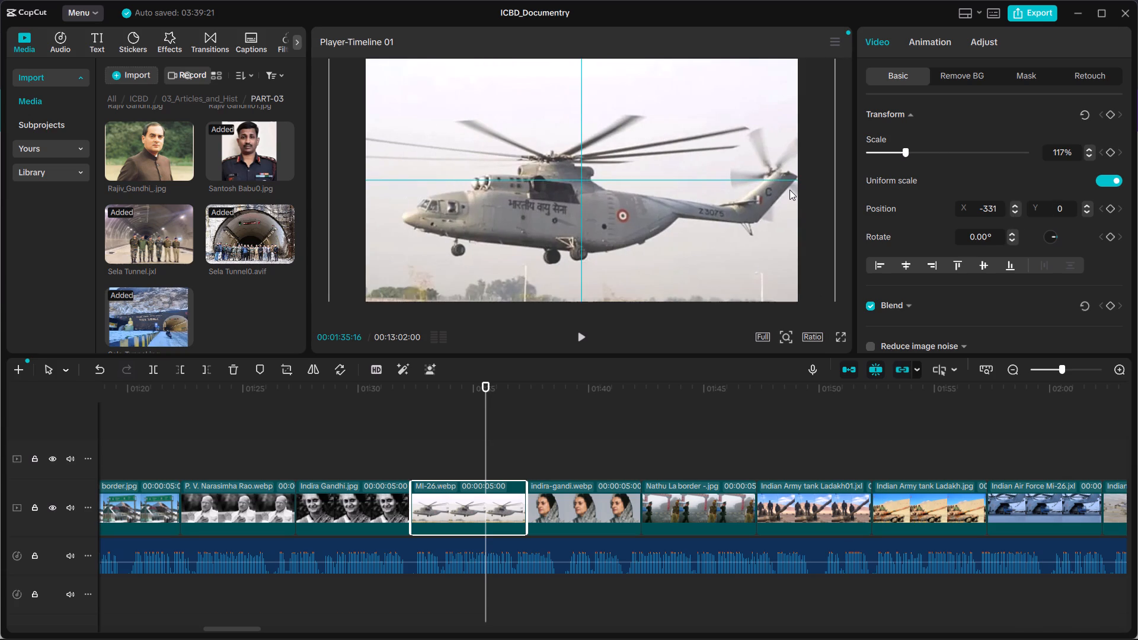
drag(789, 190, 774, 190)
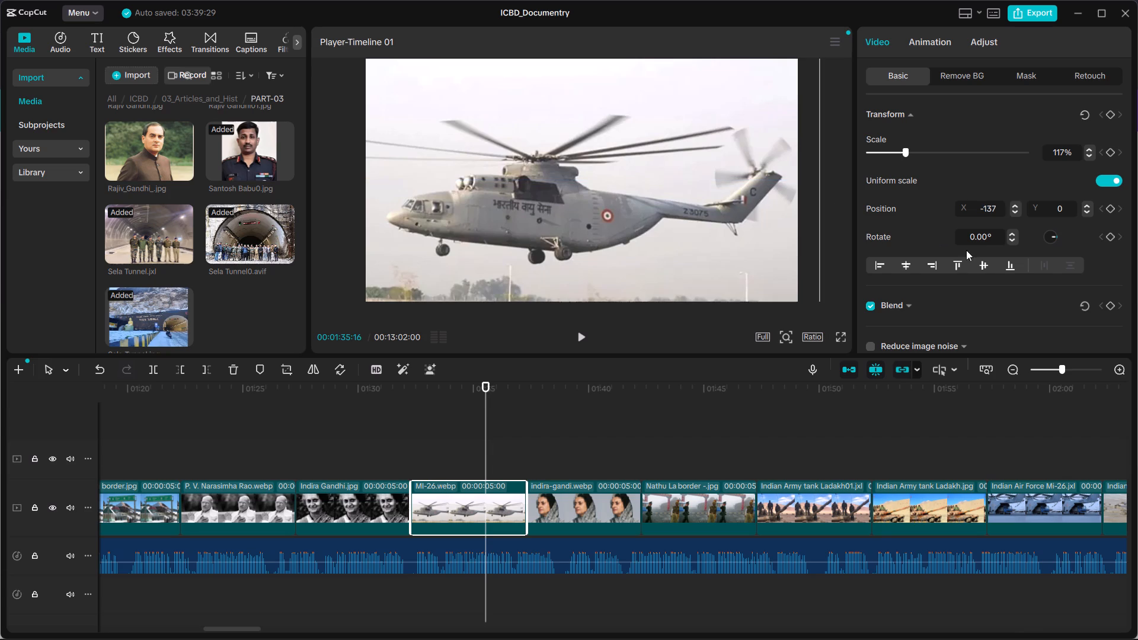
Raise the Mi-26.webp clip vertically to a position of Y 24.
double_click(1091, 212)
triple_click(1091, 212)
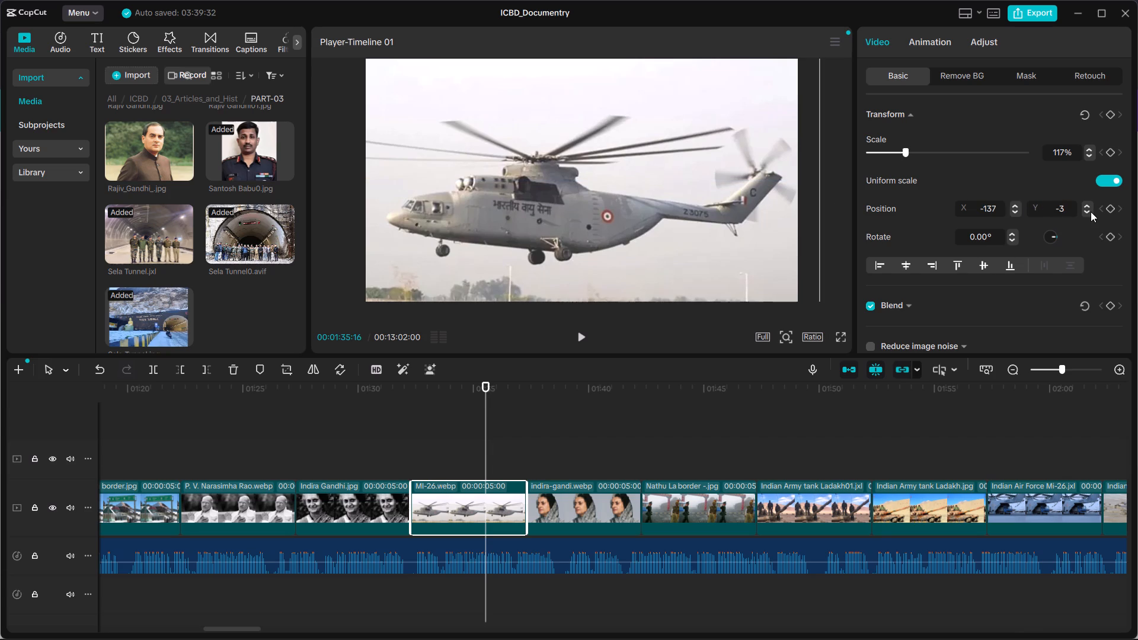
click(1091, 212)
triple_click(1088, 205)
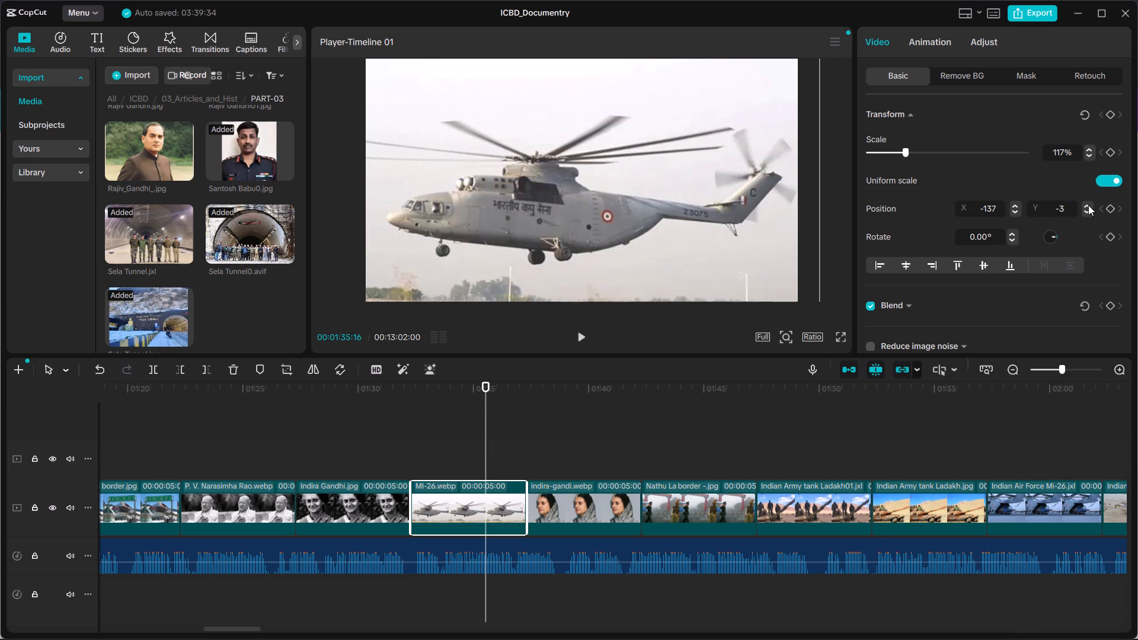
triple_click(1088, 205)
triple_click(1088, 205)
triple_click(1088, 205)
triple_click(1088, 205)
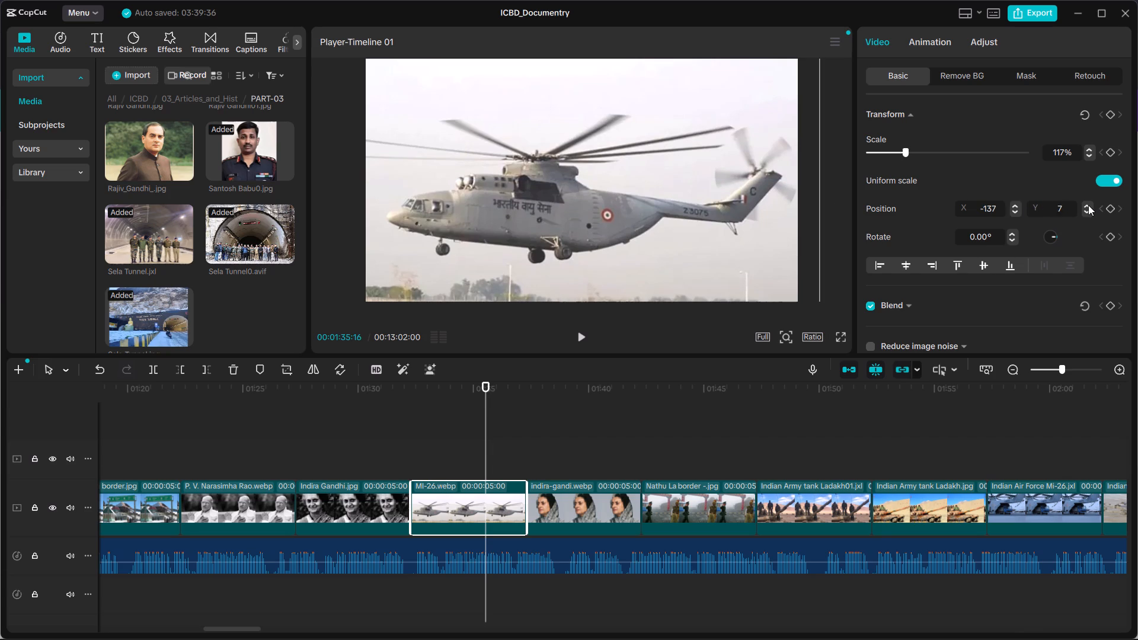
triple_click(1088, 205)
triple_click(1088, 205)
triple_click(1088, 205)
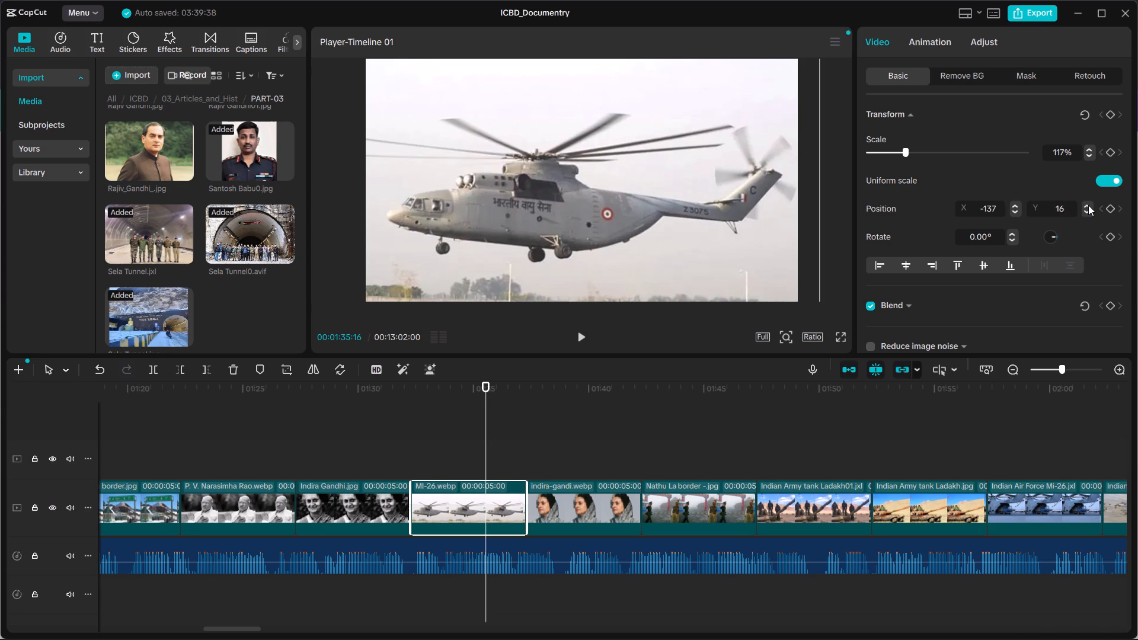
triple_click(1088, 205)
triple_click(1088, 205)
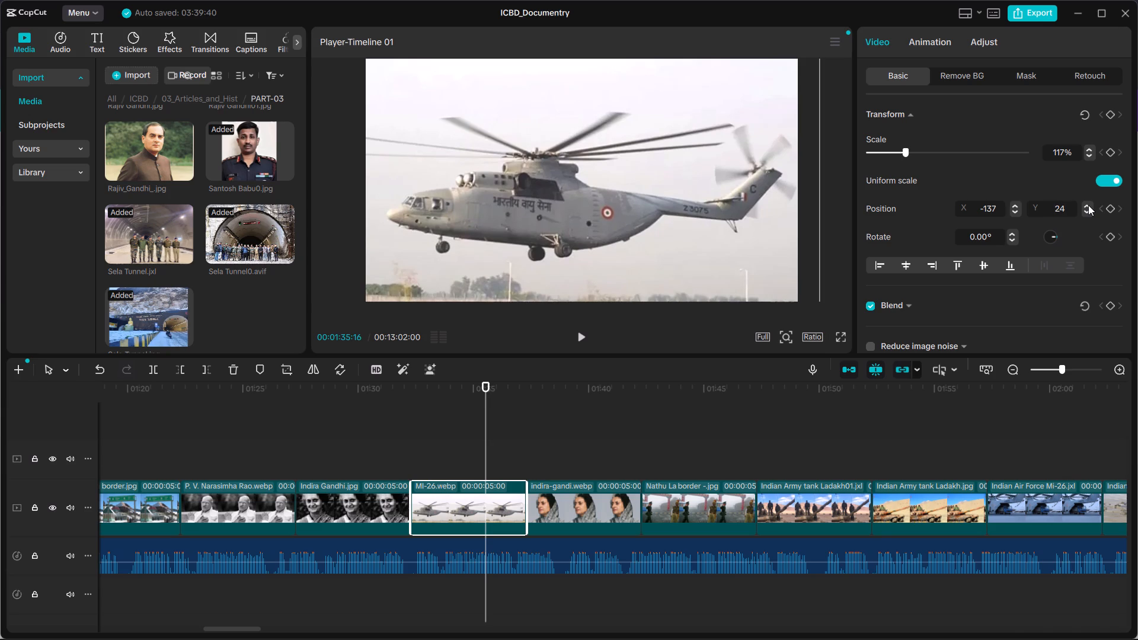
Step through the neighbouring clips from about 00:01:17 to 00:01:57 to review their framing, ending at the start of Mi-26.webp.
key(Up)
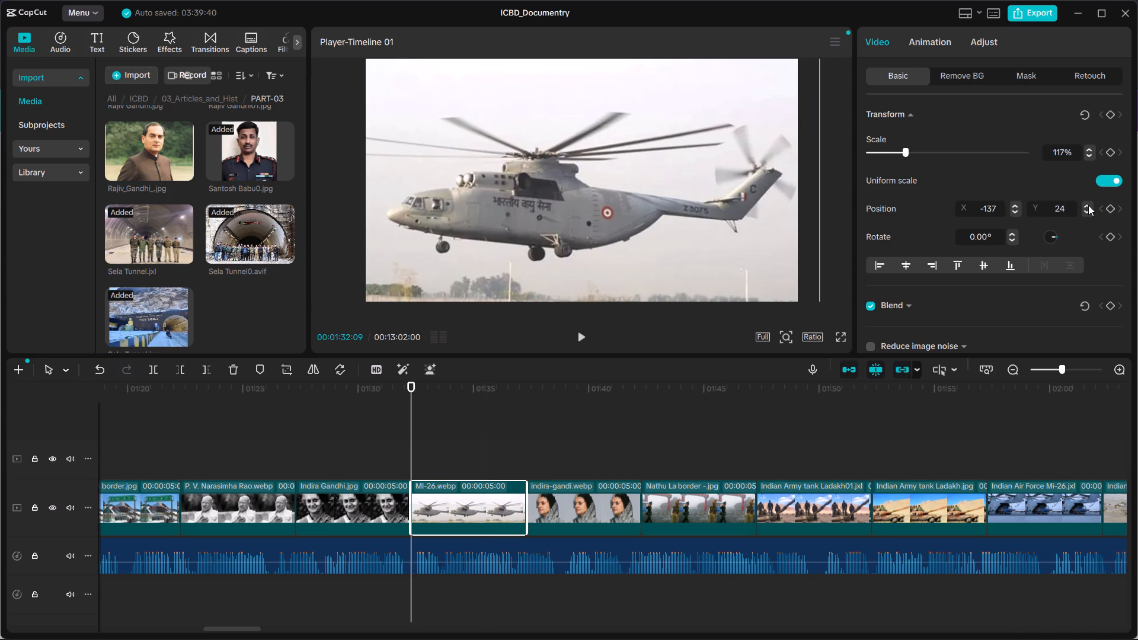
key(Up)
key(Up)
key(Up)
key(Down)
key(Up)
key(Down)
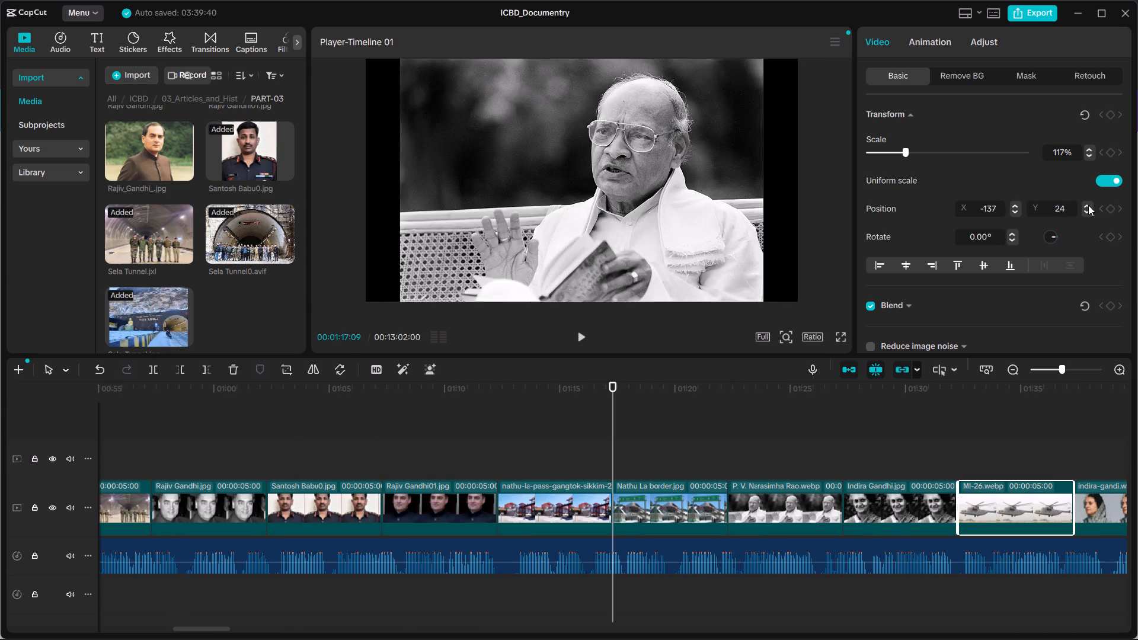
key(Down)
key(Down)
key(Down)
key(Down)
key(Down)
key(Down)
key(Down)
key(Down)
key(Up)
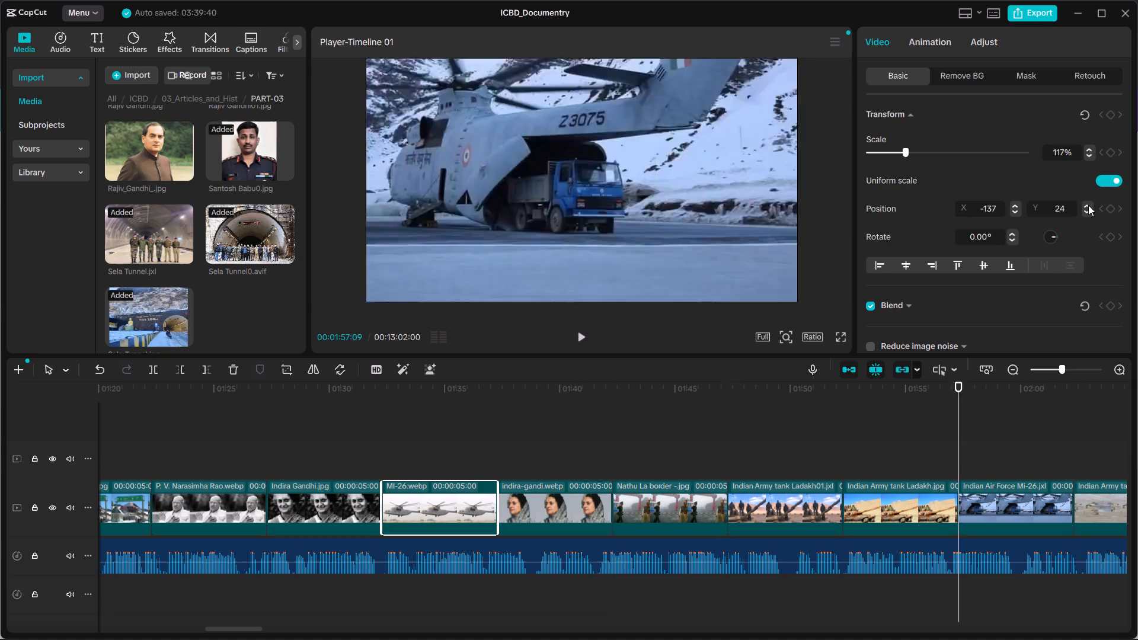
key(Up)
key(Up)
key(Up)
key(Up)
key(Up)
key(Up)
key(Up)
key(Down)
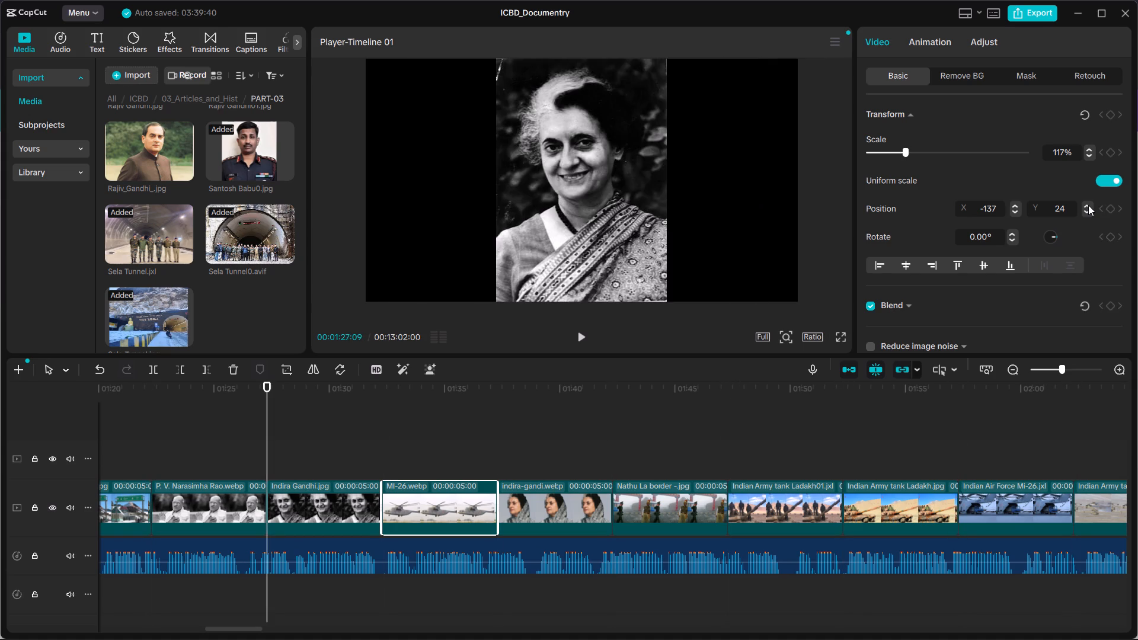
key(Down)
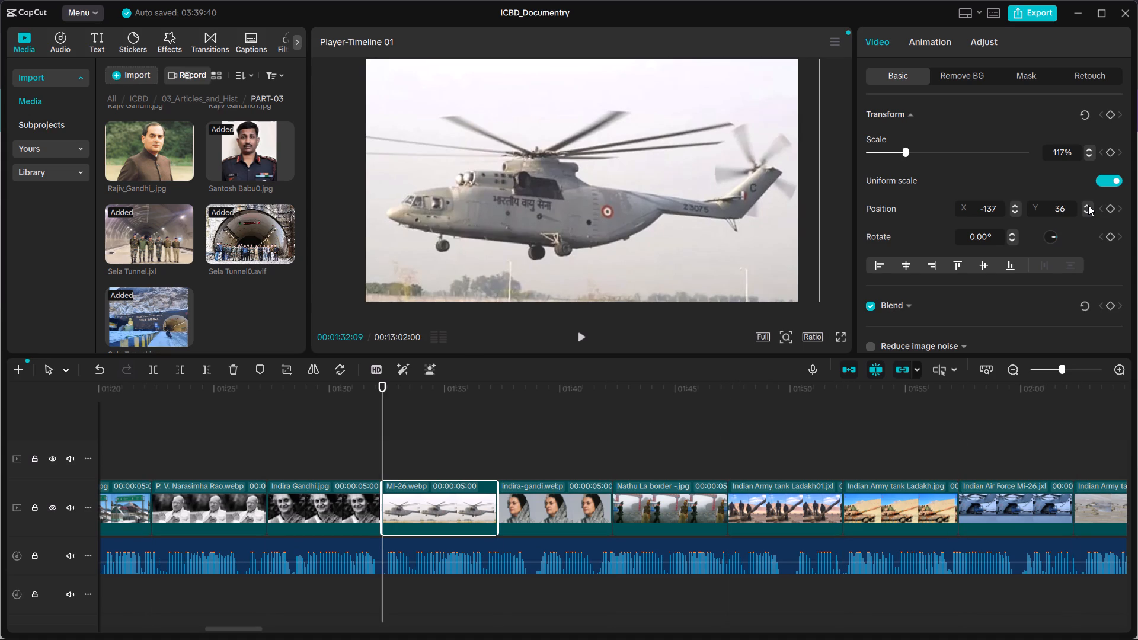
Fine-tune the Mi-26.webp clip to position X -117, Y 161 and a scale of 115%.
click(1088, 205)
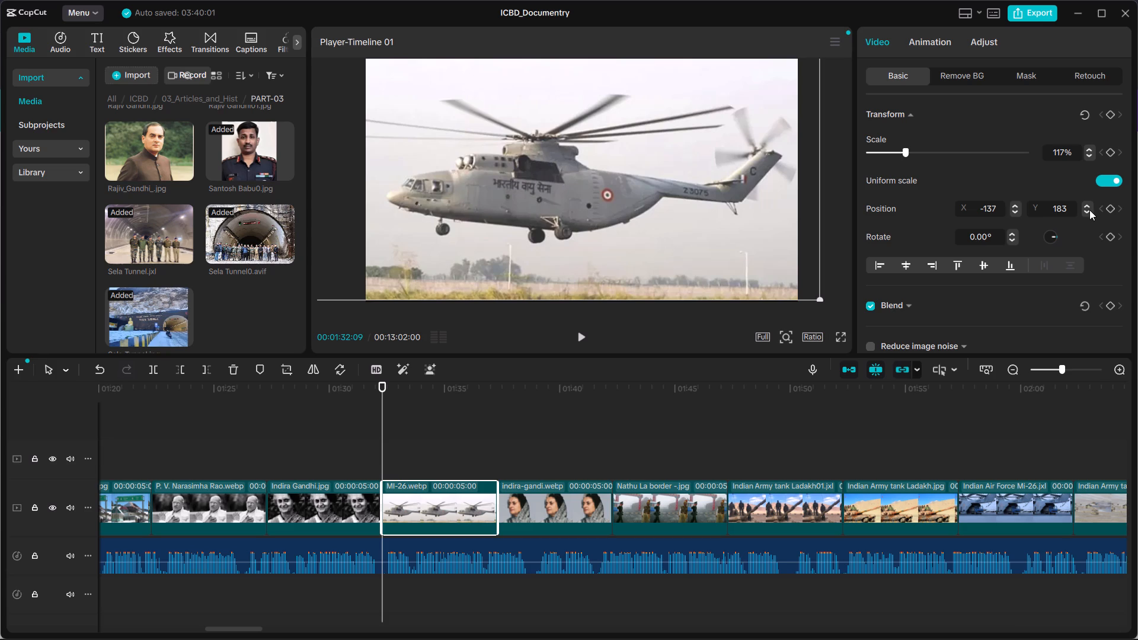
click(1089, 210)
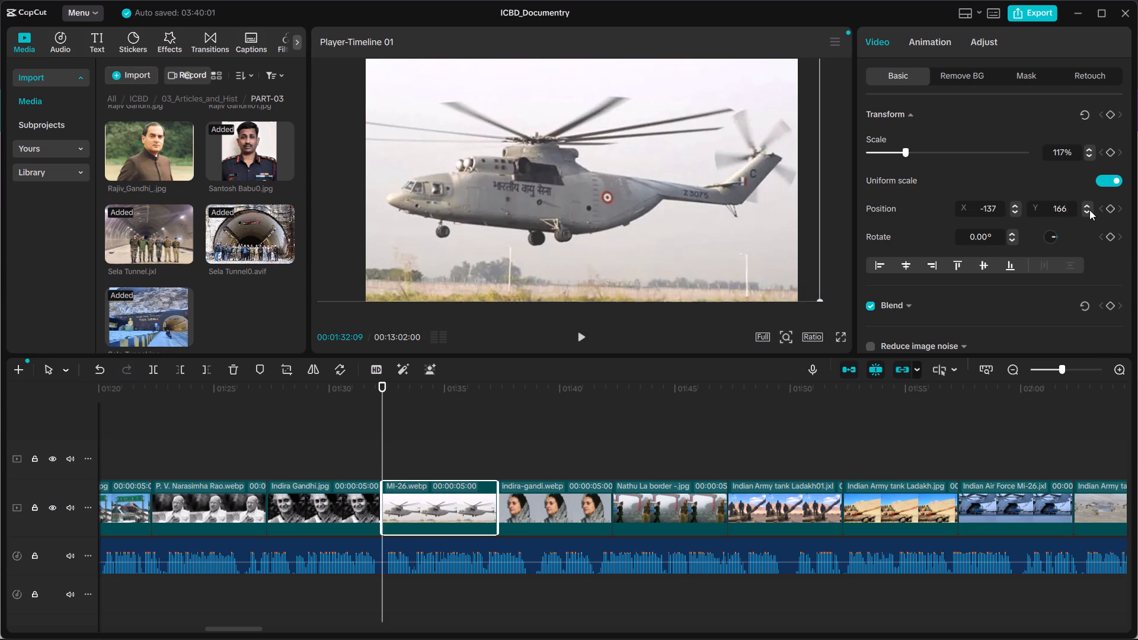
click(1015, 212)
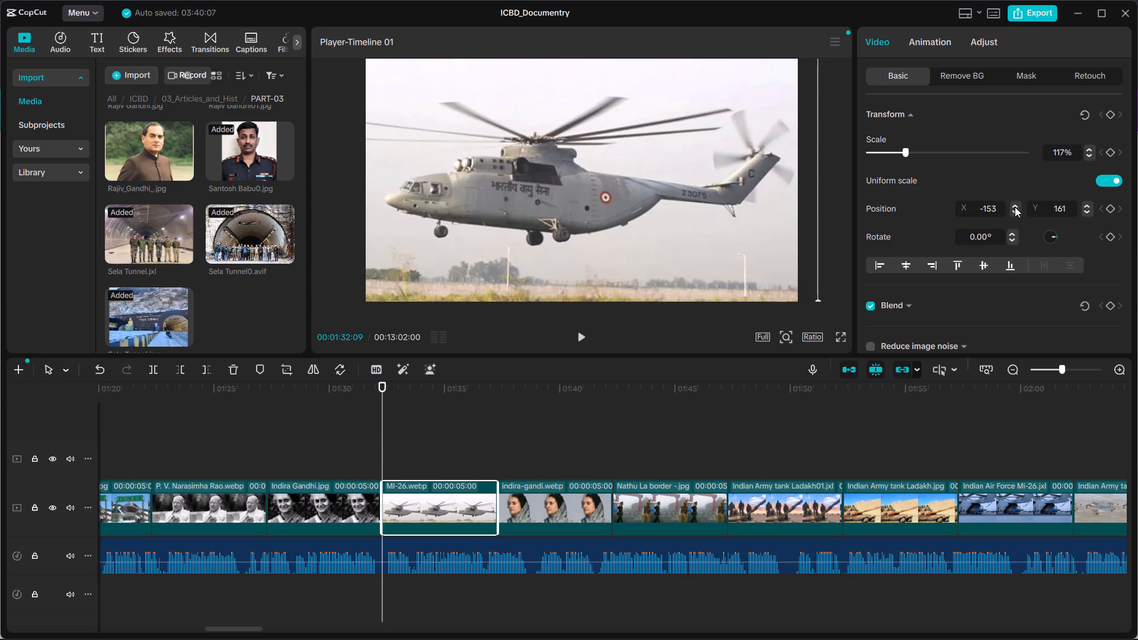
click(1016, 204)
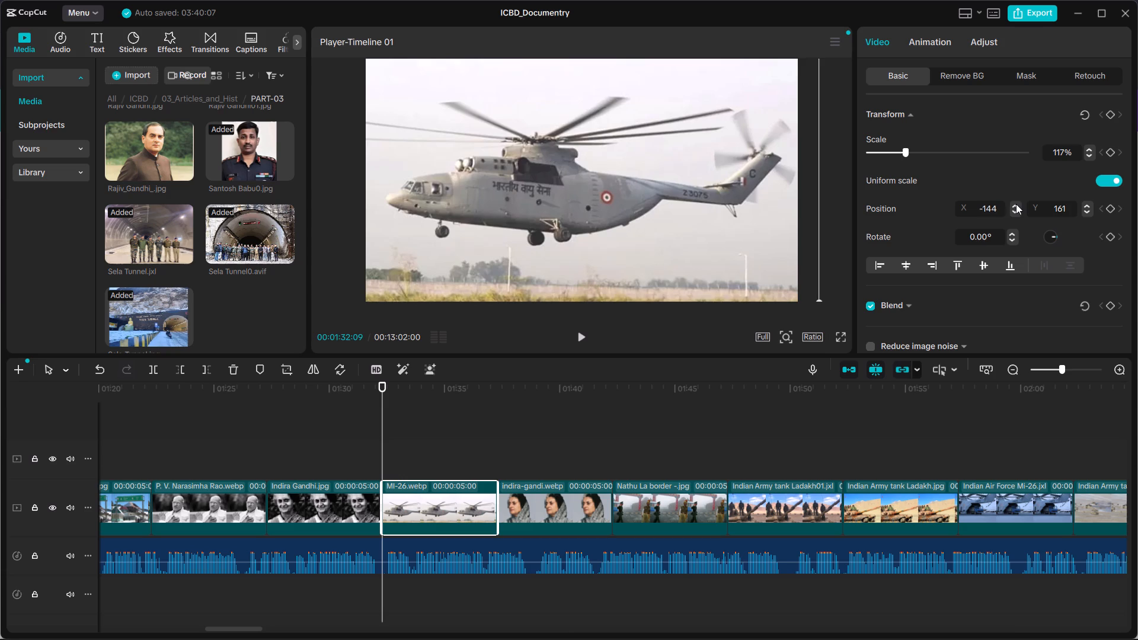
double_click(1088, 153)
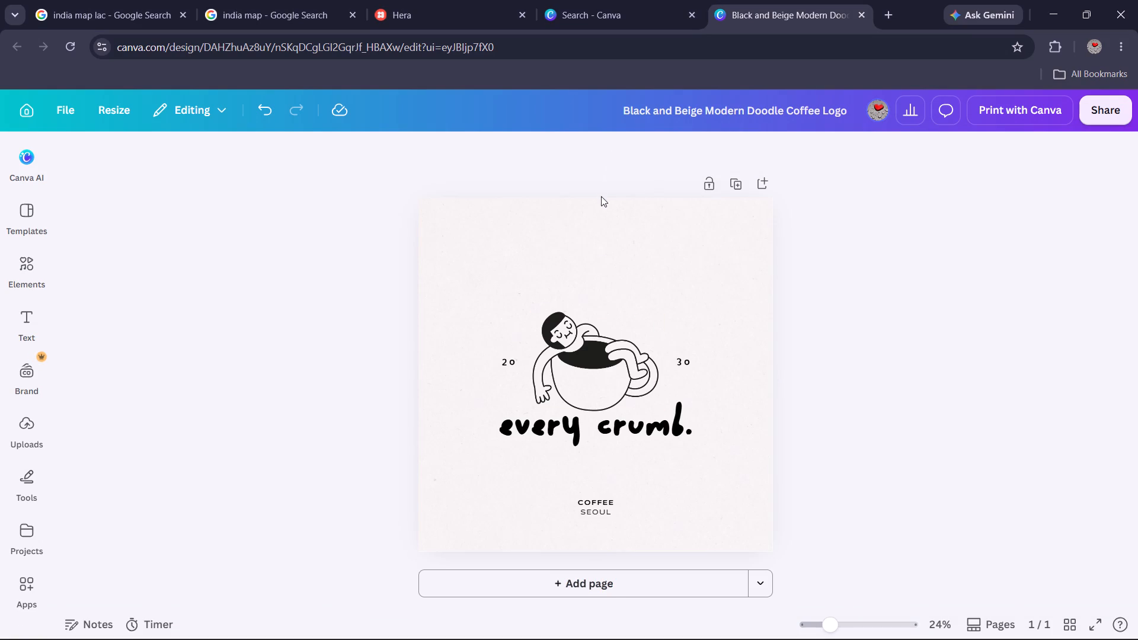
click(599, 236)
click(606, 148)
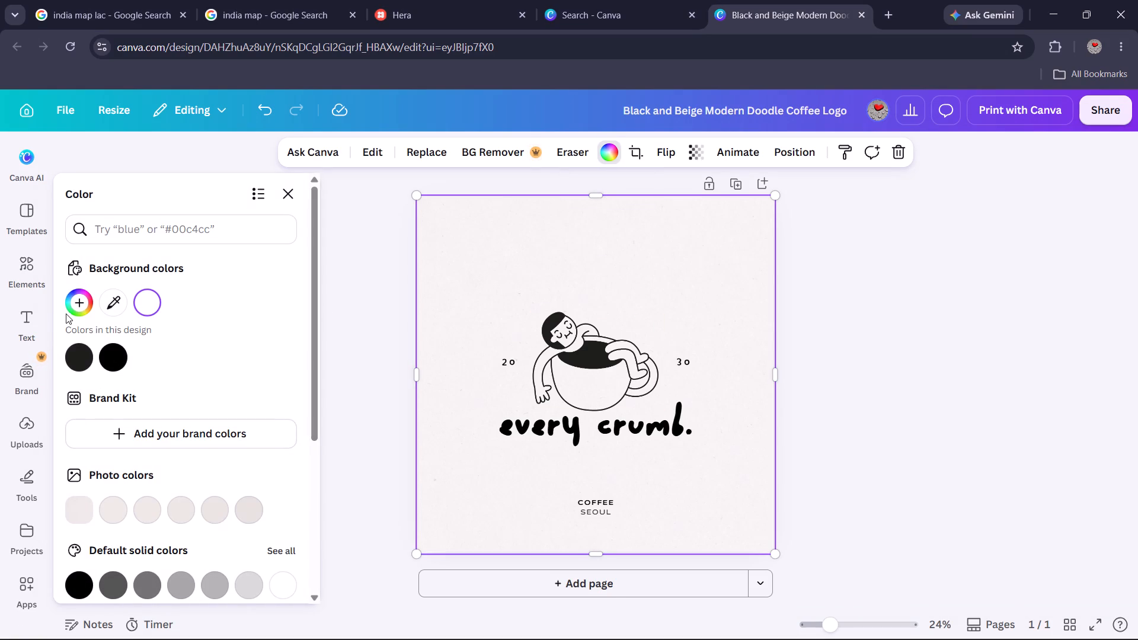
scroll(148, 527, down, 5)
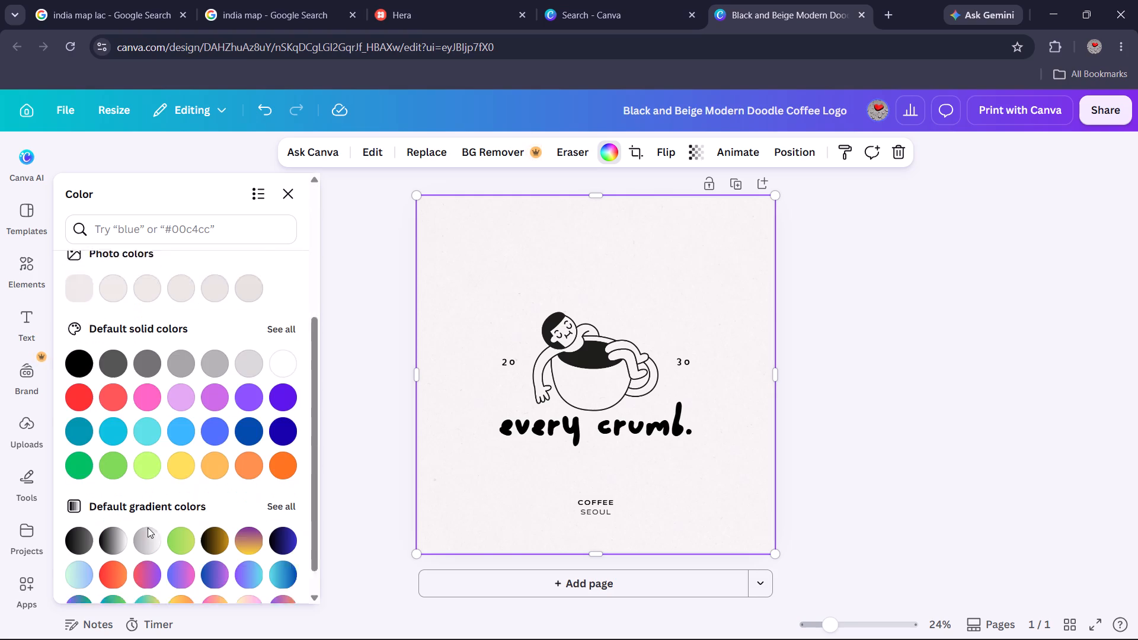
click(141, 412)
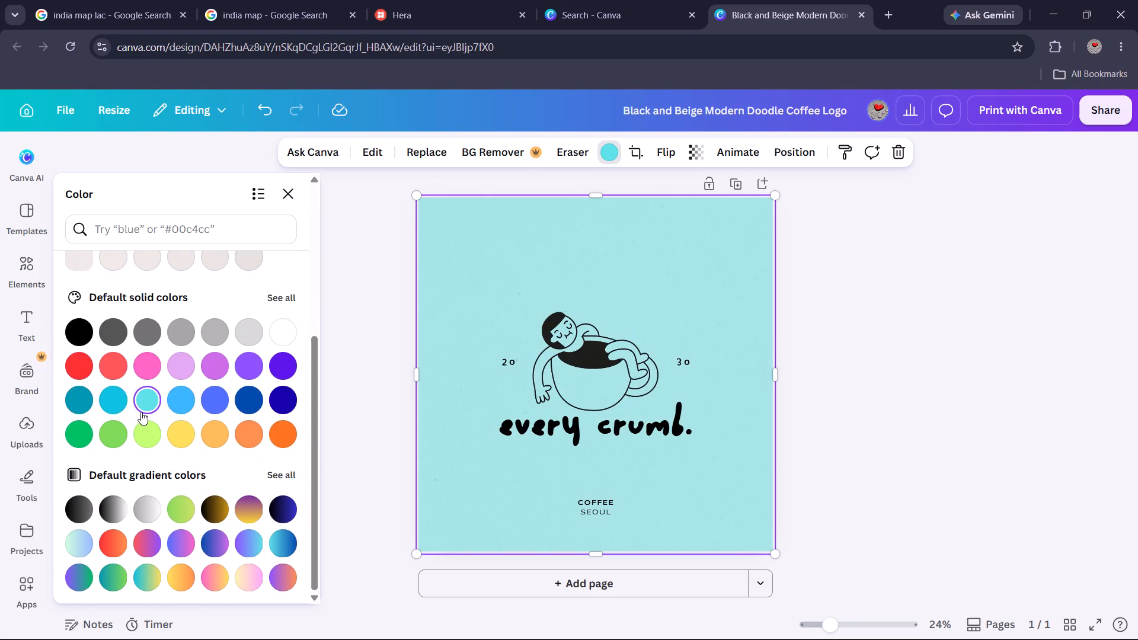
click(120, 366)
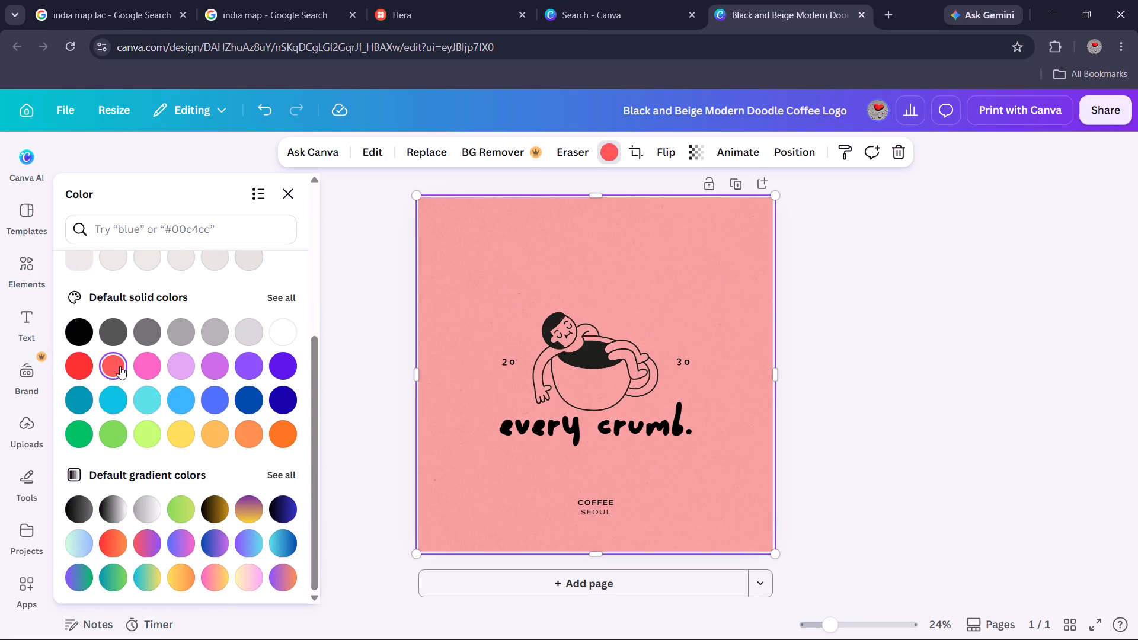
click(210, 353)
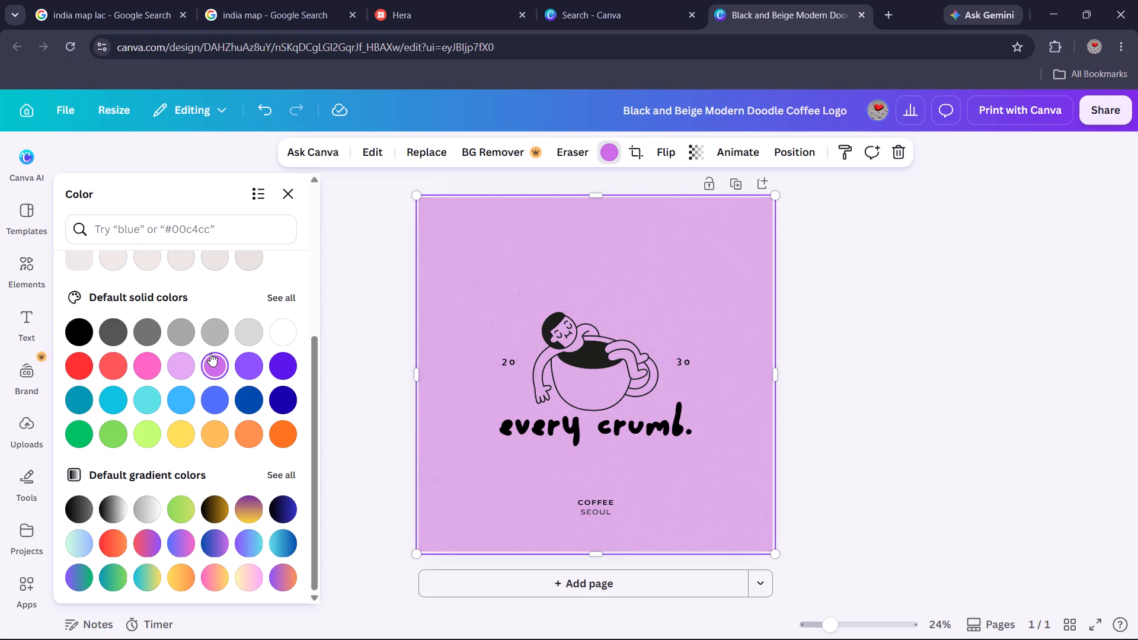
right_click(207, 357)
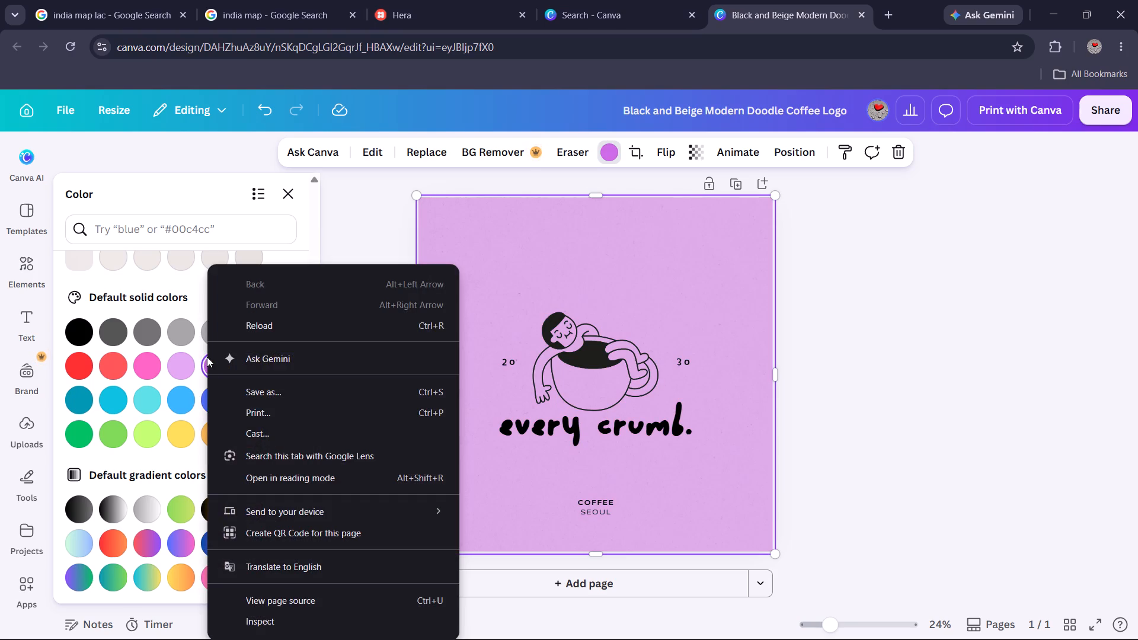
click(207, 357)
click(207, 357)
click(207, 357)
click(207, 357)
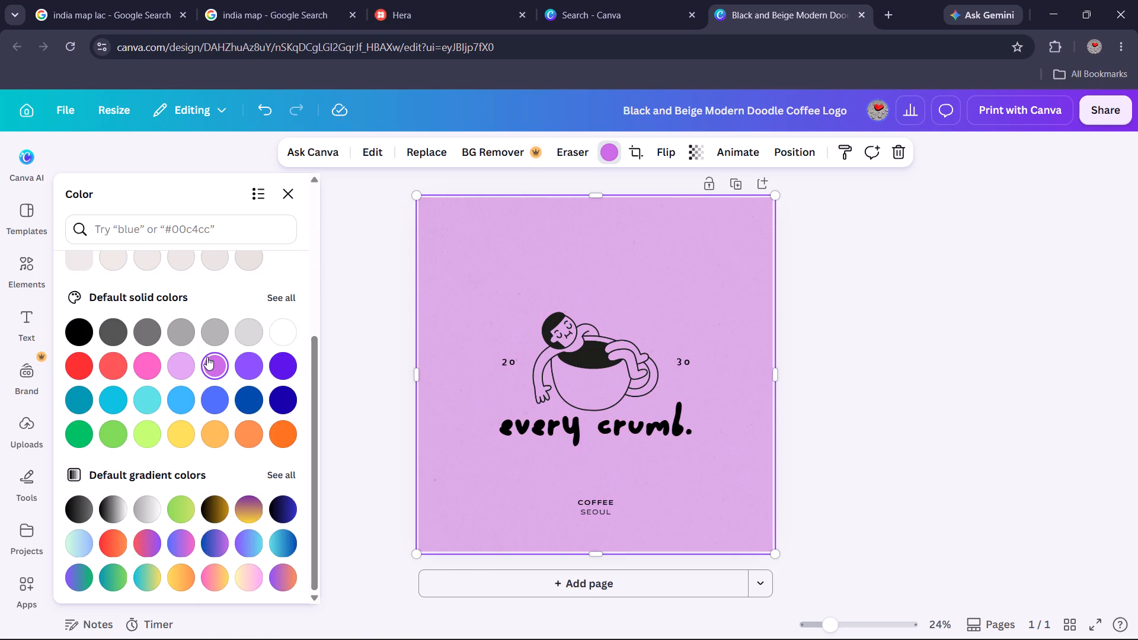
click(209, 573)
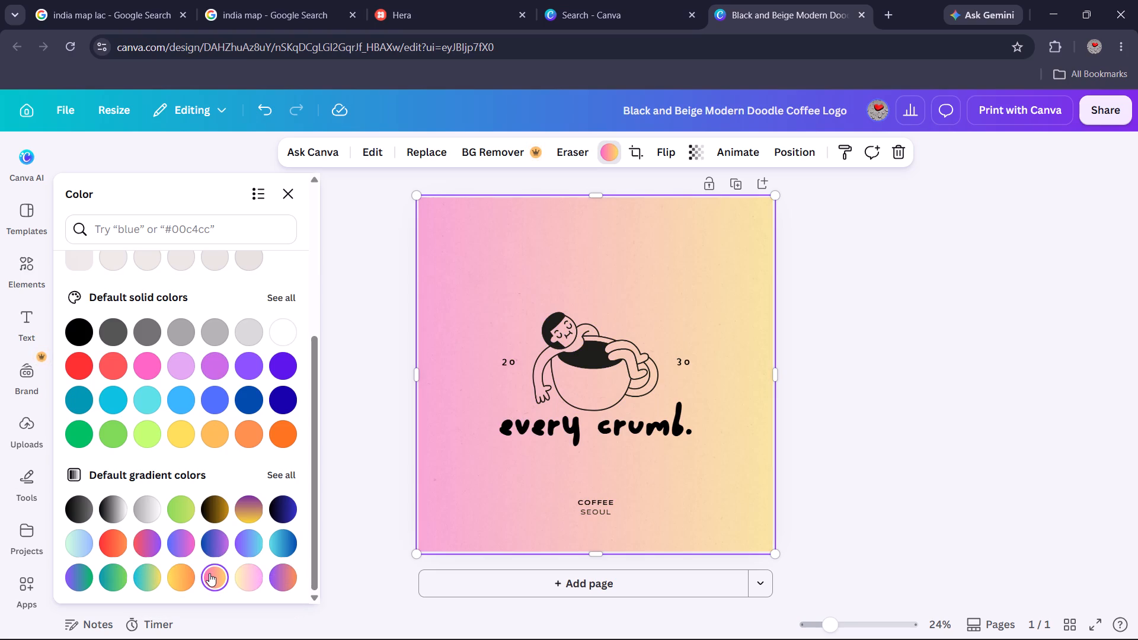
Recolour the logo background from the full default gradient set, trying several multicolour and metallic gradients before applying the dark-gold monochromatic gradient.
click(275, 470)
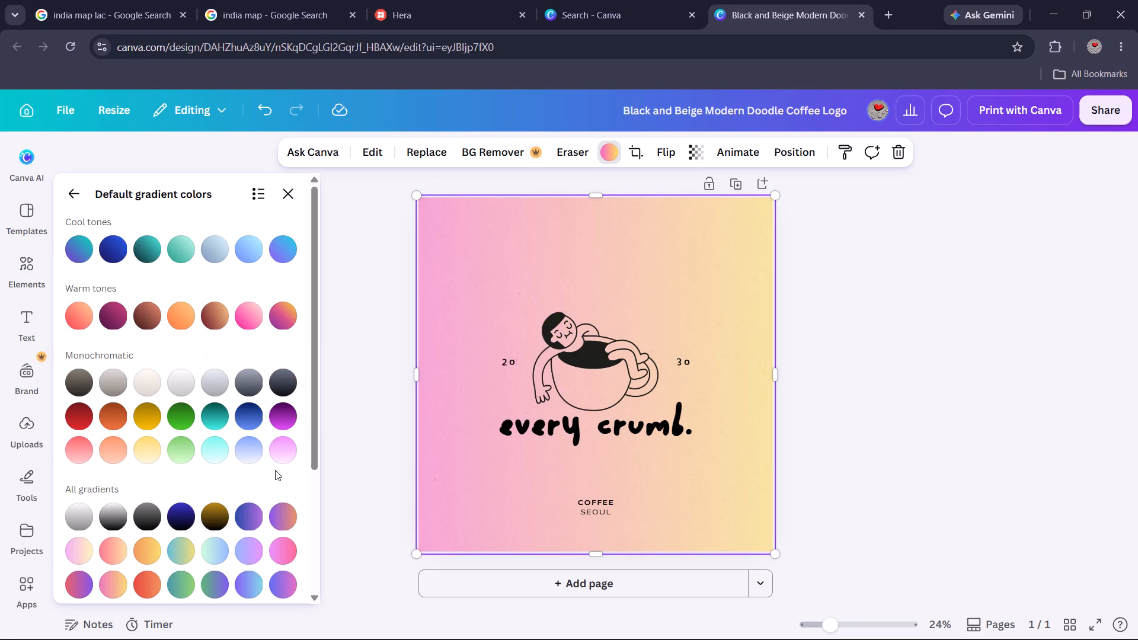
scroll(275, 470, down, 1)
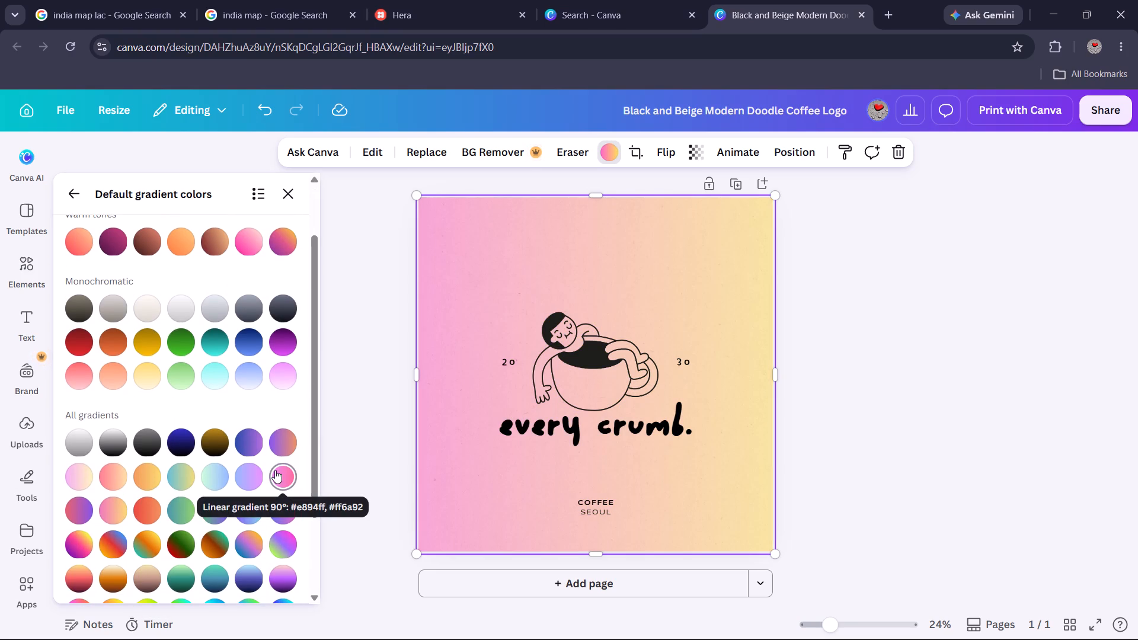
click(155, 340)
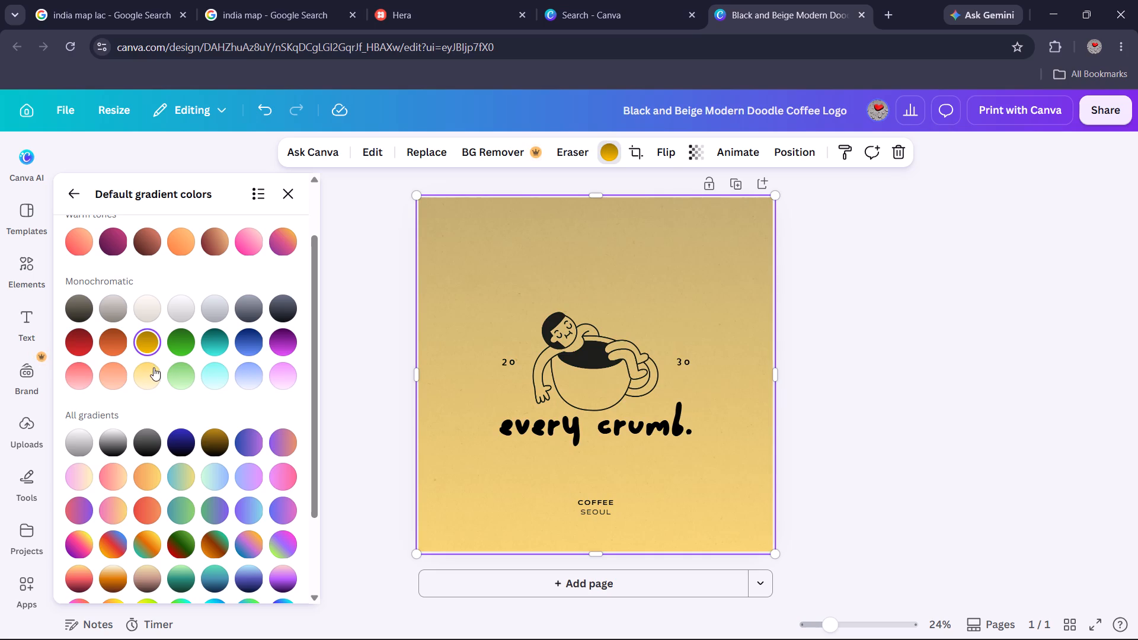
click(154, 367)
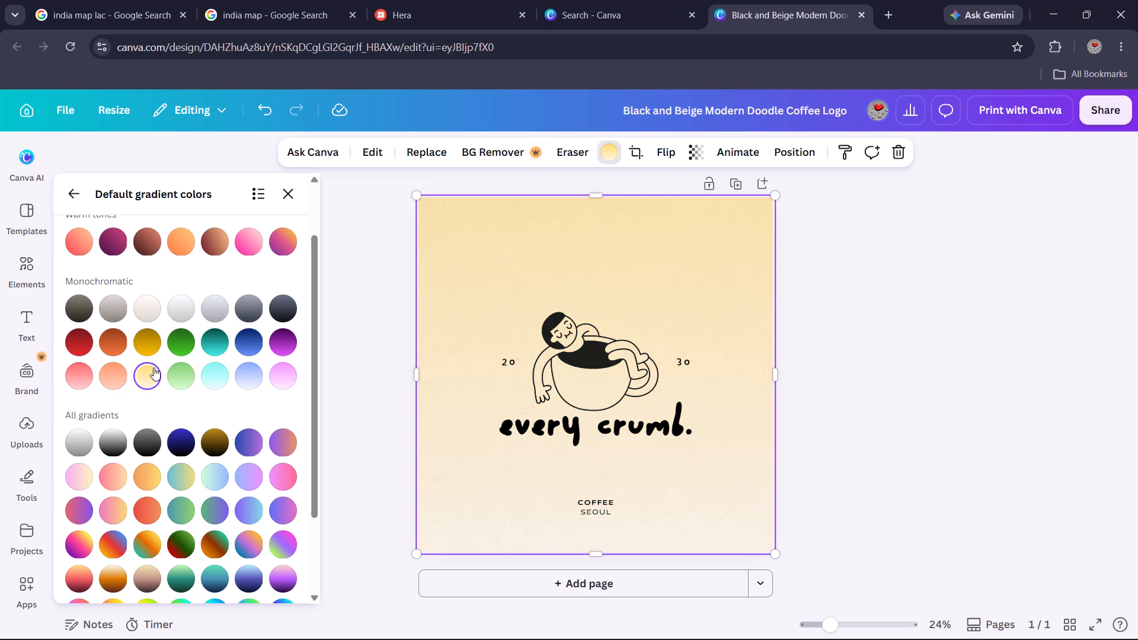
scroll(154, 367, down, 3)
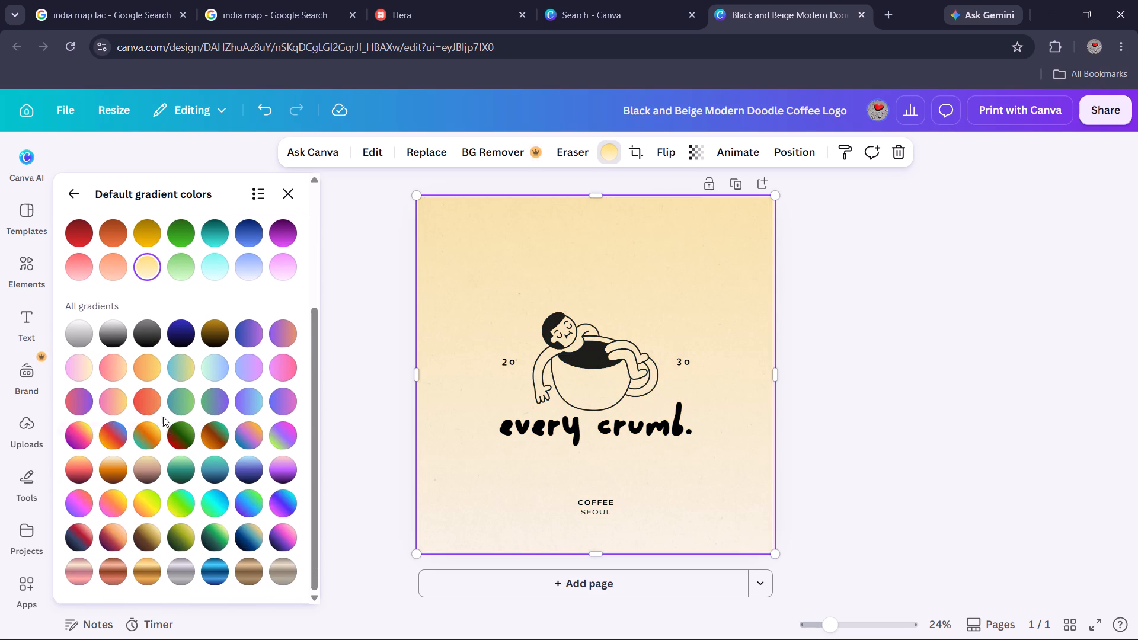
click(171, 429)
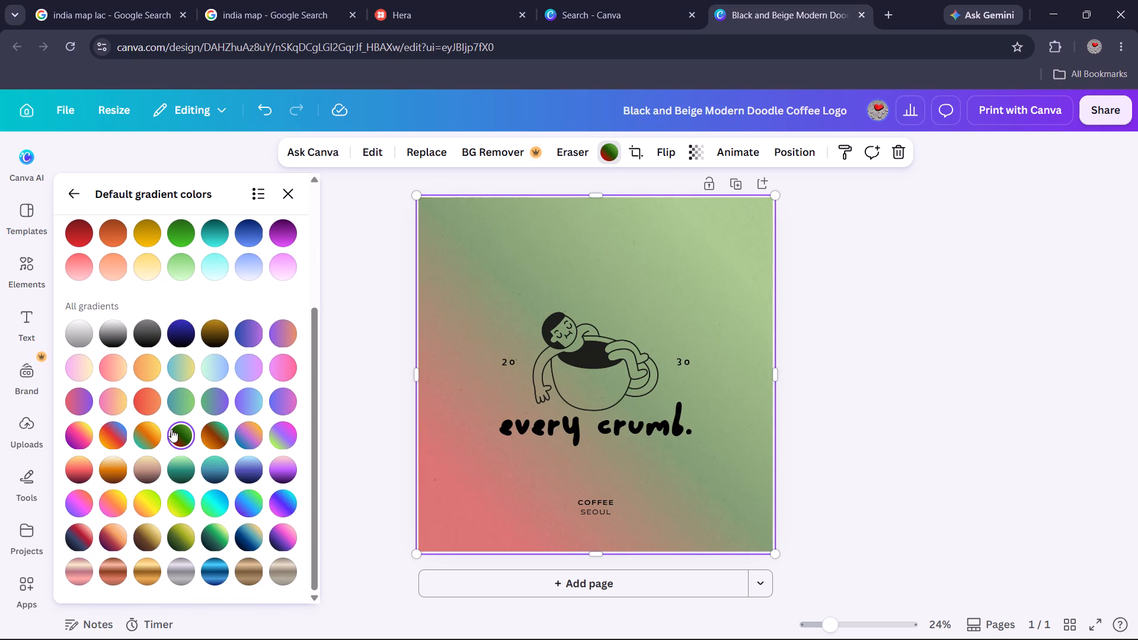
click(143, 433)
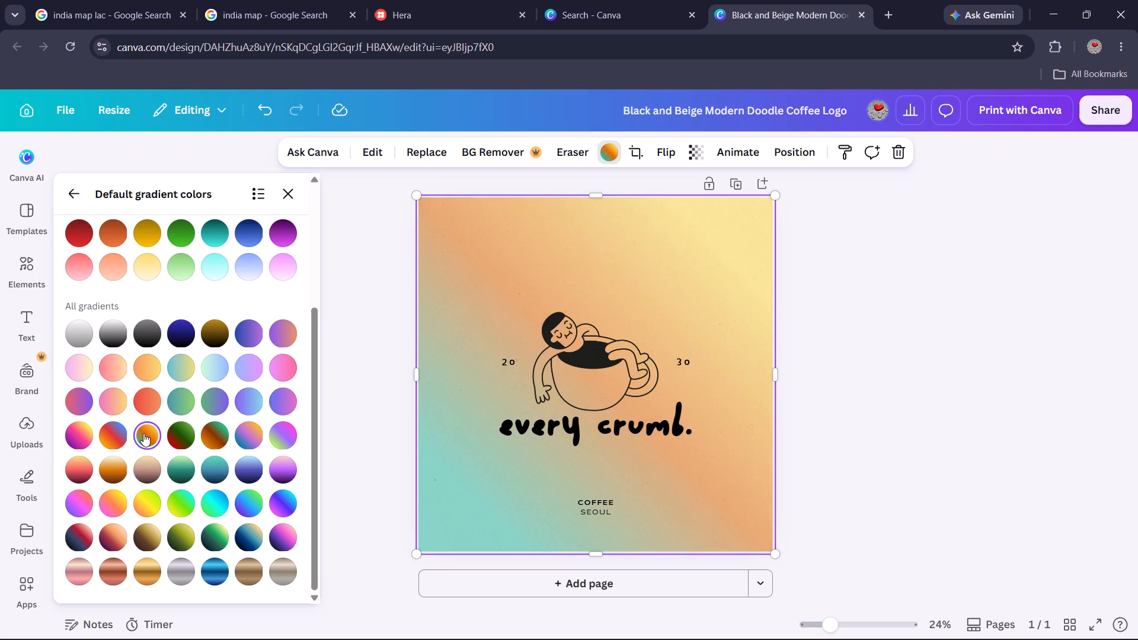
scroll(143, 433, down, 7)
click(78, 568)
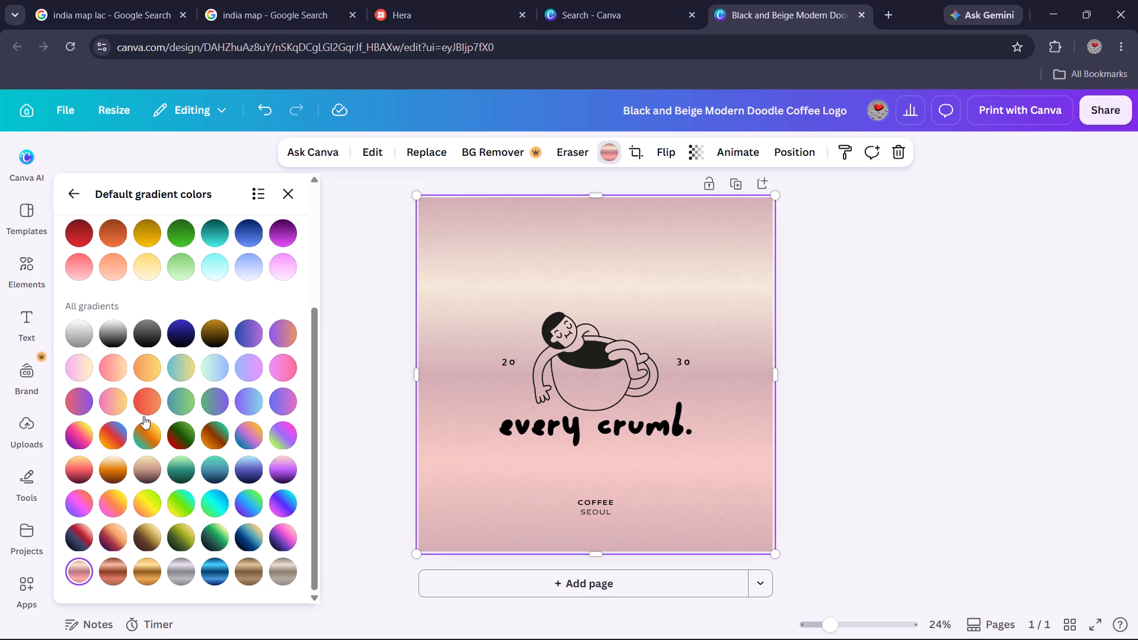
click(113, 572)
click(113, 546)
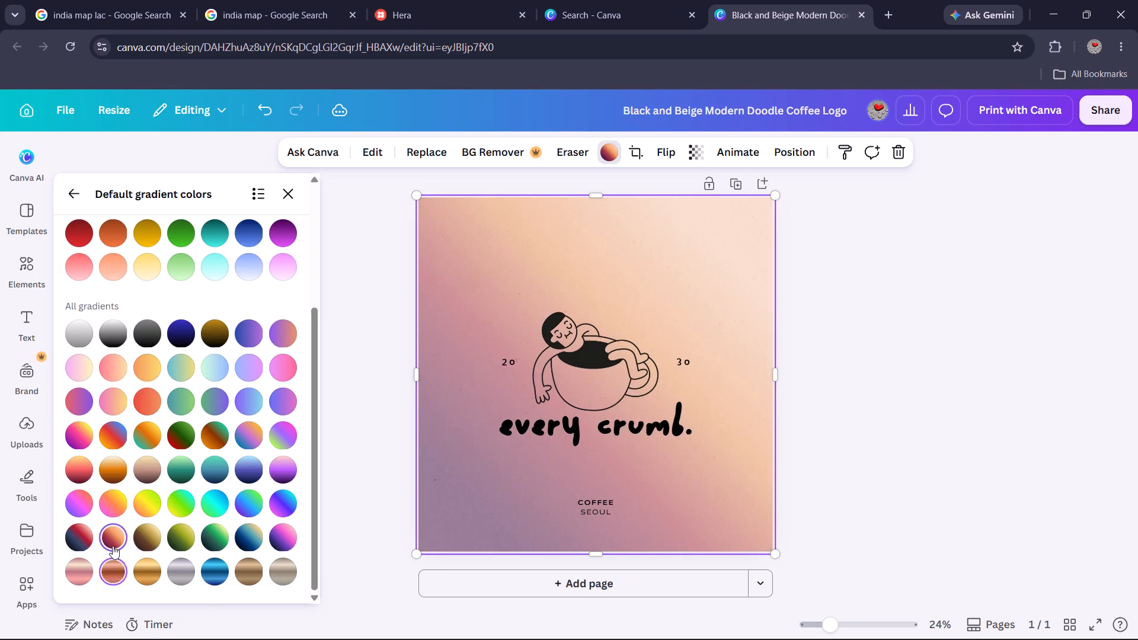
click(82, 540)
scroll(130, 516, up, 4)
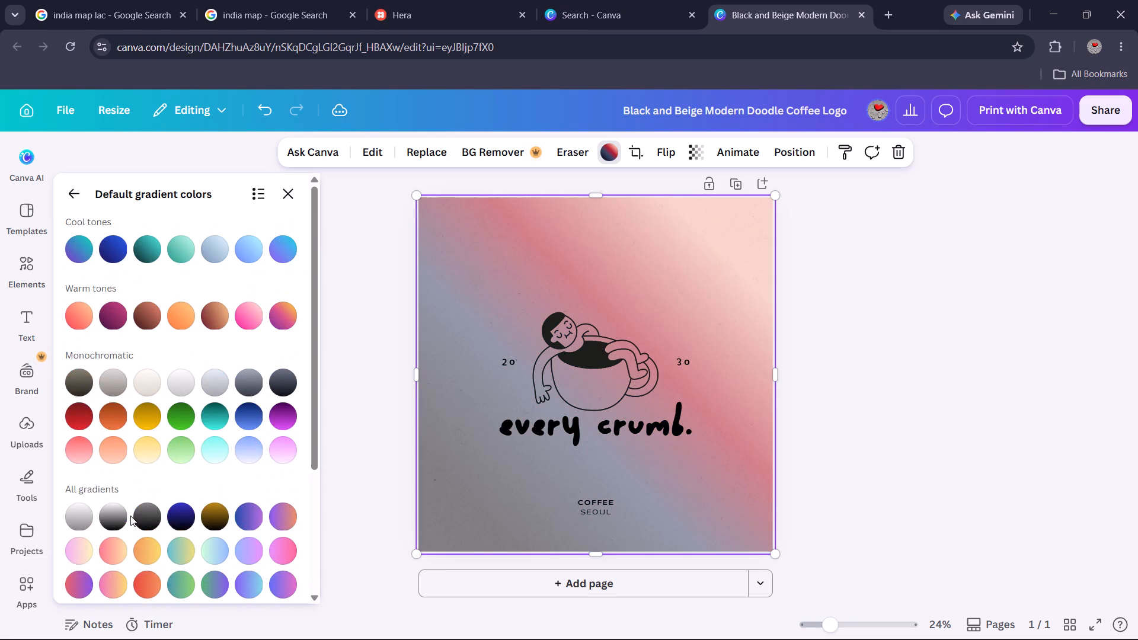
click(152, 416)
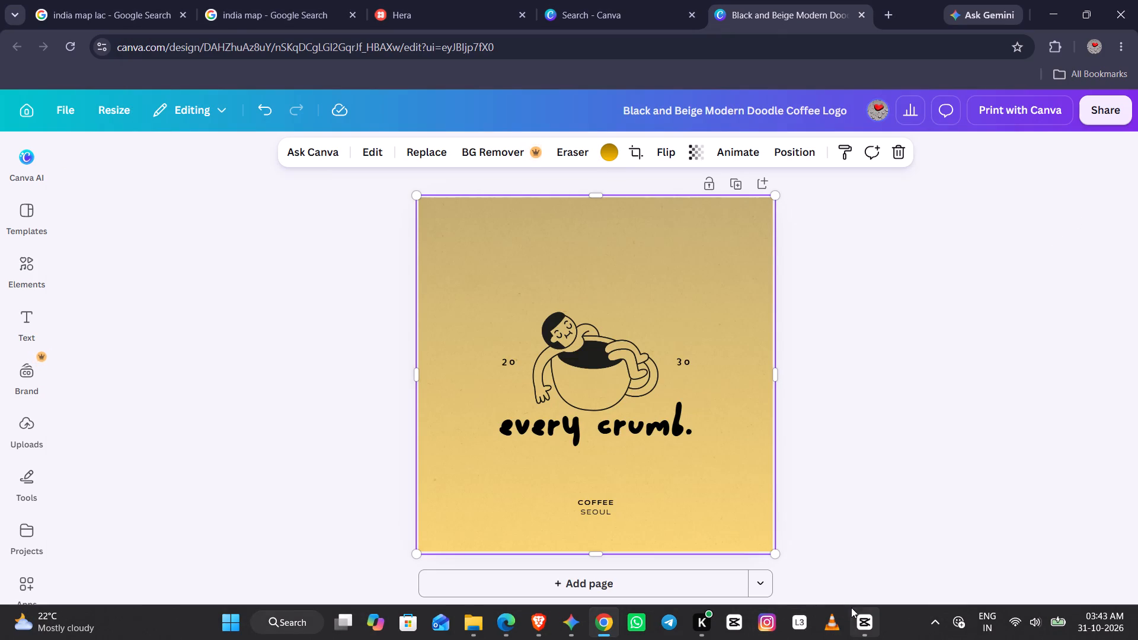
click(855, 615)
click(655, 463)
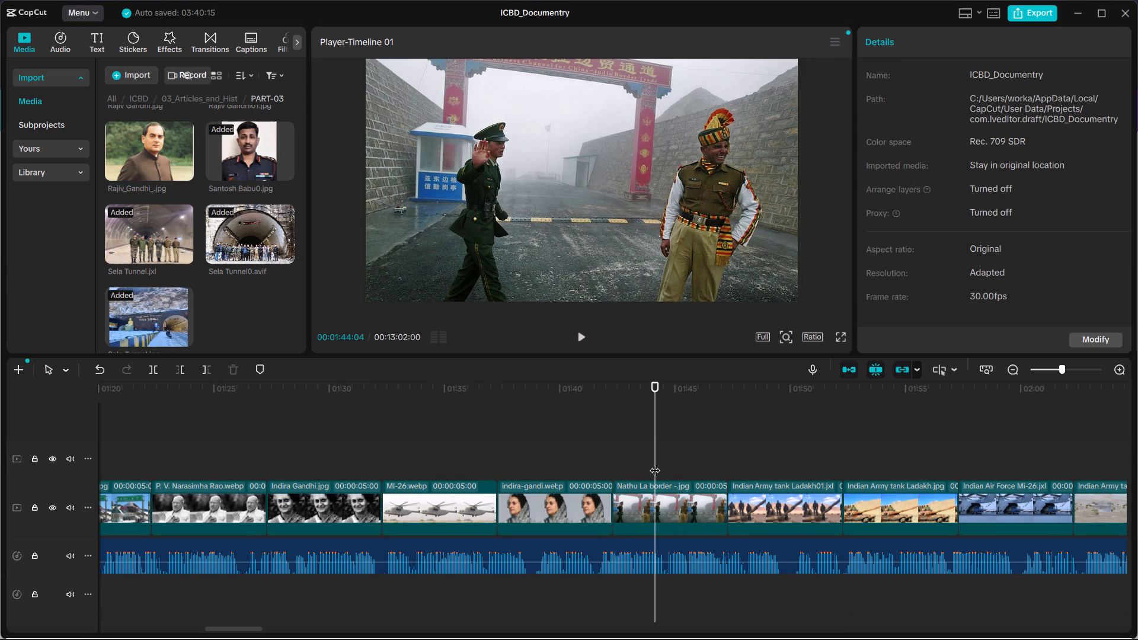
click(684, 507)
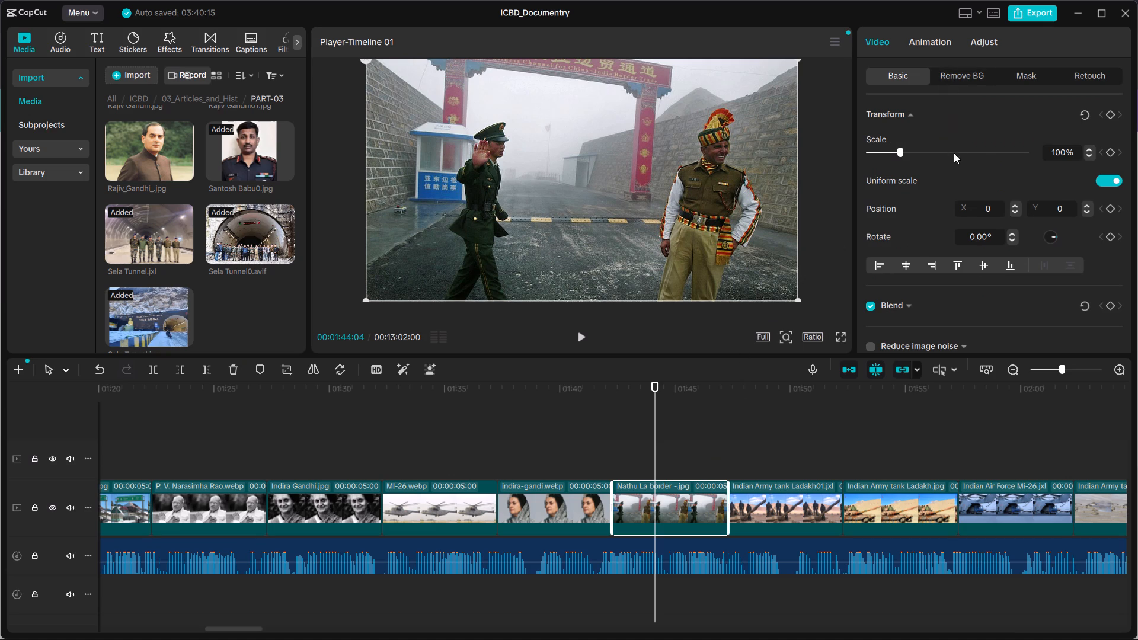
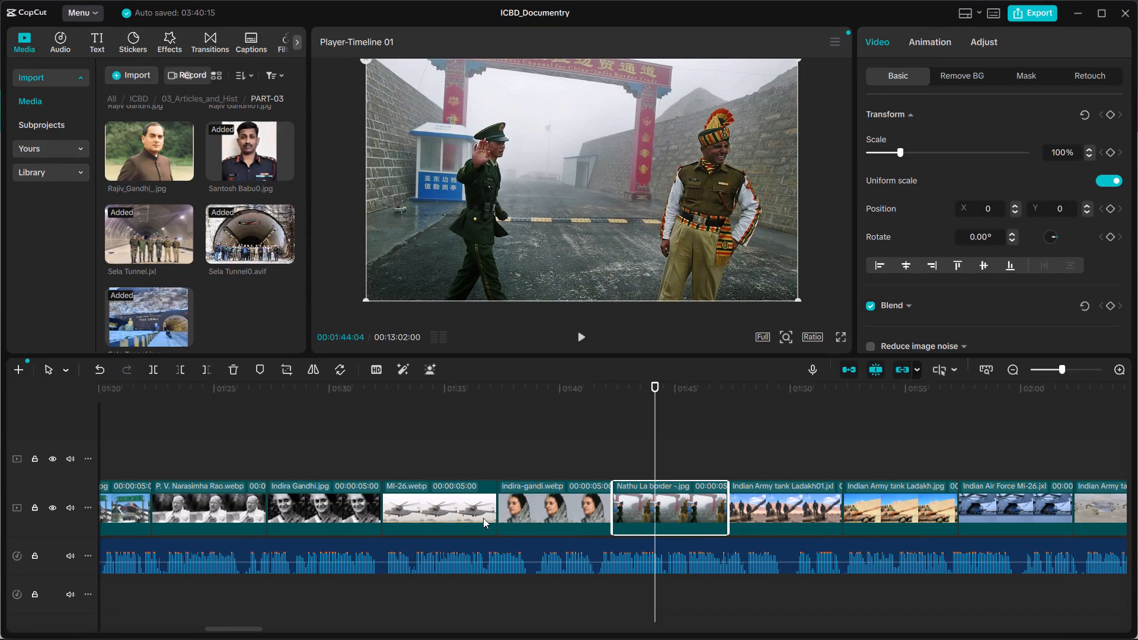
Move the Mi-26.webp clip on the main track to just after the Nathu La border clip, before Indian Army tank Ladakh01.
scroll(483, 518, down, 3)
scroll(483, 518, up, 3)
drag(465, 504, 481, 504)
drag(481, 504, 627, 504)
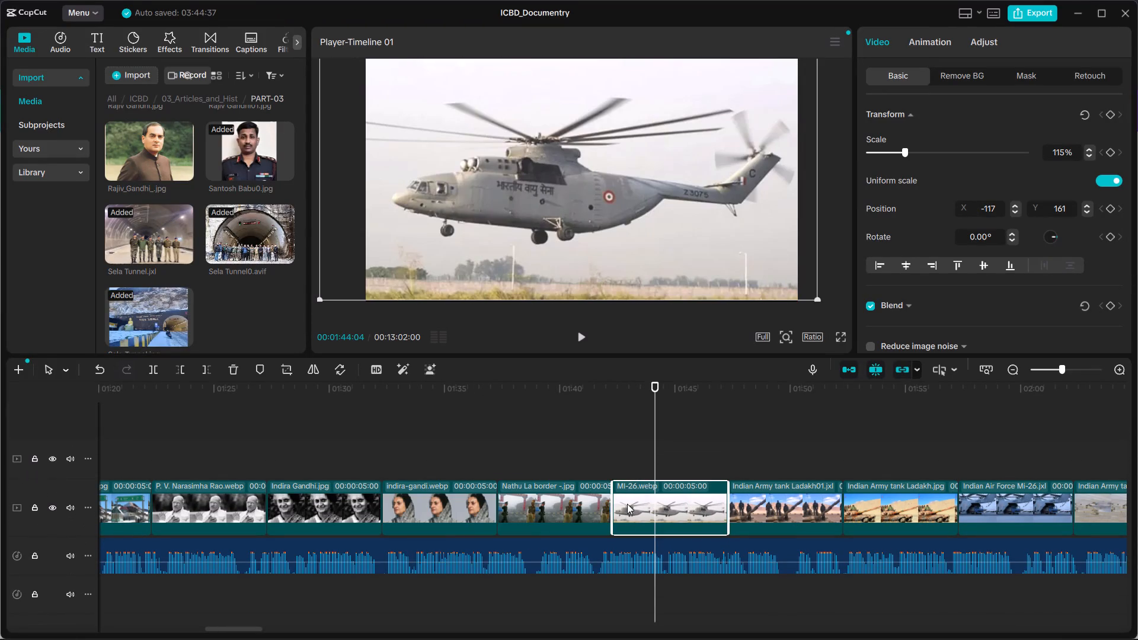
Open the PART-04 image folder inside 03_Articles_and_Hist in the imported media.
click(191, 92)
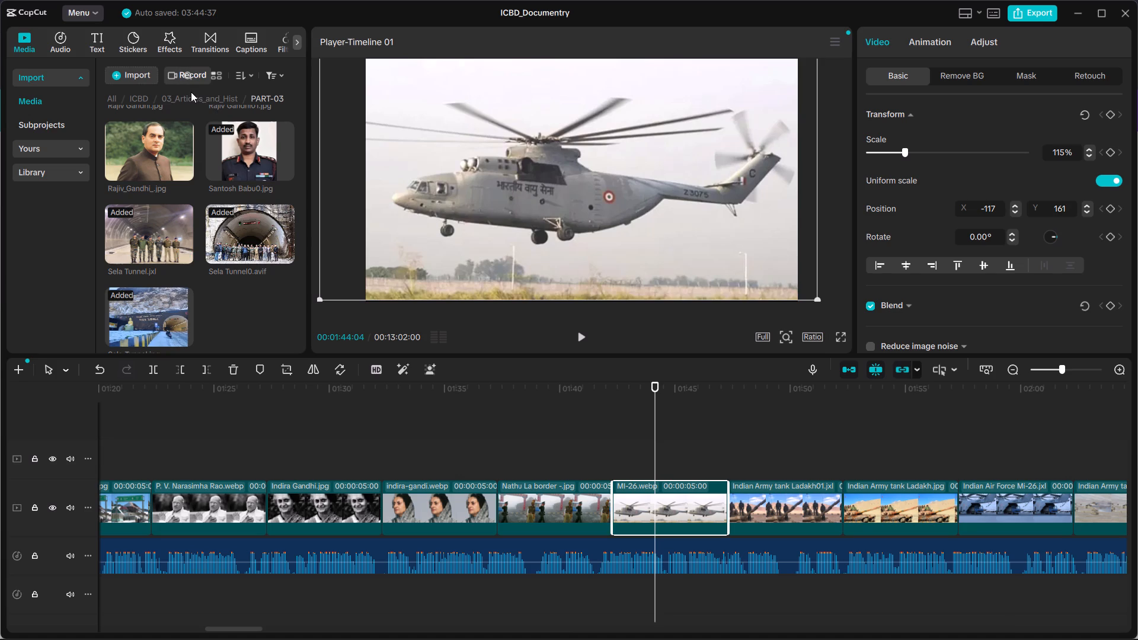
click(190, 100)
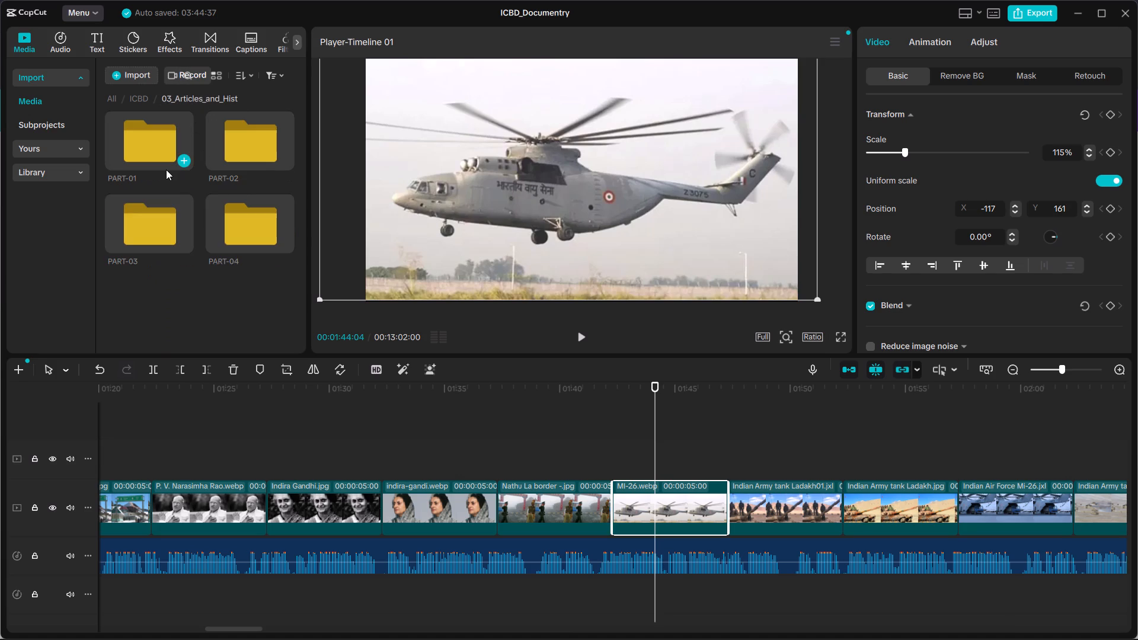
double_click(243, 230)
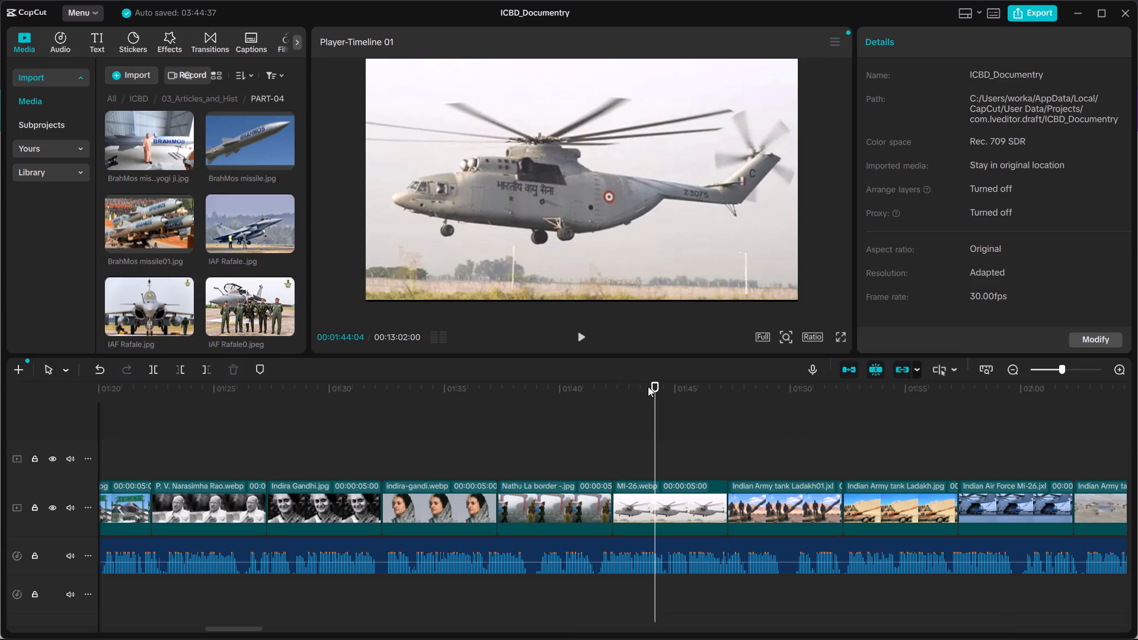
Move the AK_Antony_at_Ponnani clip from the overlay track to the end of the main track, directly after Atal Bihari Vajpayee.jpg.
drag(653, 384, 1026, 440)
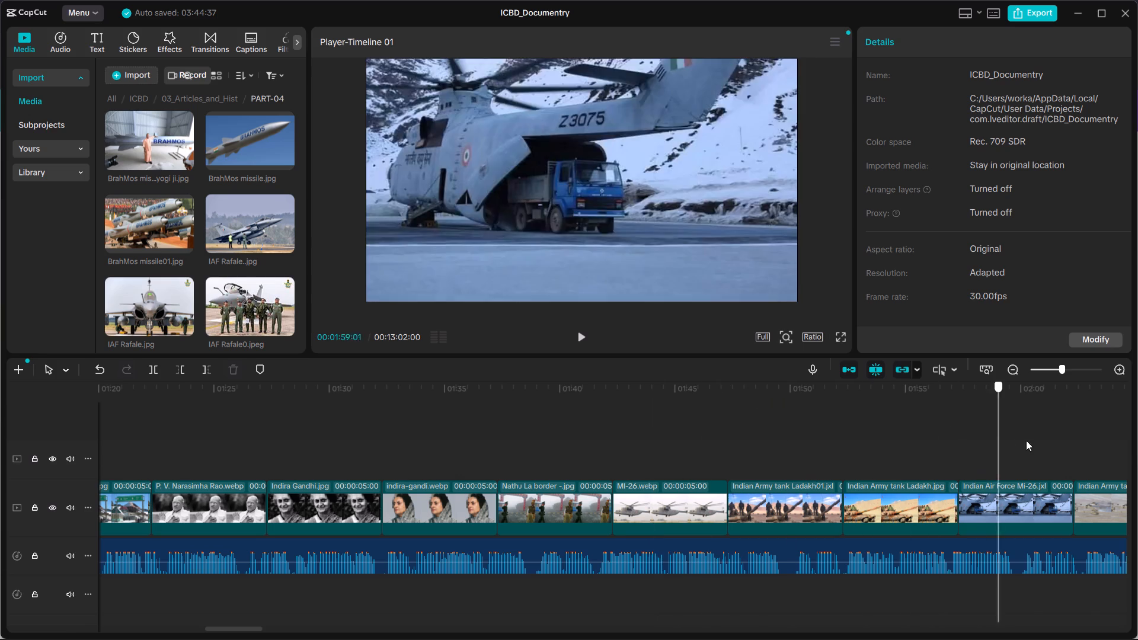
drag(1026, 440, 1137, 461)
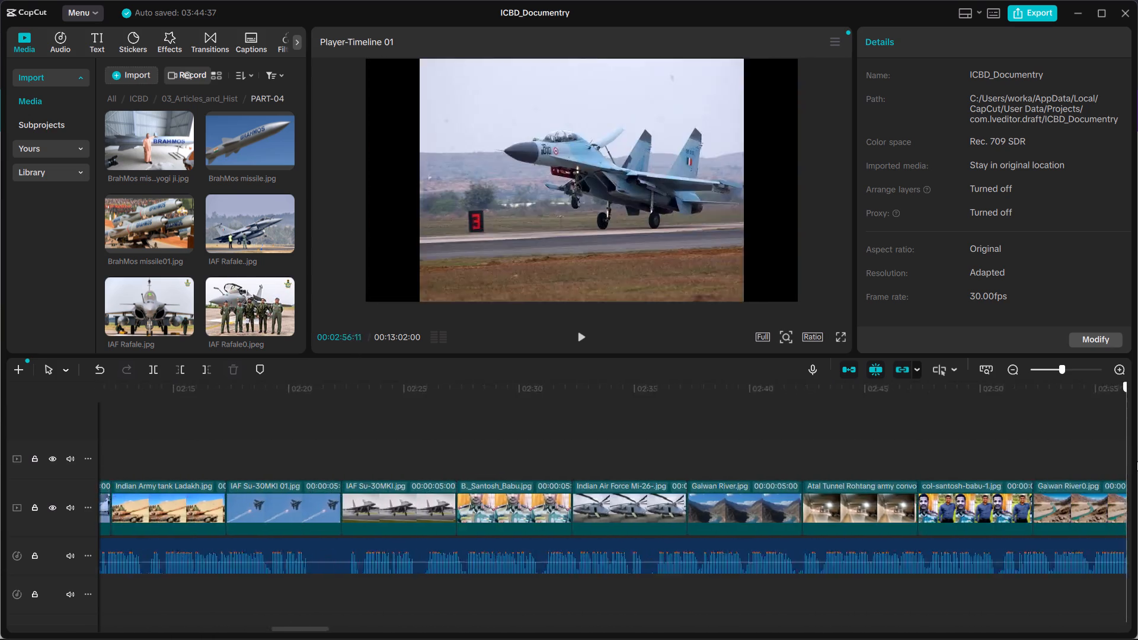
drag(1137, 461, 432, 403)
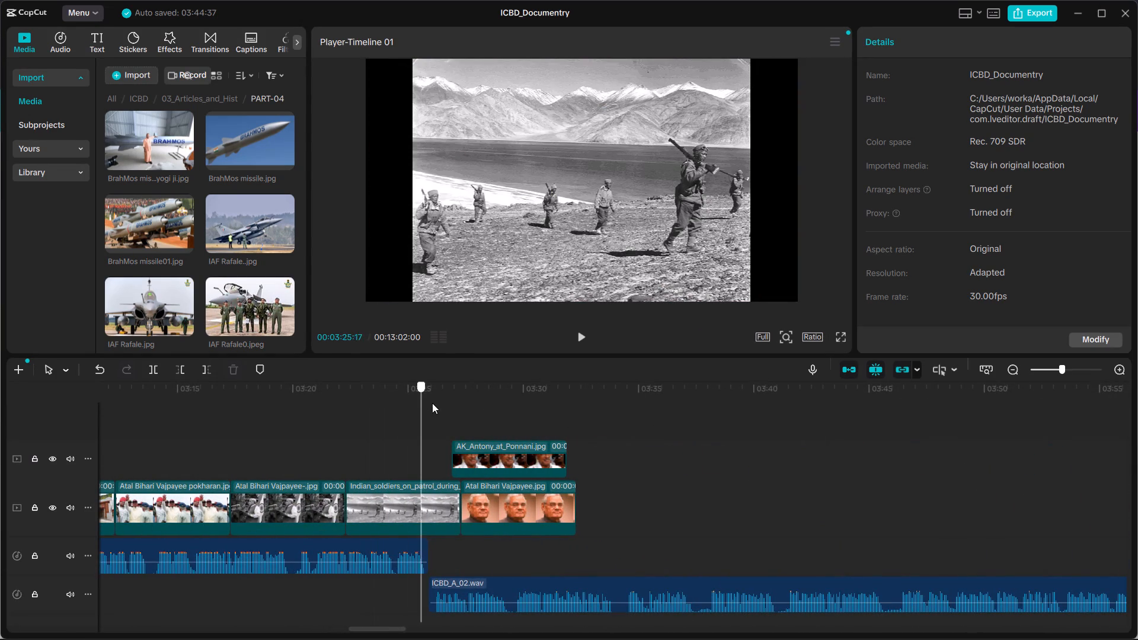
drag(432, 403, 506, 412)
drag(501, 456, 566, 457)
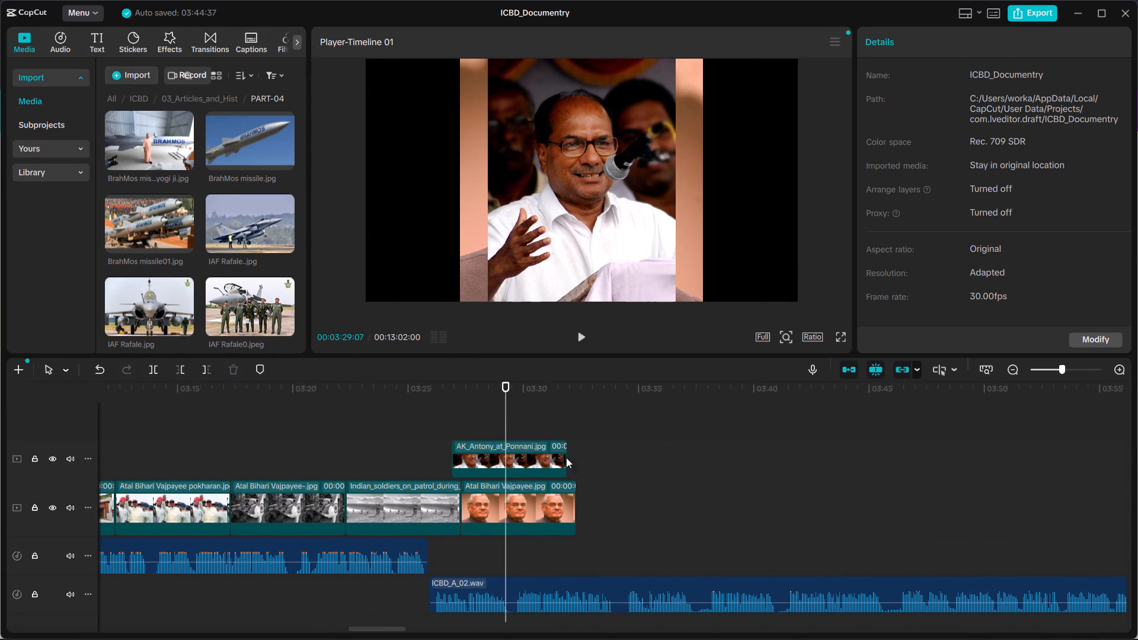
drag(566, 457, 609, 489)
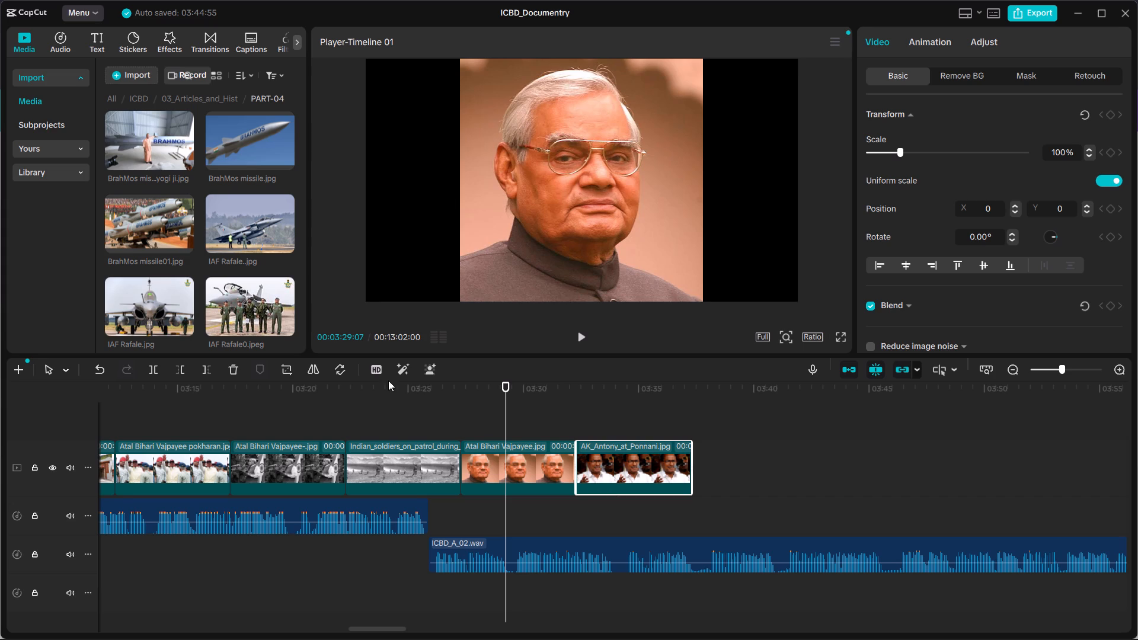
Insert the three BrahMos missile images and three IAF Rafale images at 00:03:37:09, at the end of the AK_Antony_at_Ponnani clip.
drag(509, 389, 626, 404)
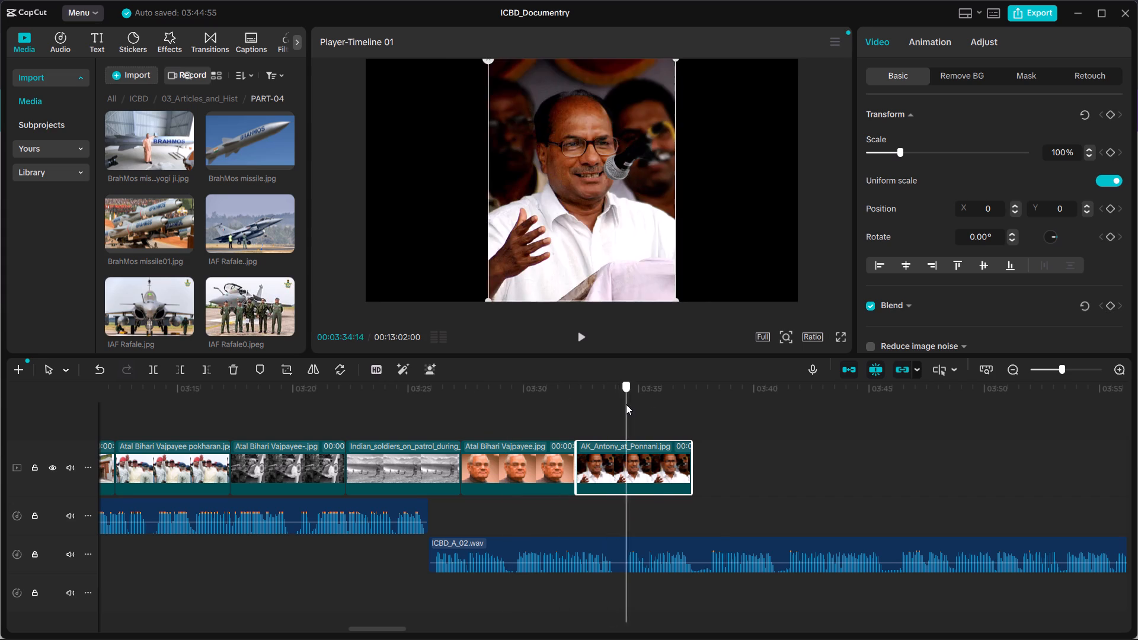
drag(626, 404, 687, 417)
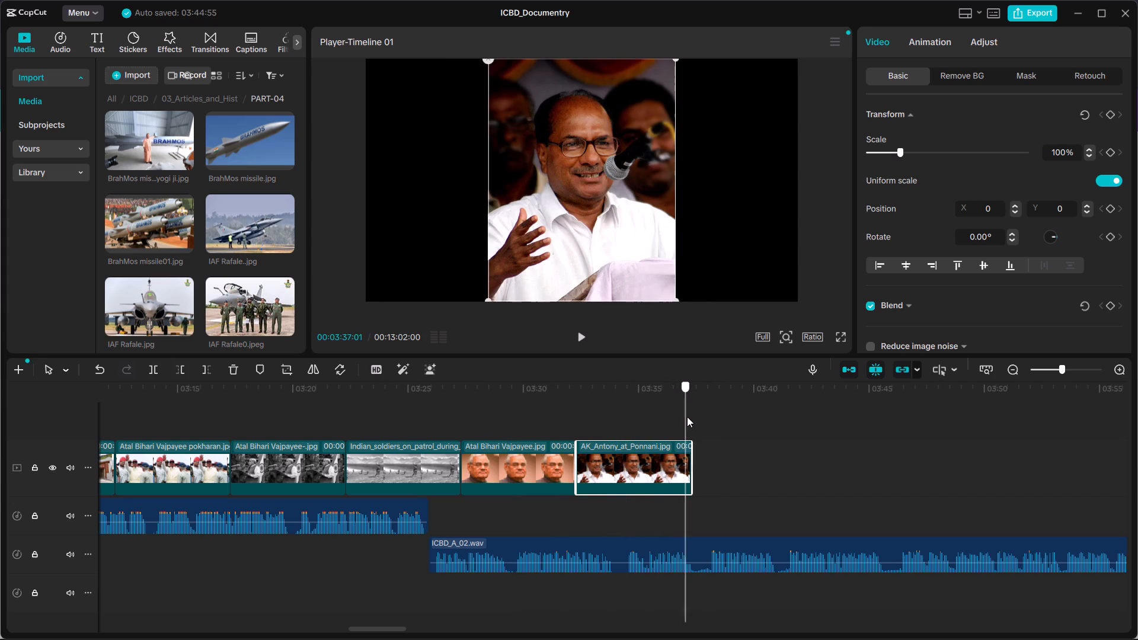
drag(687, 417, 689, 417)
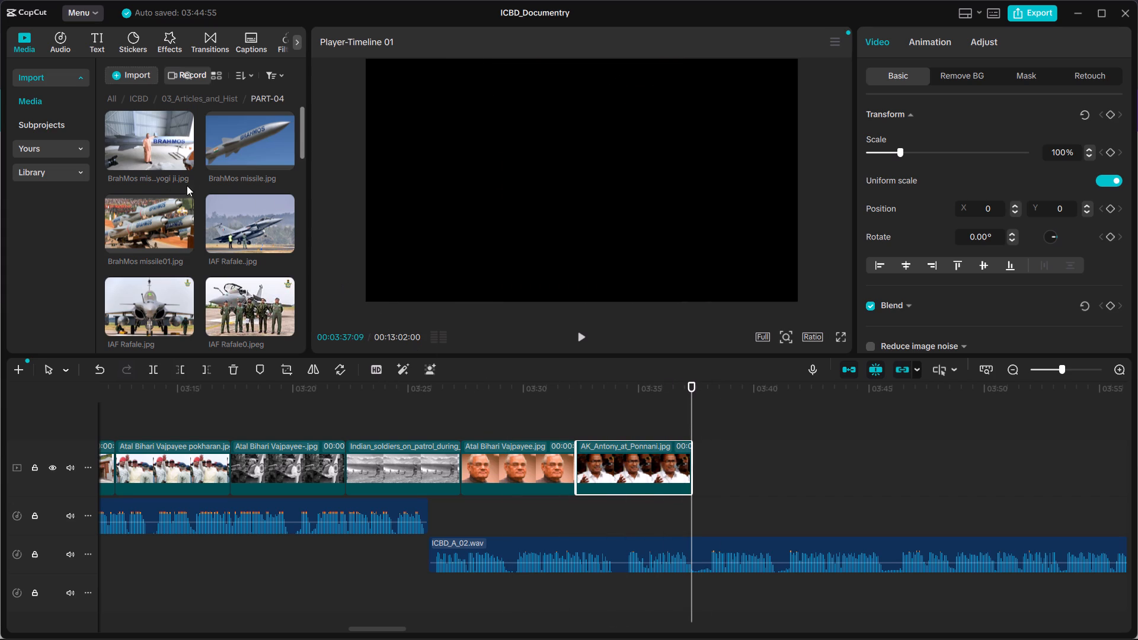
click(178, 157)
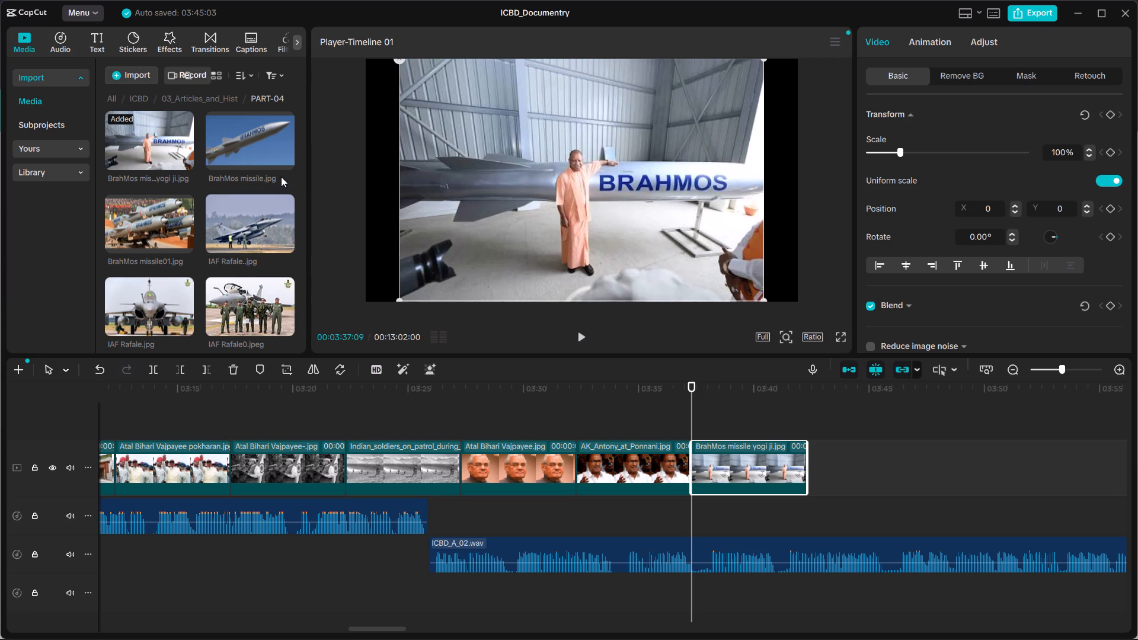
click(283, 162)
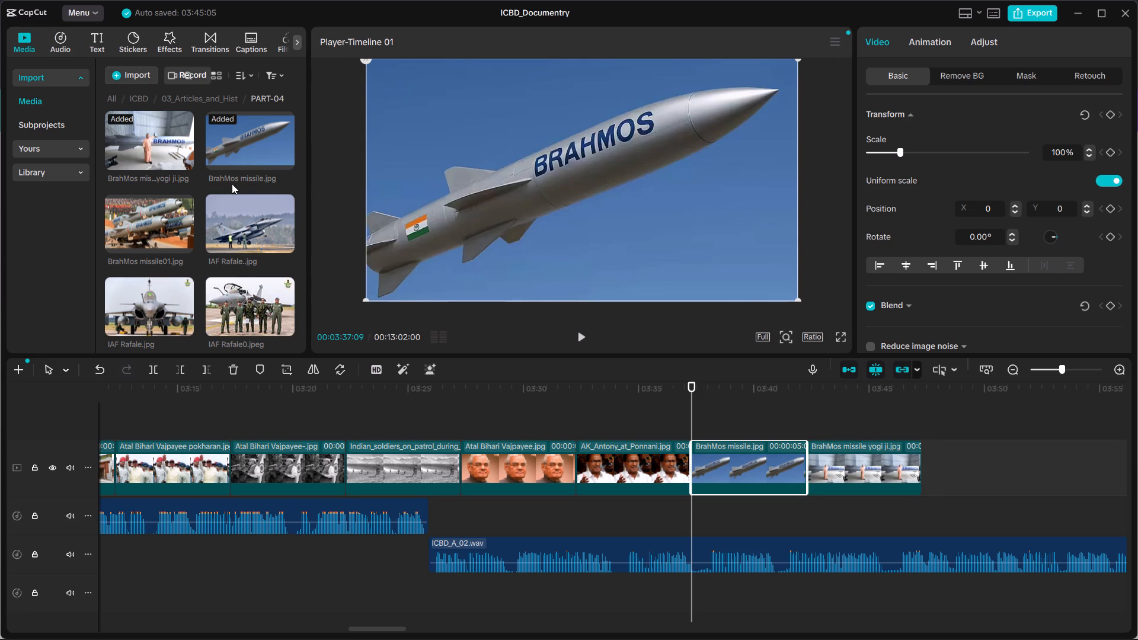
click(184, 237)
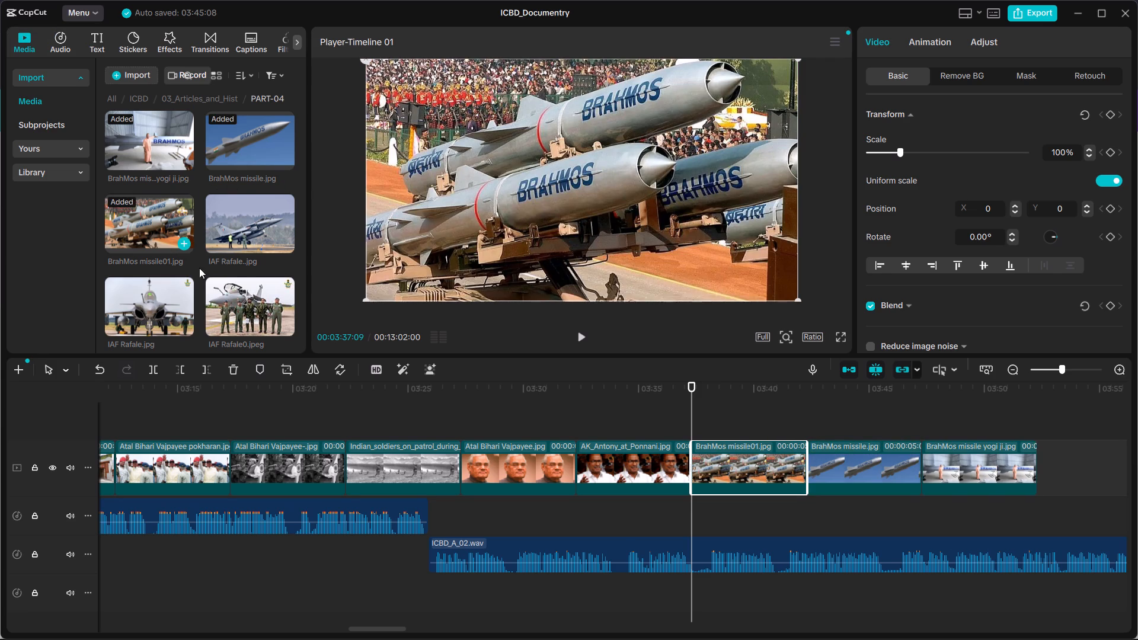
click(184, 320)
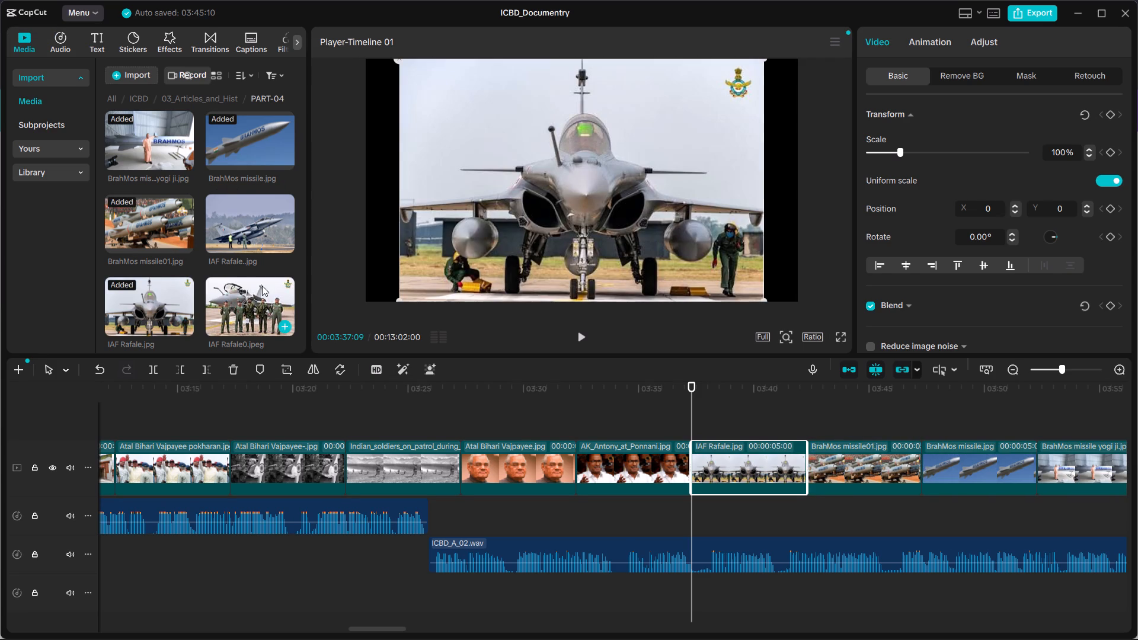
click(283, 244)
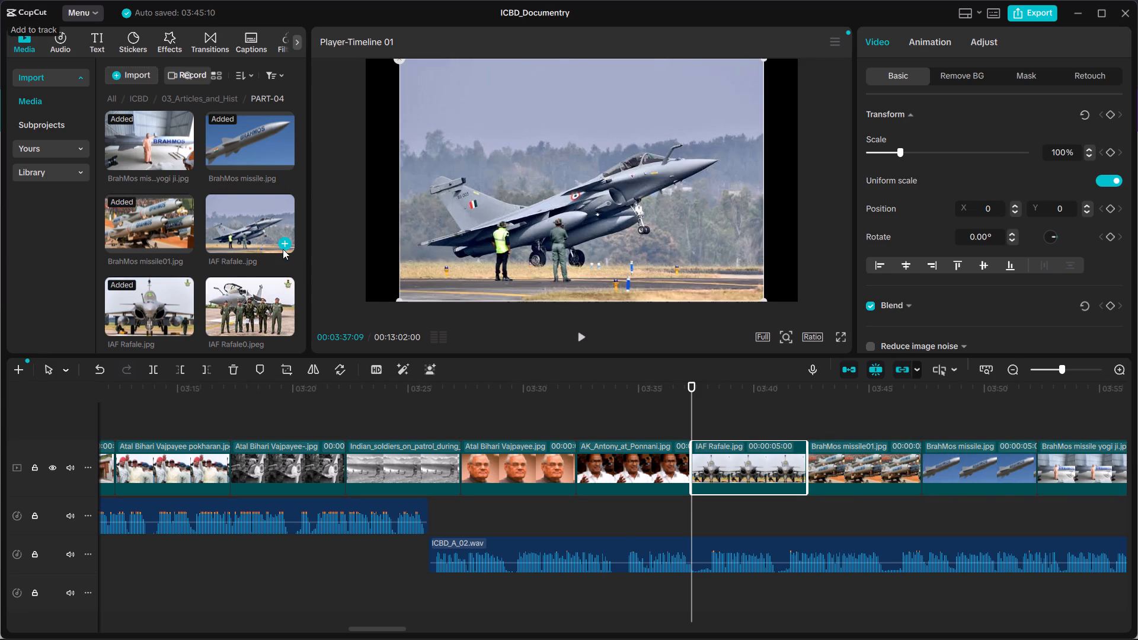
click(283, 327)
Insert ITBP troops on mountain patrol.jpg and the Indian Air Force Chinook, Chinook01 and Chinook0 images at the playhead, in that order.
scroll(204, 267, down, 1)
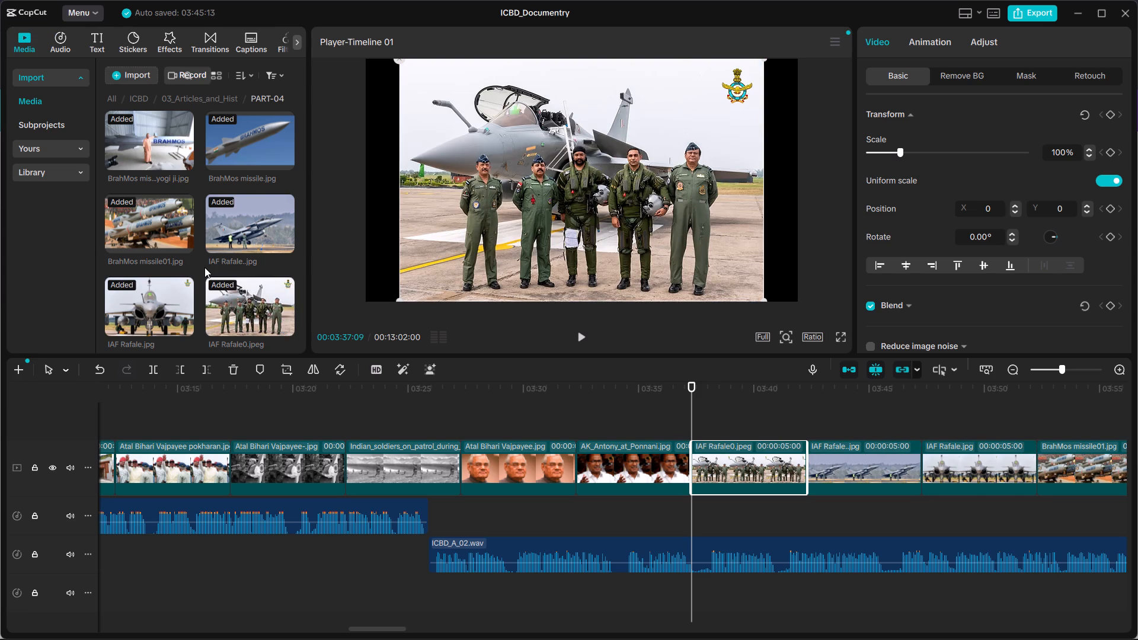
scroll(204, 267, down, 2)
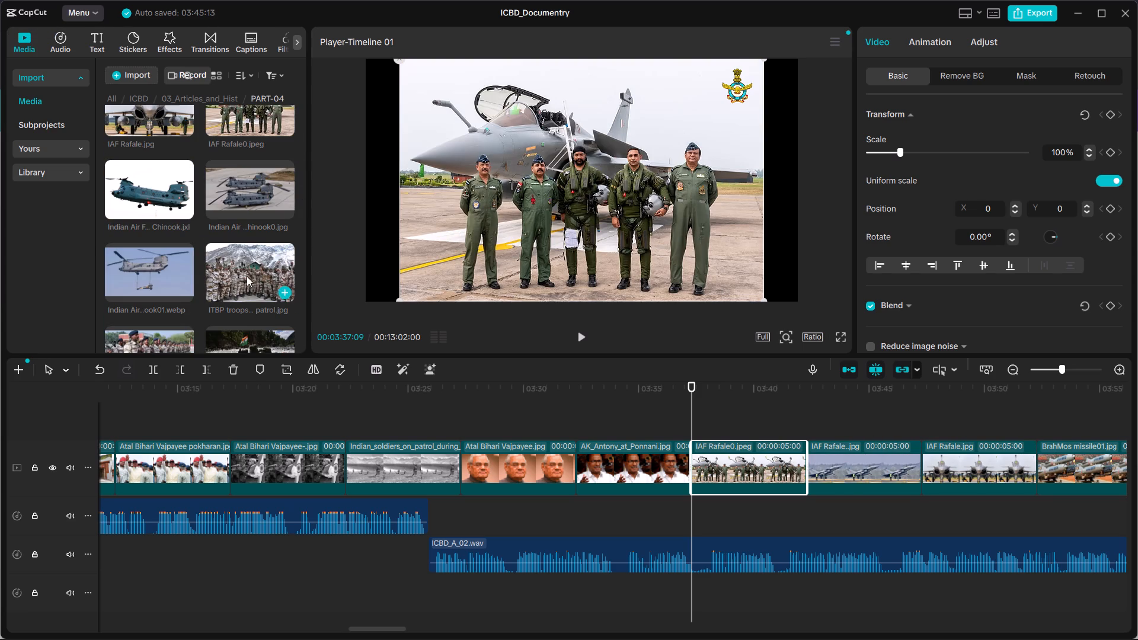
click(283, 290)
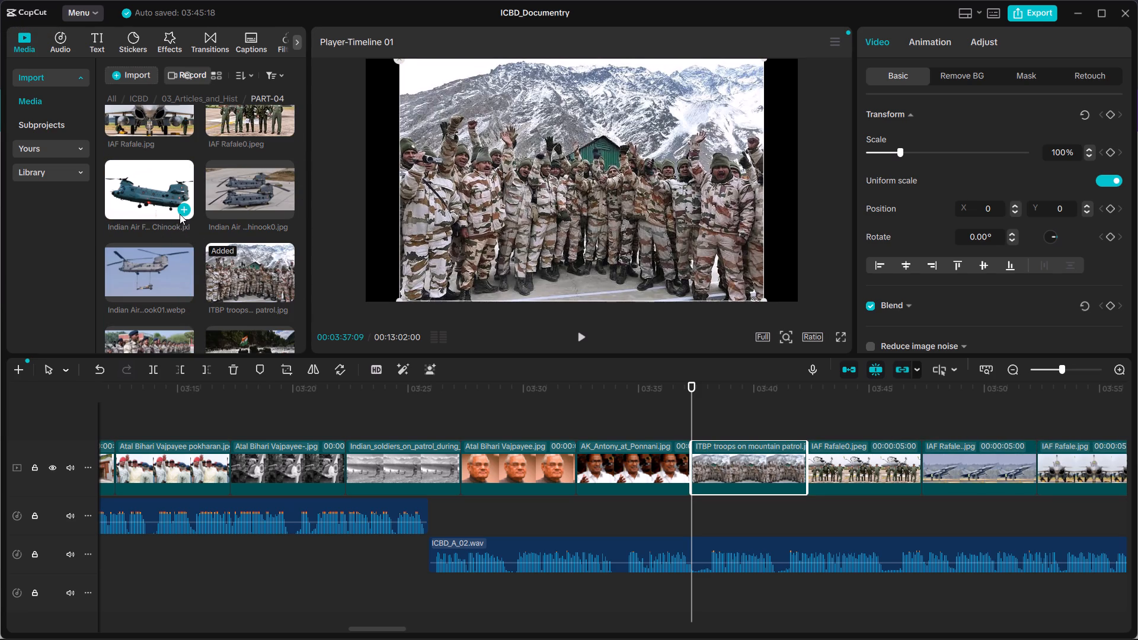
click(180, 214)
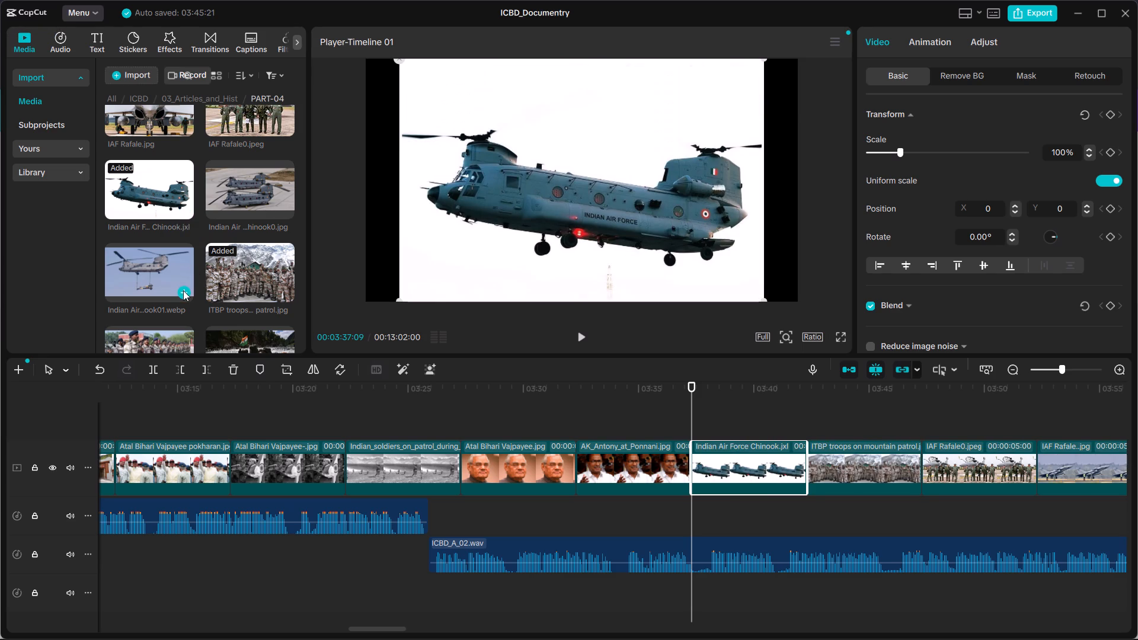
click(183, 290)
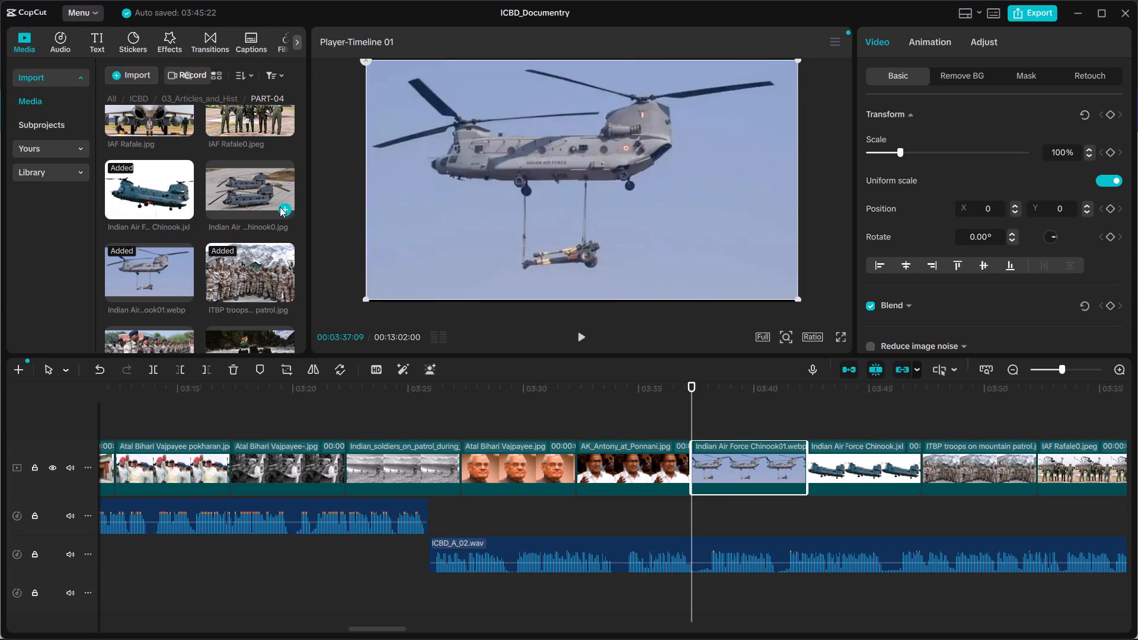
click(283, 207)
Insert Kibithoo Arunachal Pradesh.jpg, ITBP troops on mountain patrol0.webp, Kibithoo Arunachal Pradesh0.jpg and ITBP_battalions.avif at the playhead, in that order.
scroll(282, 209, down, 3)
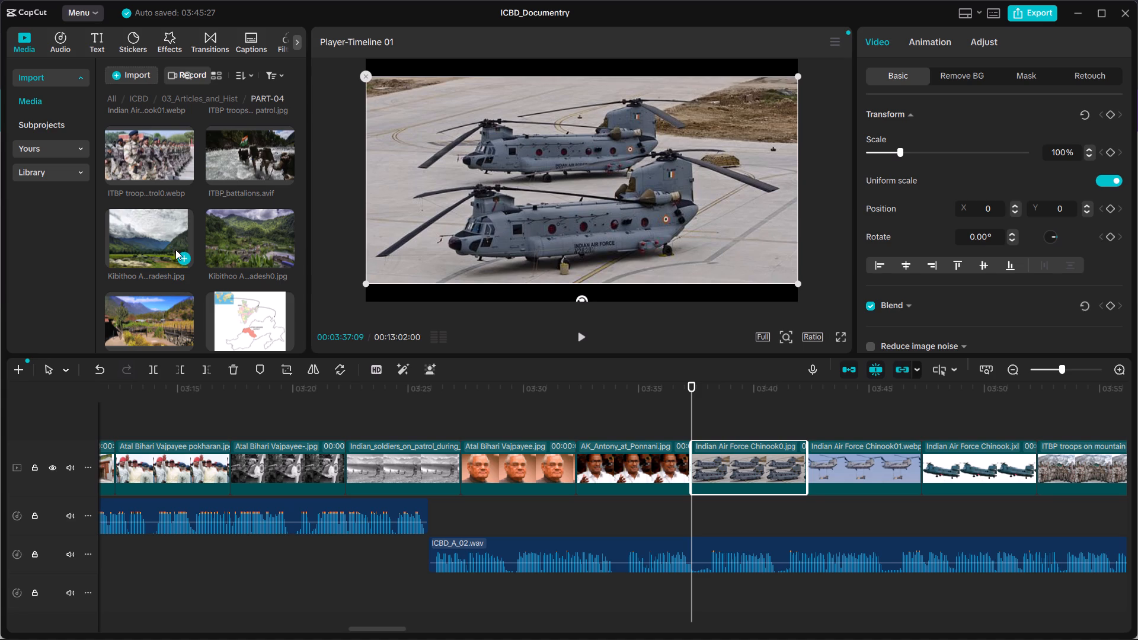
click(181, 255)
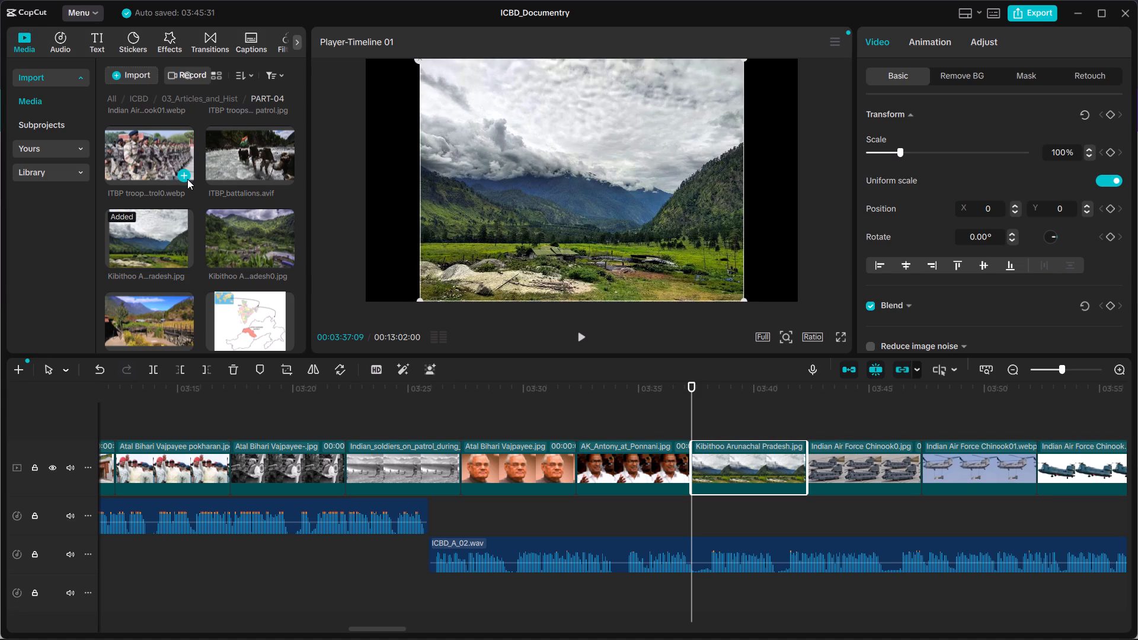
click(185, 177)
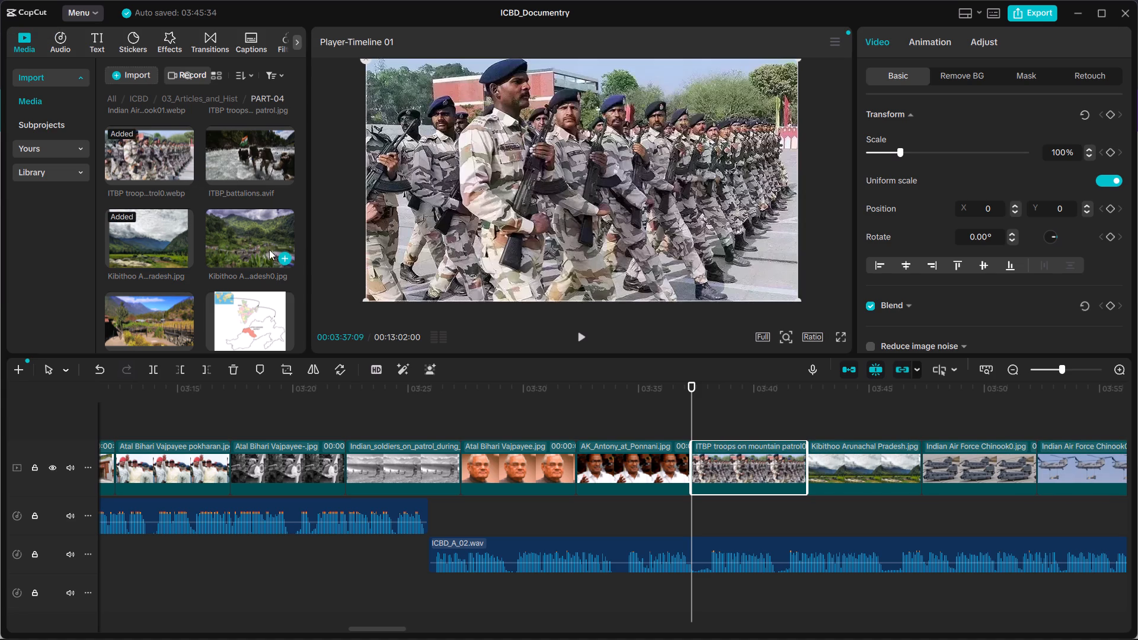
click(284, 254)
click(280, 172)
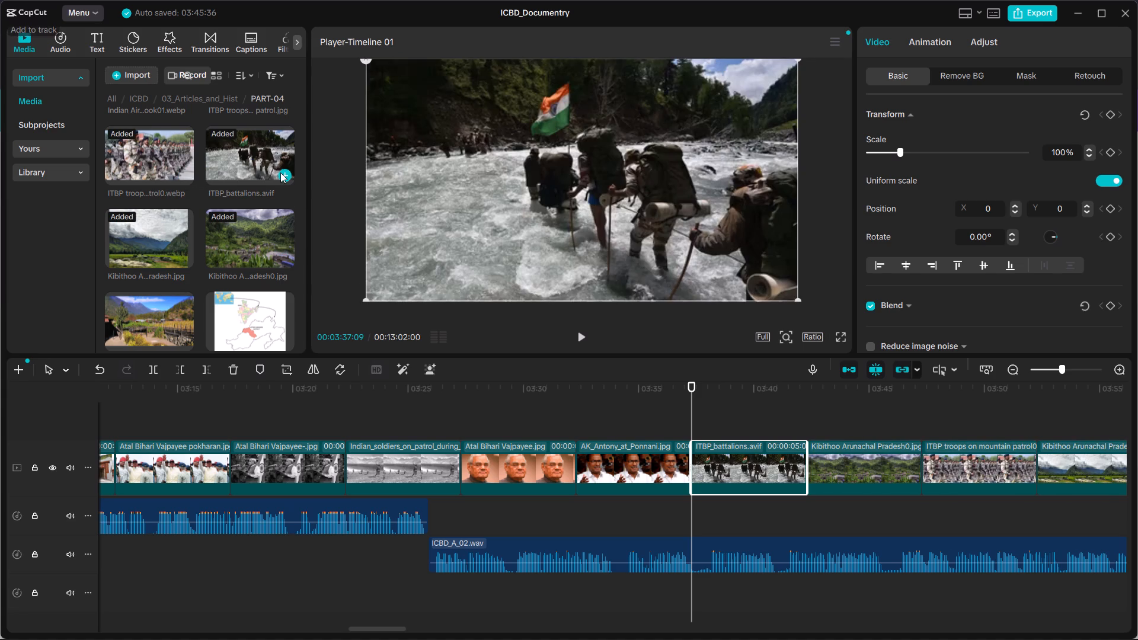
Insert the Upper Subansiri location map, Kibithoo Arunachal Pradesh01.webp, M777 howitzer Indian Army.jpg and M777 howitzer Indian Army0.jpg at the playhead, in that order.
scroll(202, 258, down, 2)
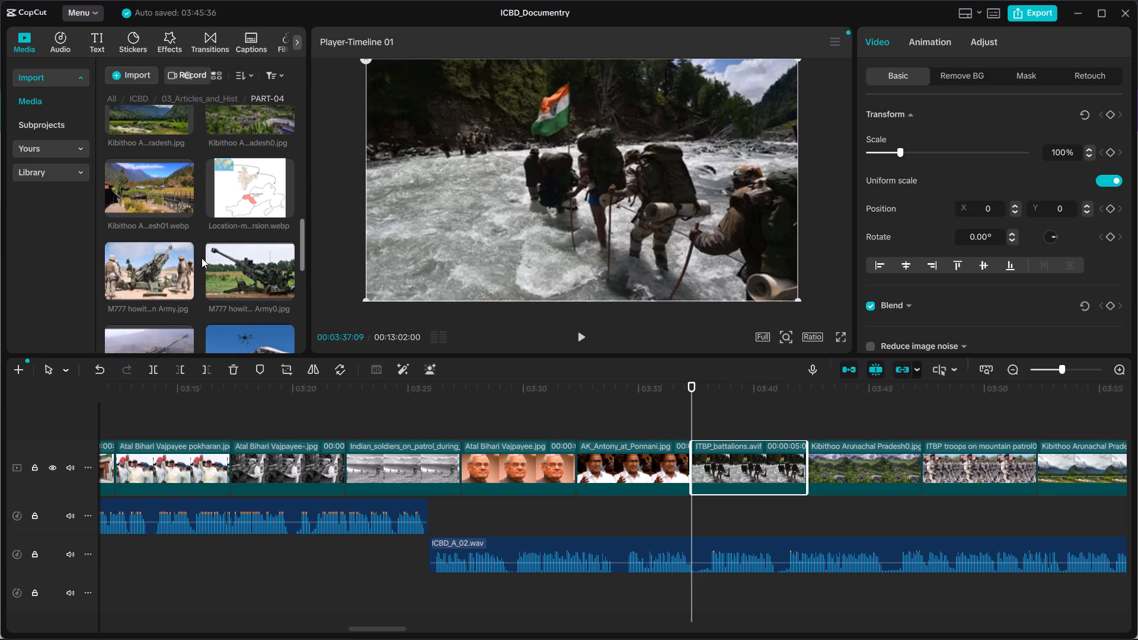
click(176, 207)
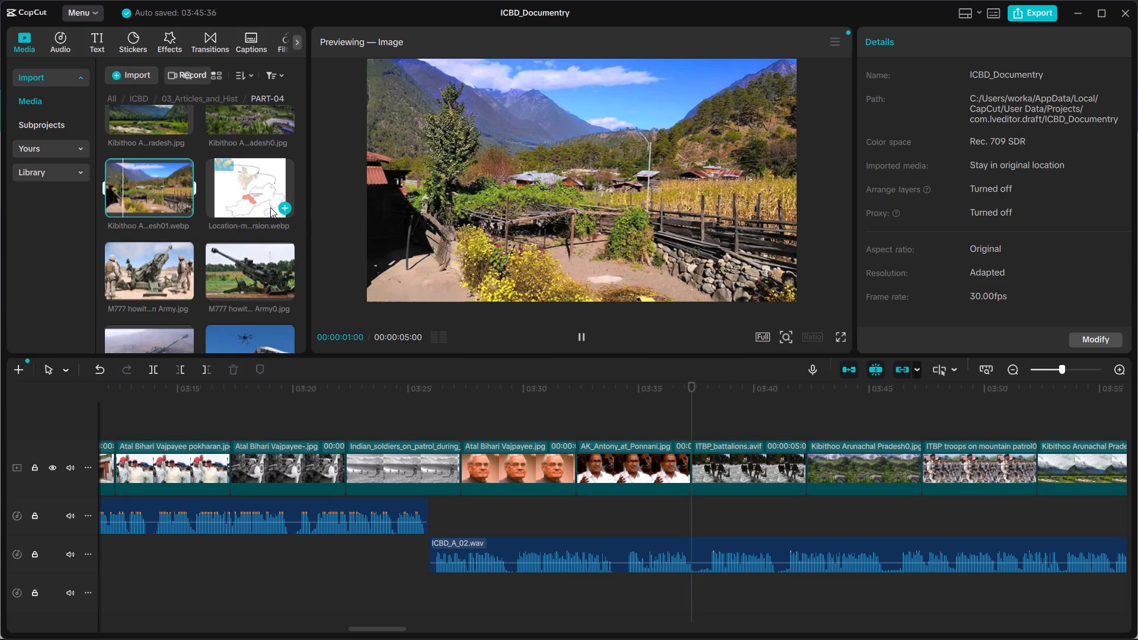
click(279, 204)
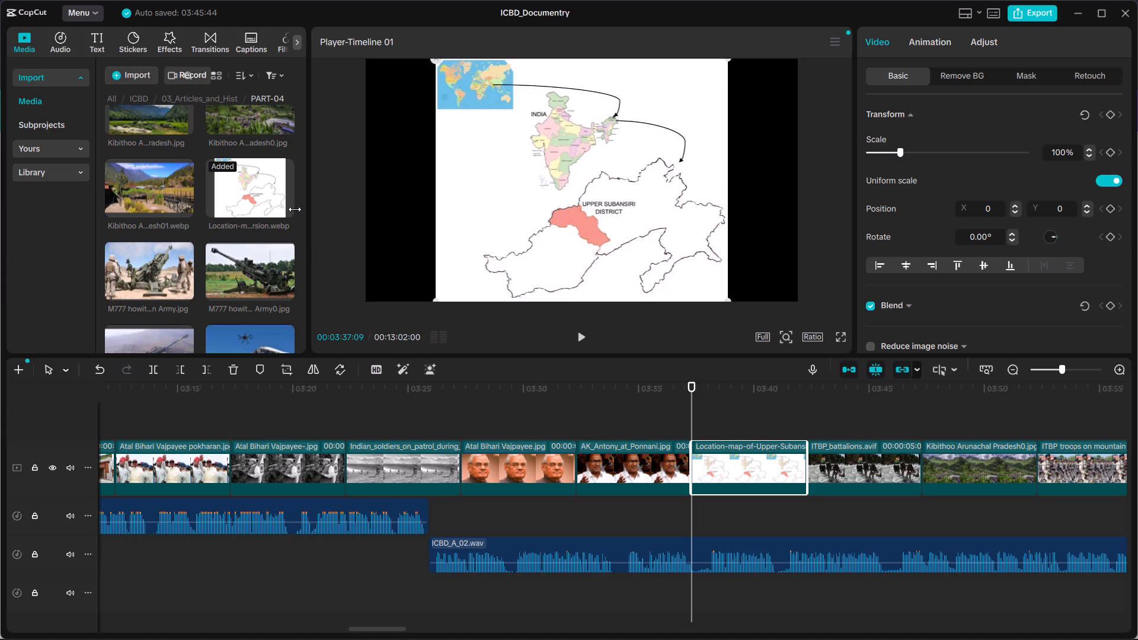
click(182, 206)
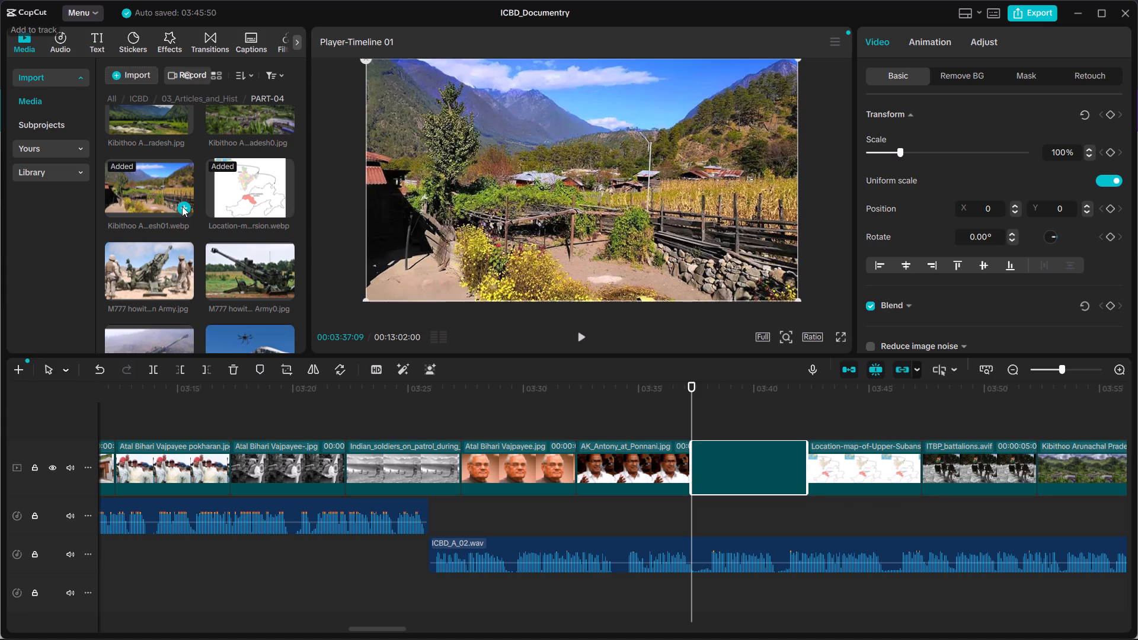
click(180, 287)
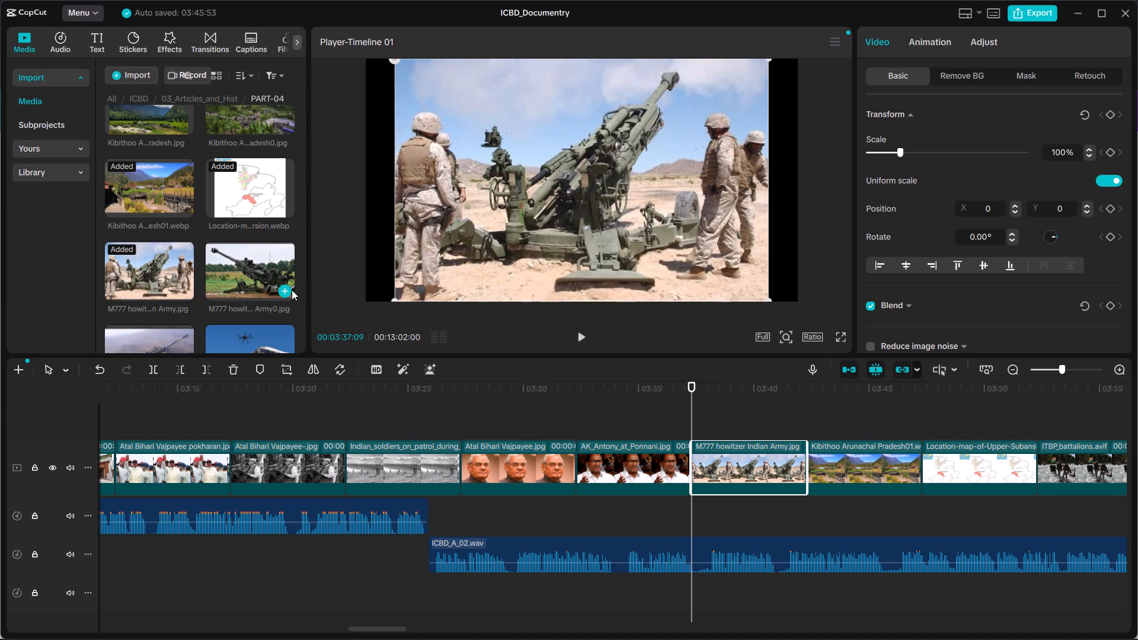
click(287, 291)
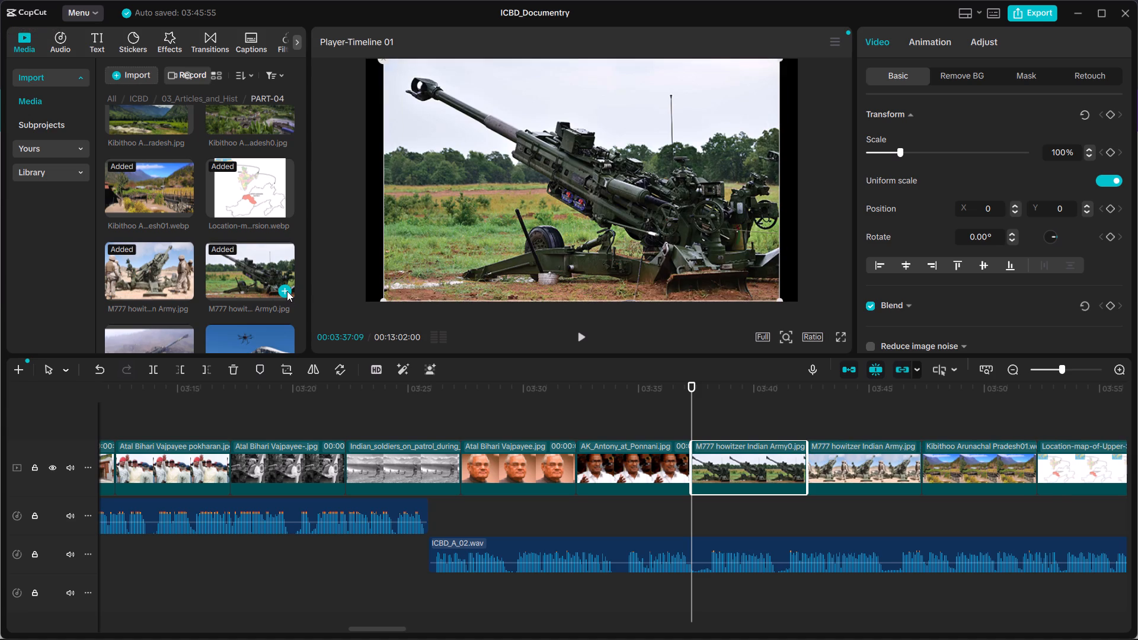
Insert the Rajnath Singh.avif image at the 00:03:37:09 playhead position.
scroll(287, 291, down, 2)
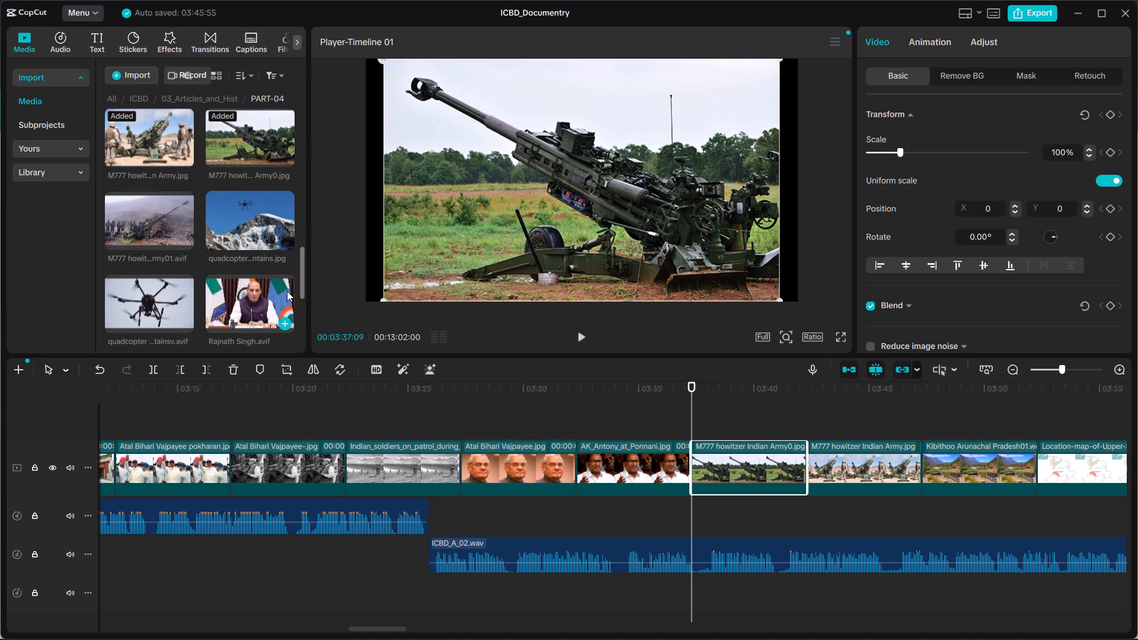
click(287, 324)
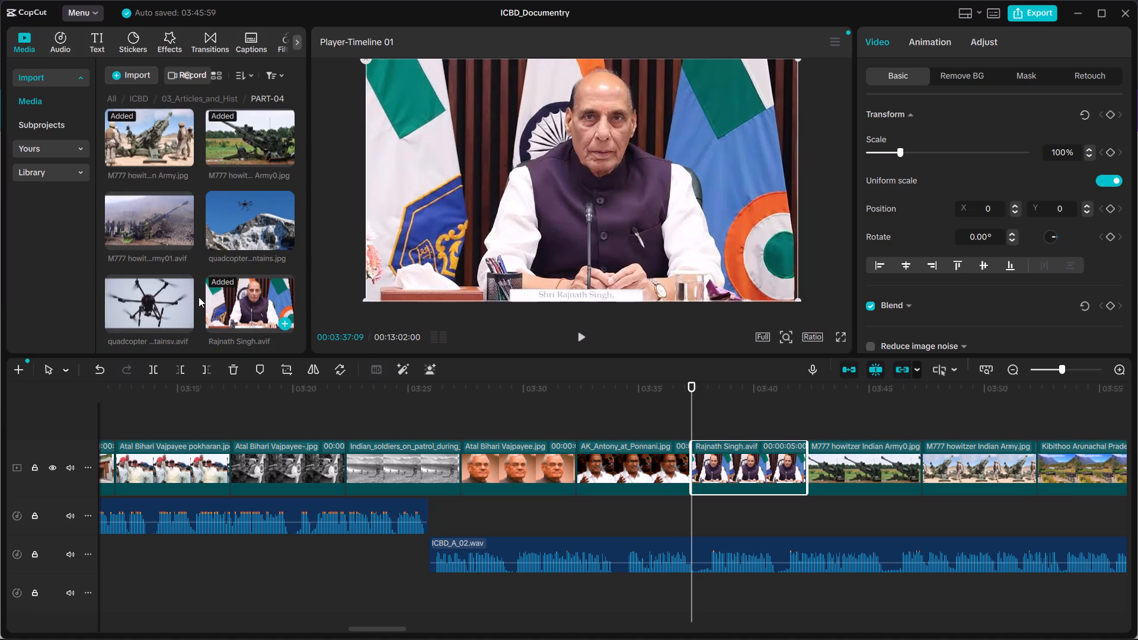
Insert M777 howitzer Indian Army01.avif, quadcopter drone in mountains.jpg and quadcopter drone in mountainsv.avif at the playhead, in that order.
click(180, 237)
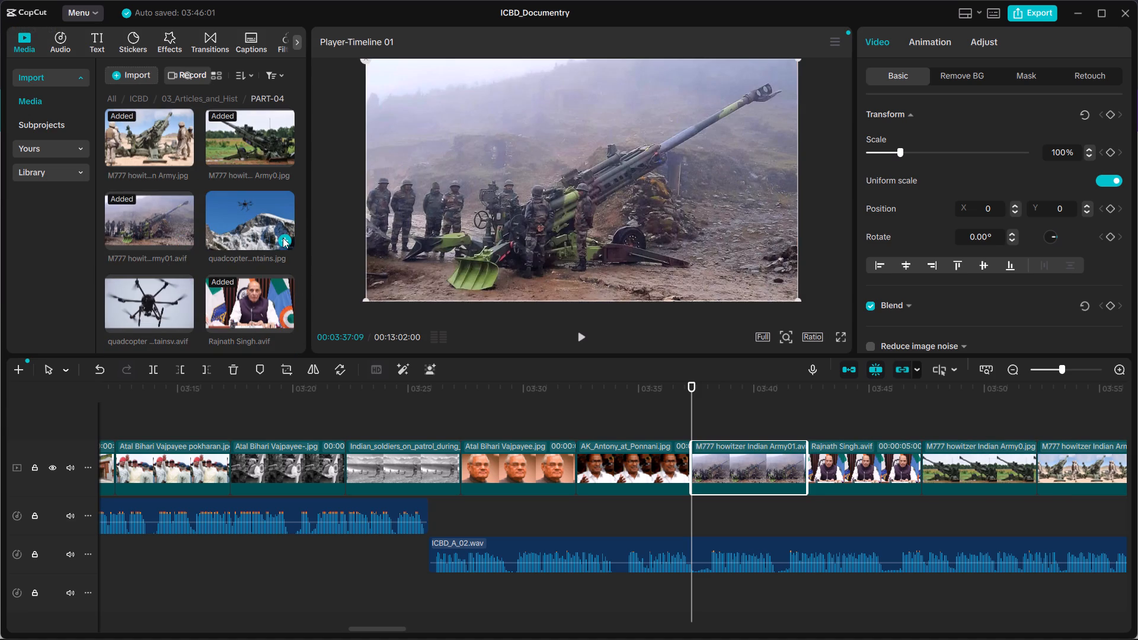
click(283, 238)
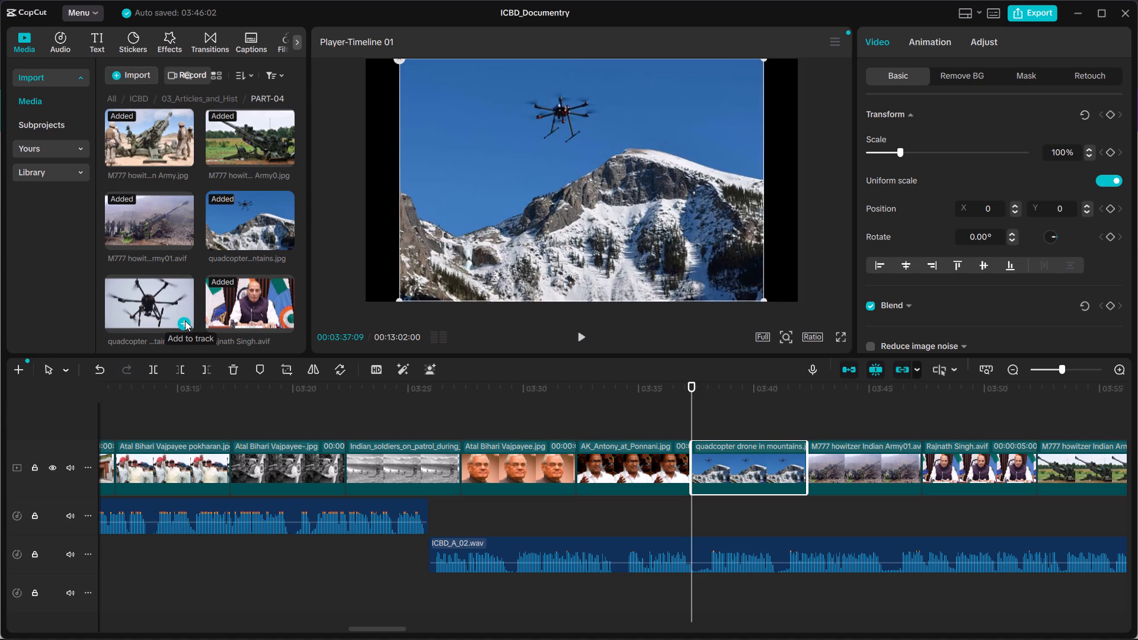
click(185, 321)
Insert Rajnath Singh0.webp and Rajnath_Singh.jpg at the playhead, in that order.
scroll(195, 268, down, 1)
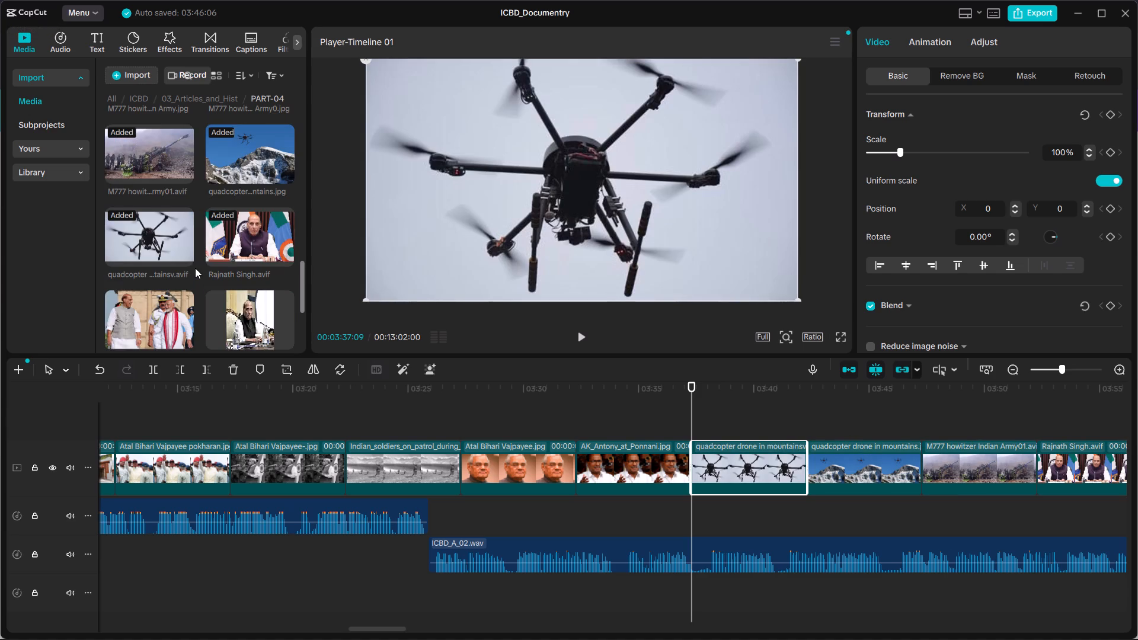
scroll(195, 268, down, 1)
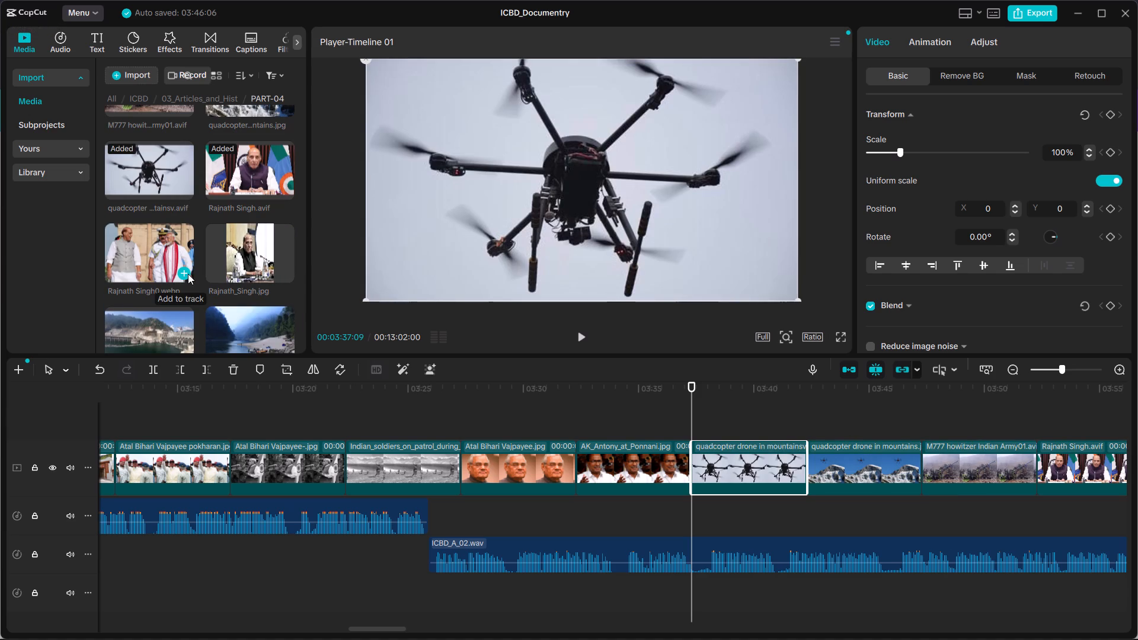
click(183, 270)
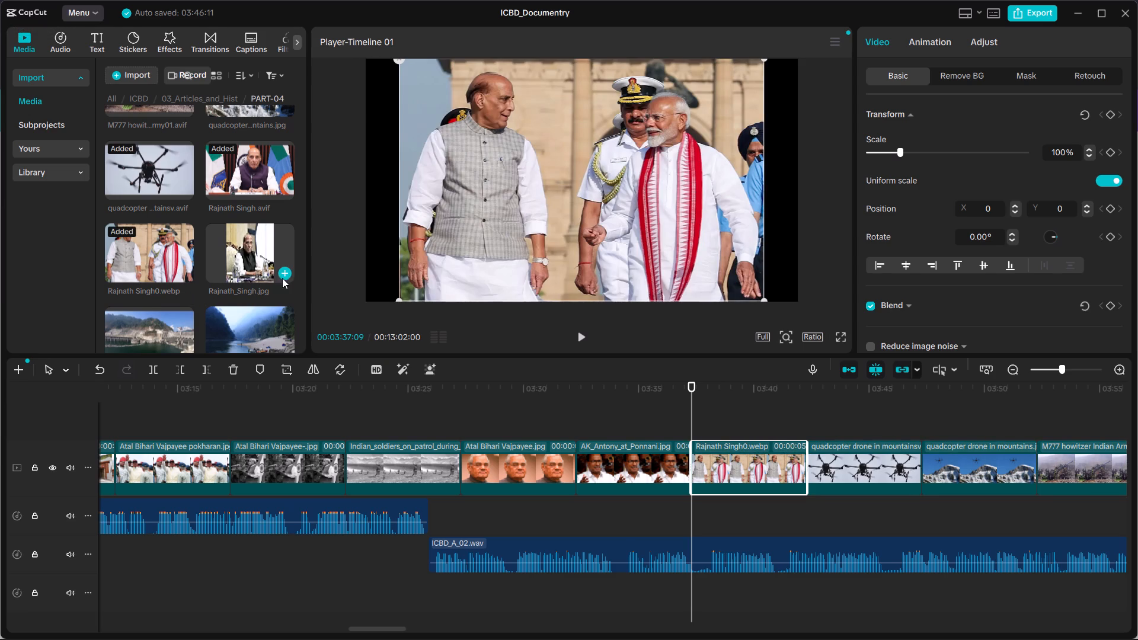
click(283, 274)
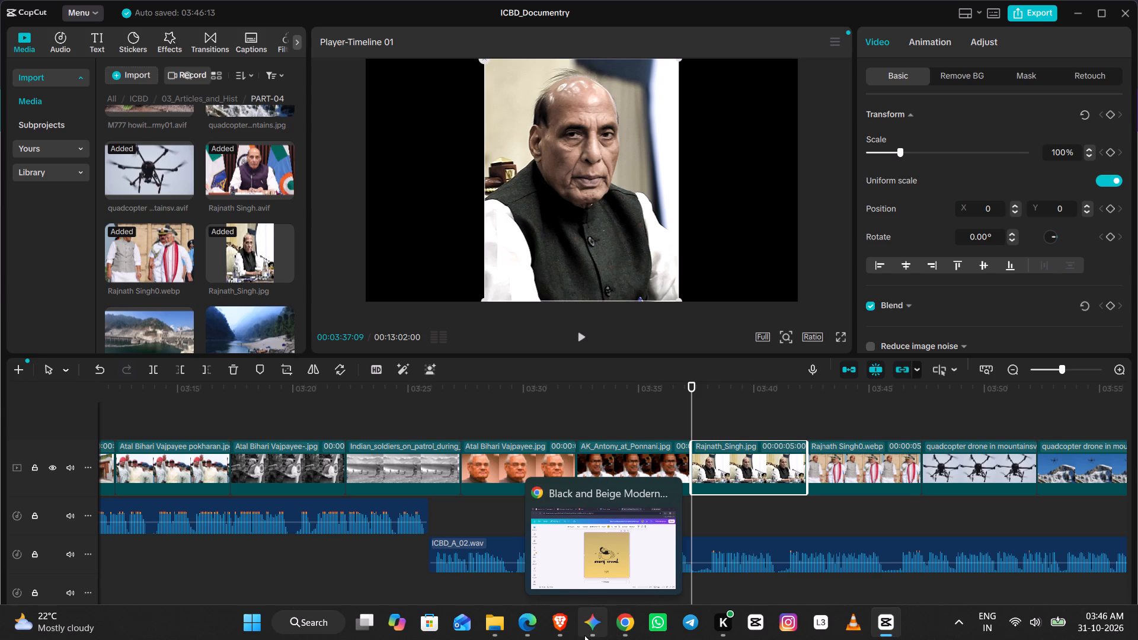
Switch to the Chrome window with the map searches, Hera and Canva pages.
click(627, 631)
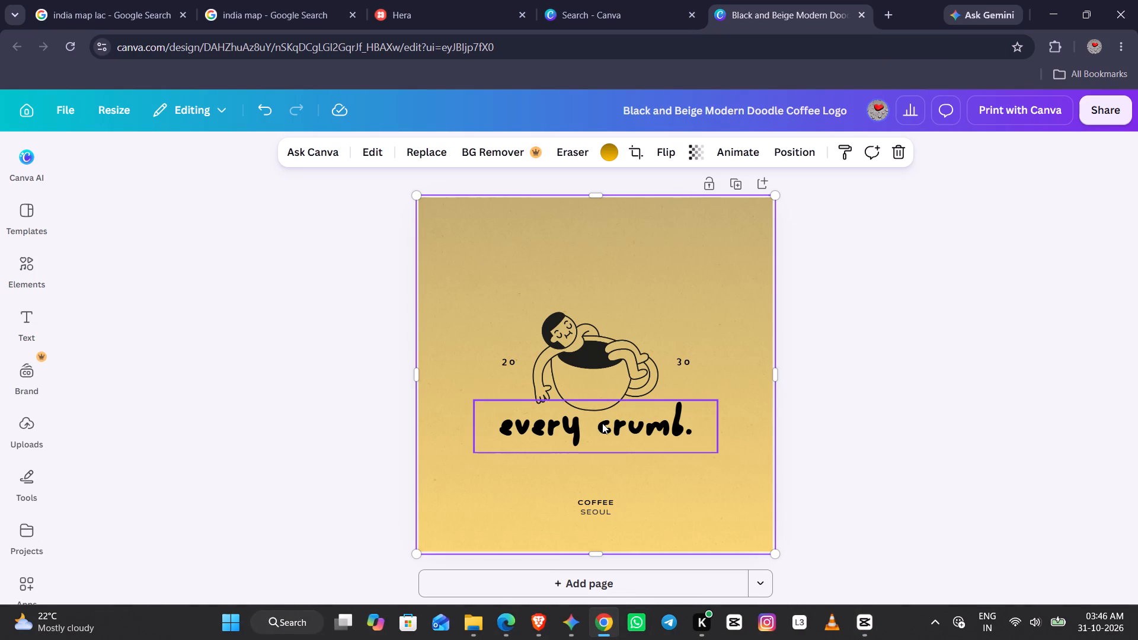
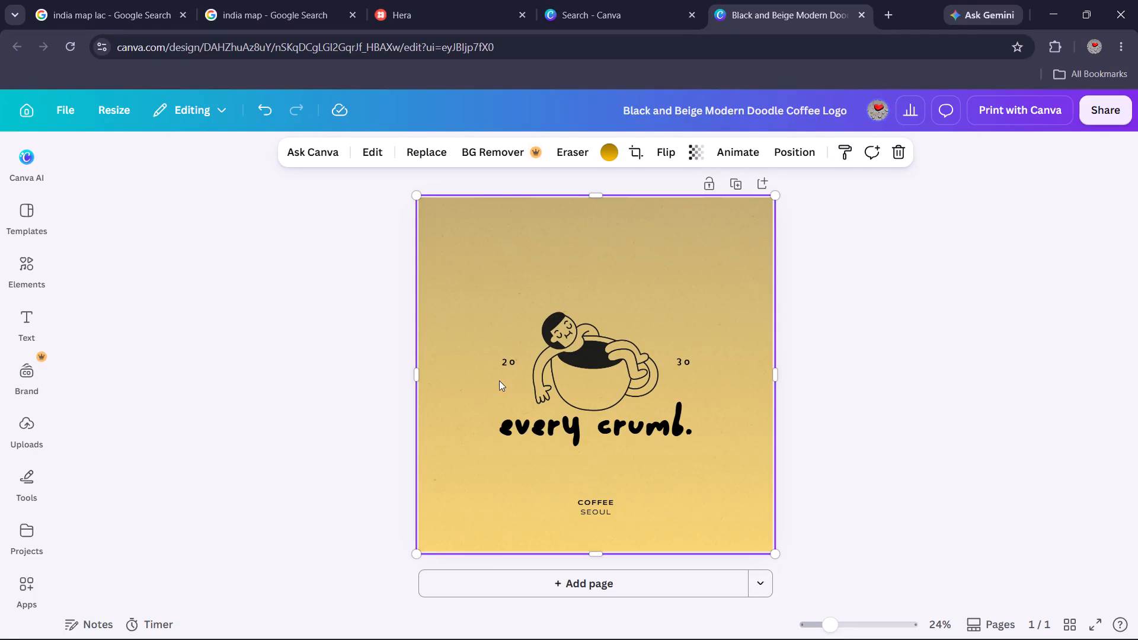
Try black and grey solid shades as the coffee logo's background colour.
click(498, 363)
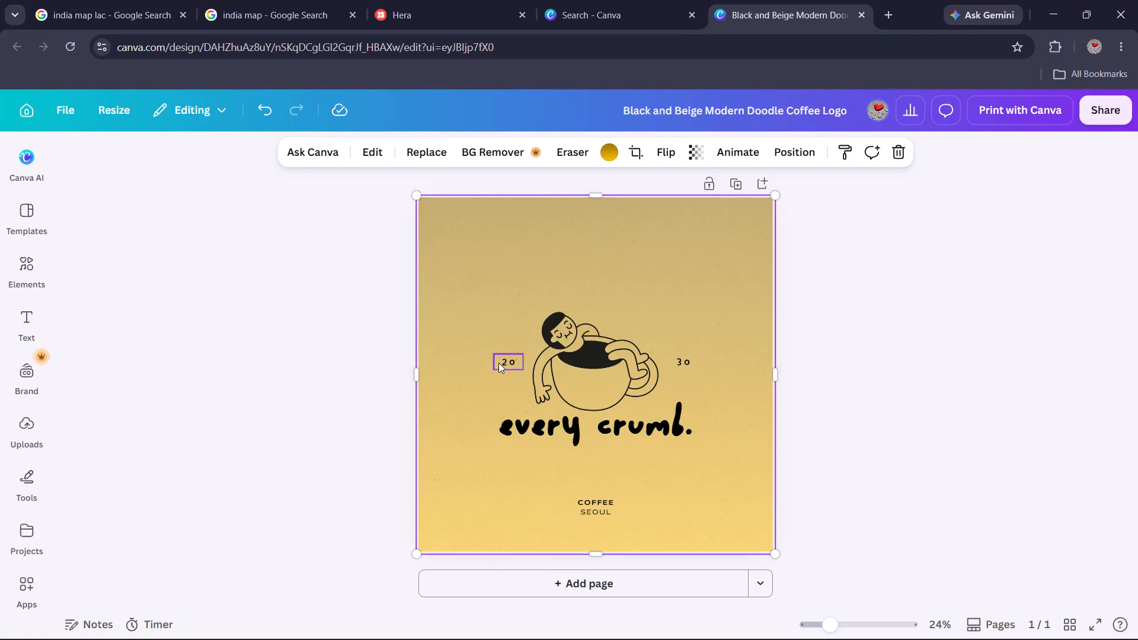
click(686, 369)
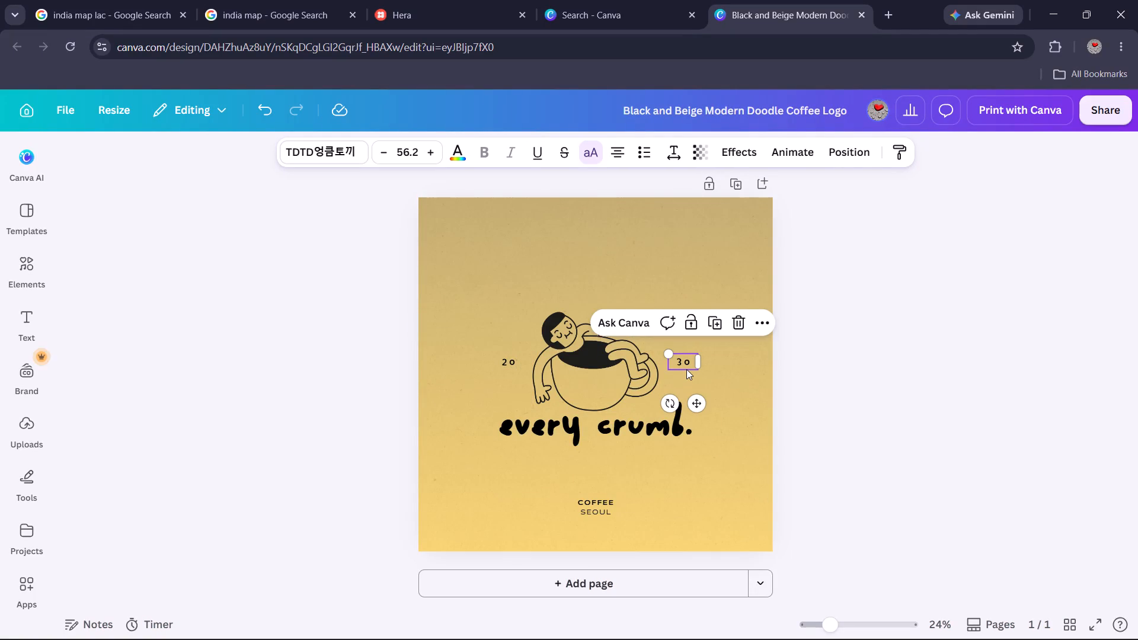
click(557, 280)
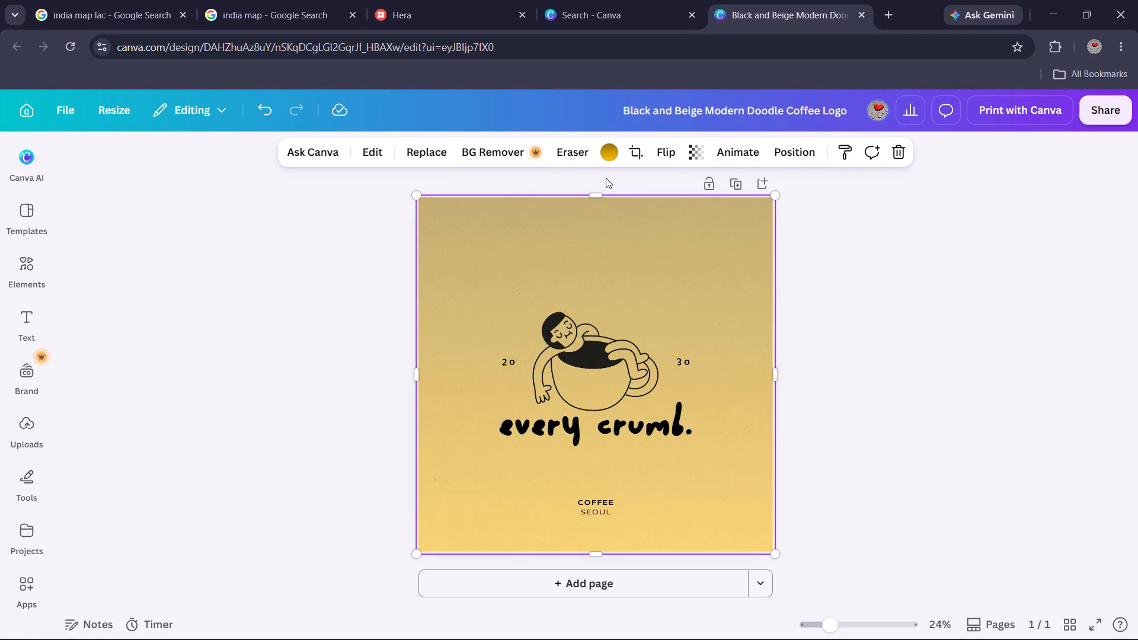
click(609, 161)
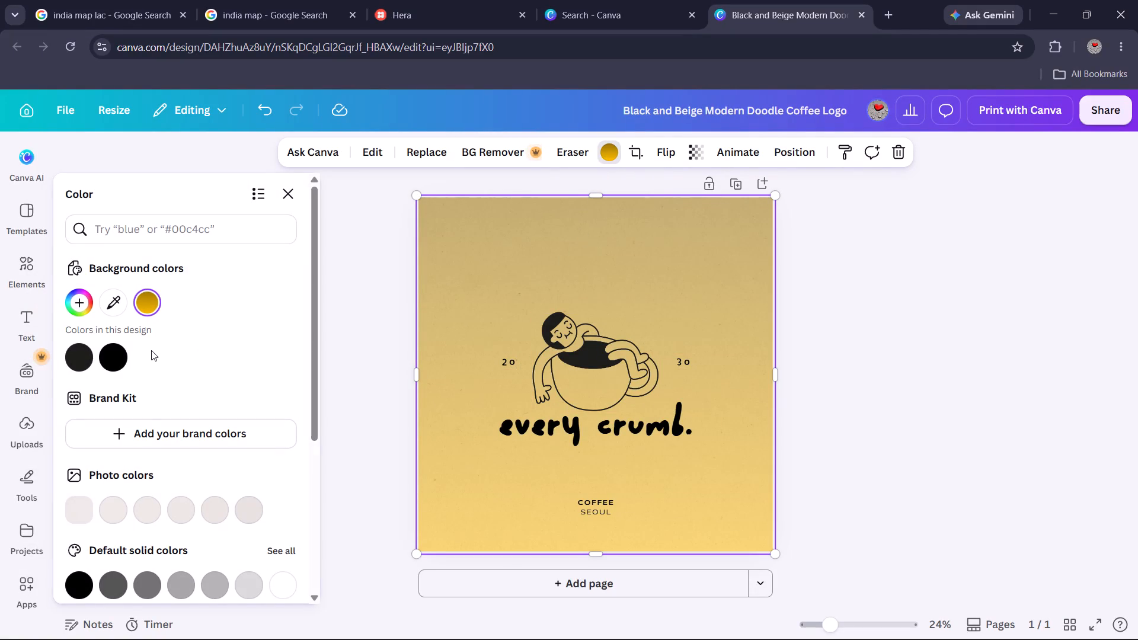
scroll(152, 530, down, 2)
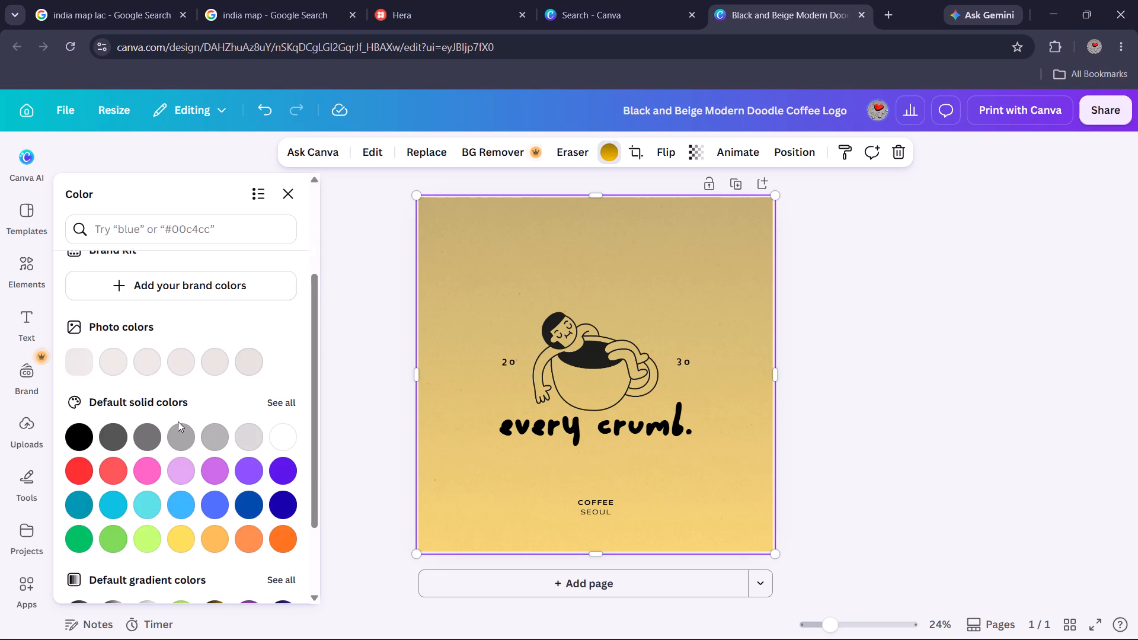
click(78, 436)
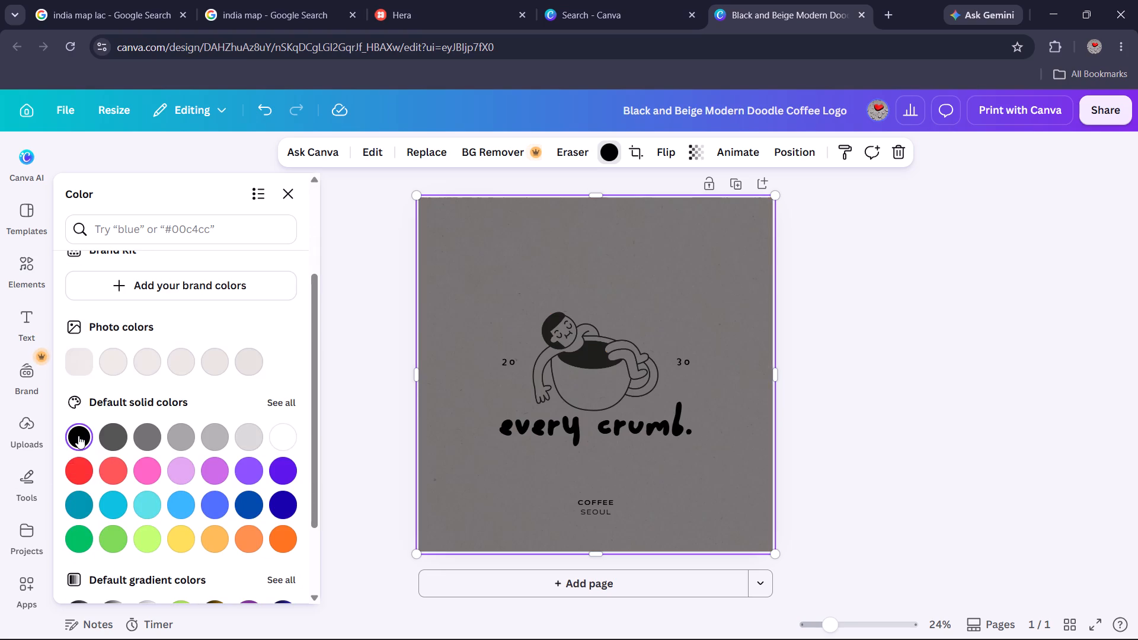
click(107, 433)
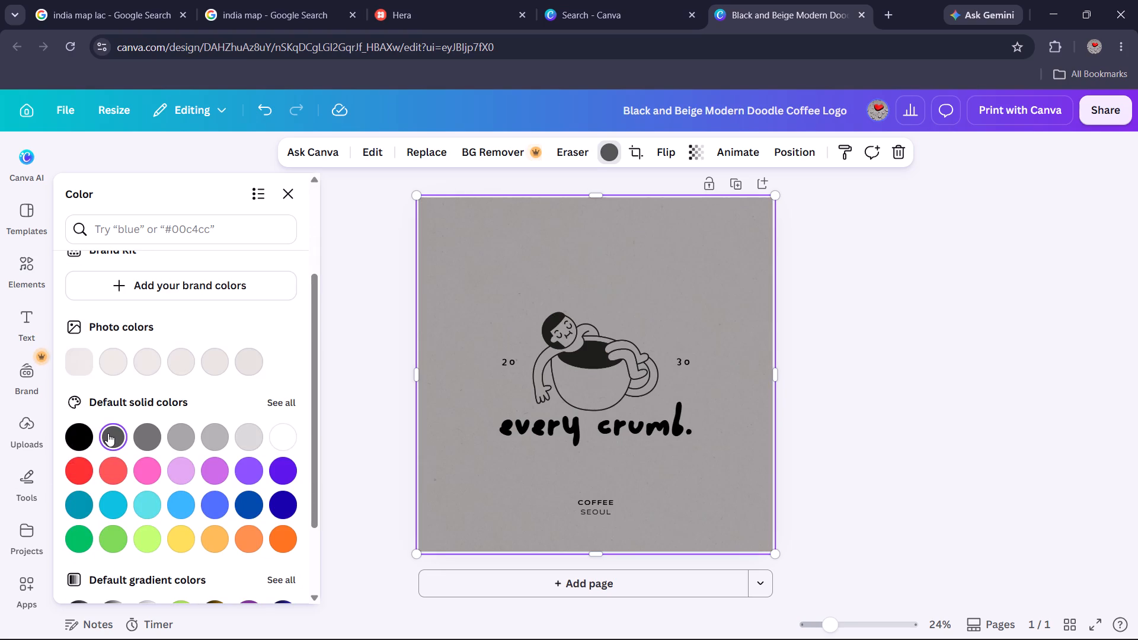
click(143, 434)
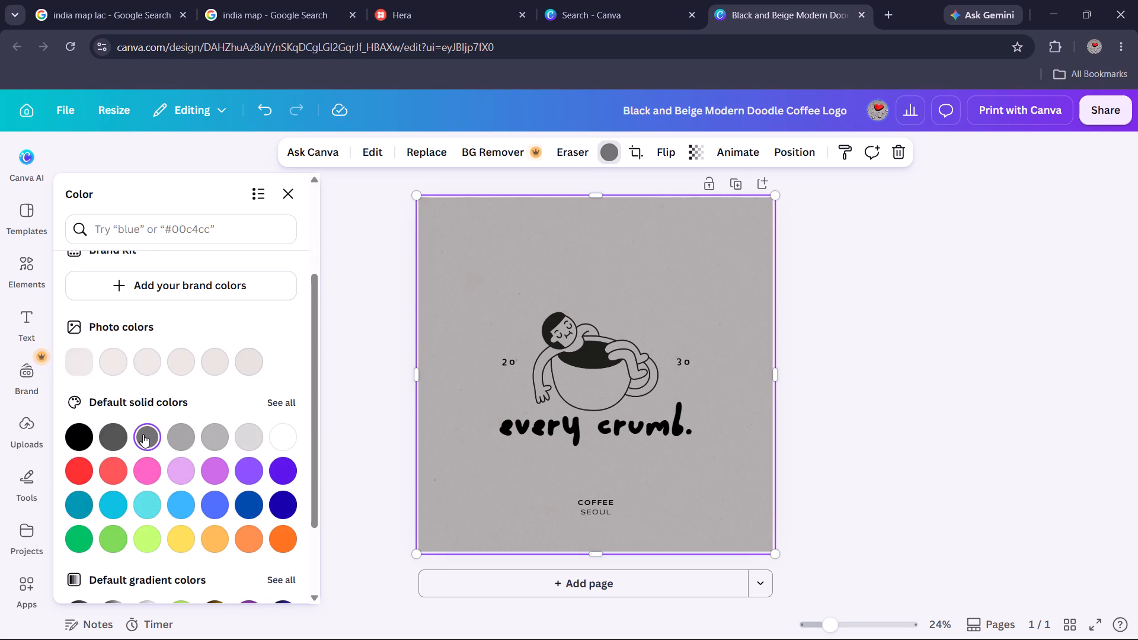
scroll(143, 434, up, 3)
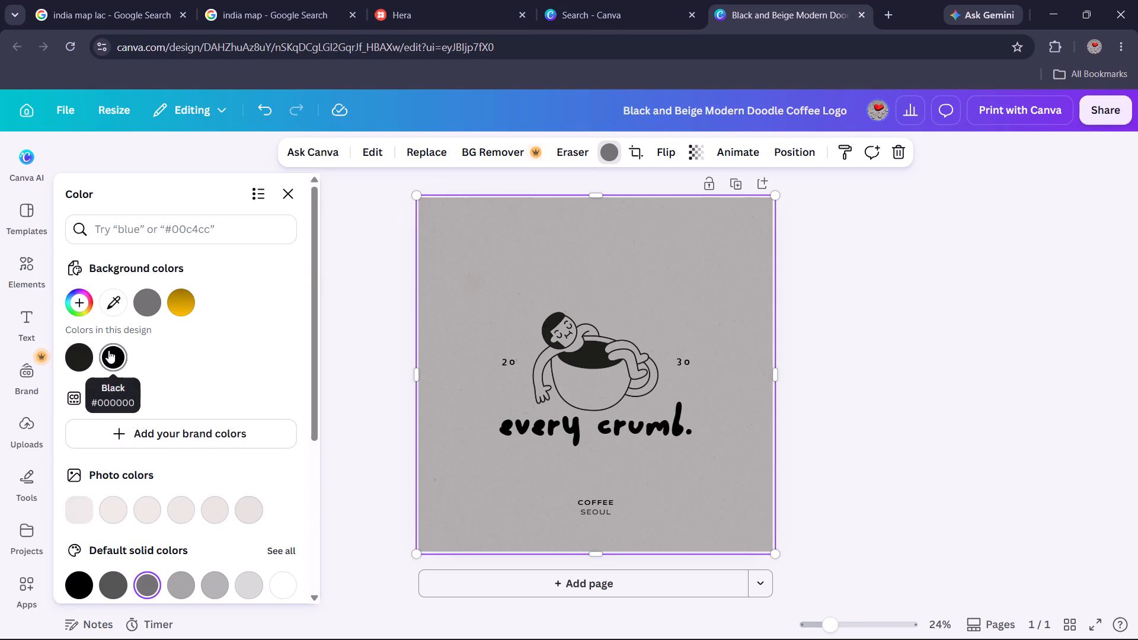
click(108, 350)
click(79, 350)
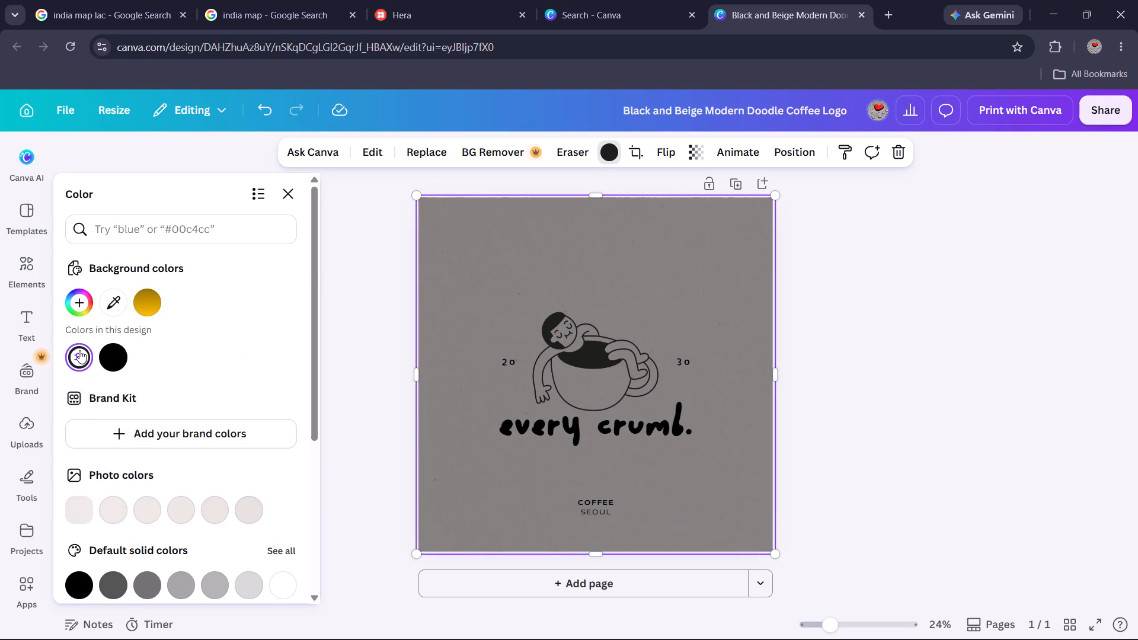
Try red #ff3131 and sky blue #38b6ff on the background, and settle on light purple from the default solid colours.
scroll(79, 350, down, 6)
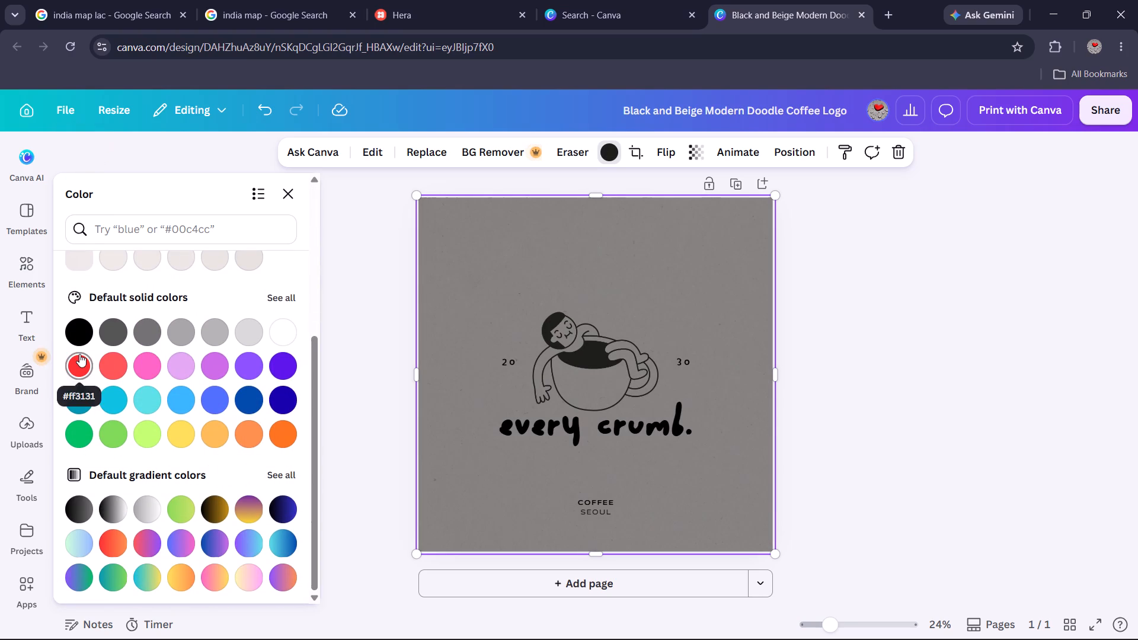
click(79, 354)
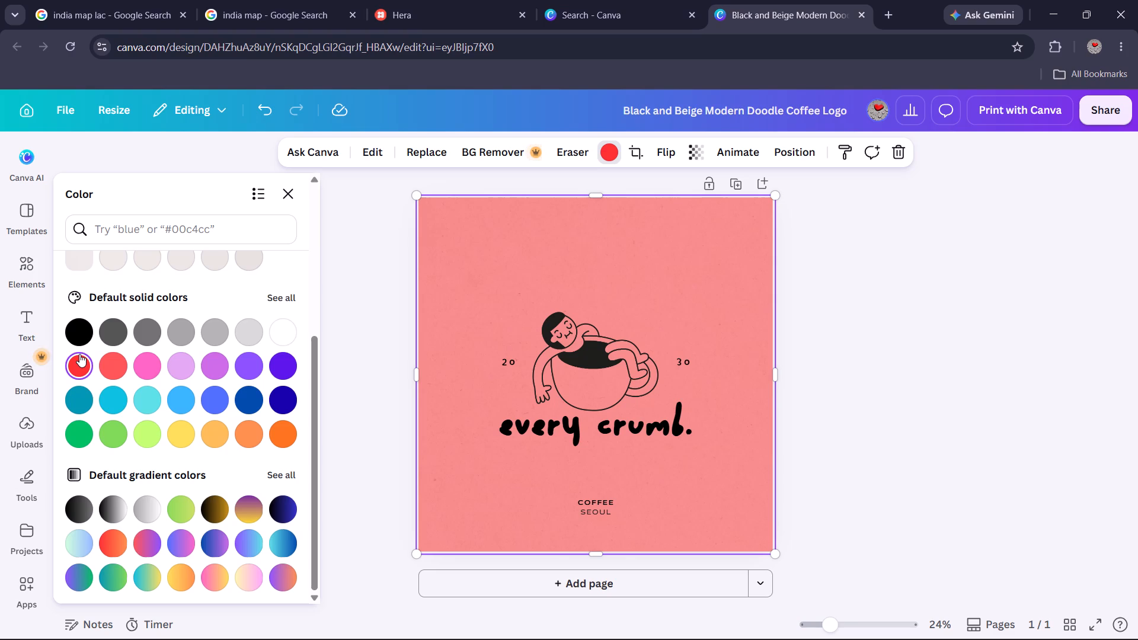
click(173, 389)
click(166, 389)
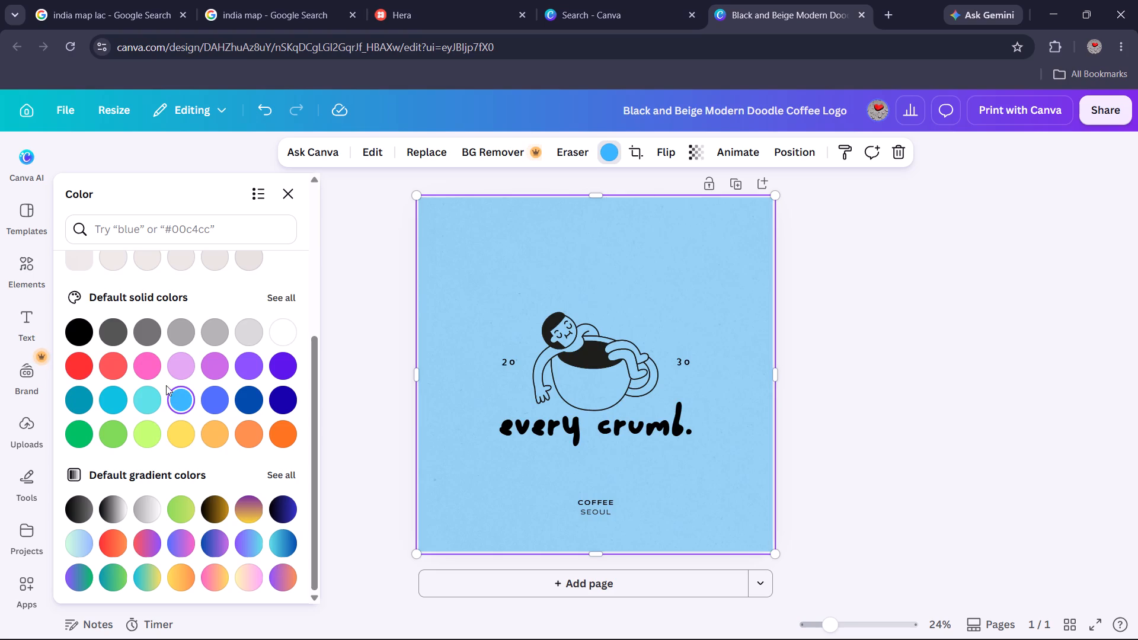
click(182, 363)
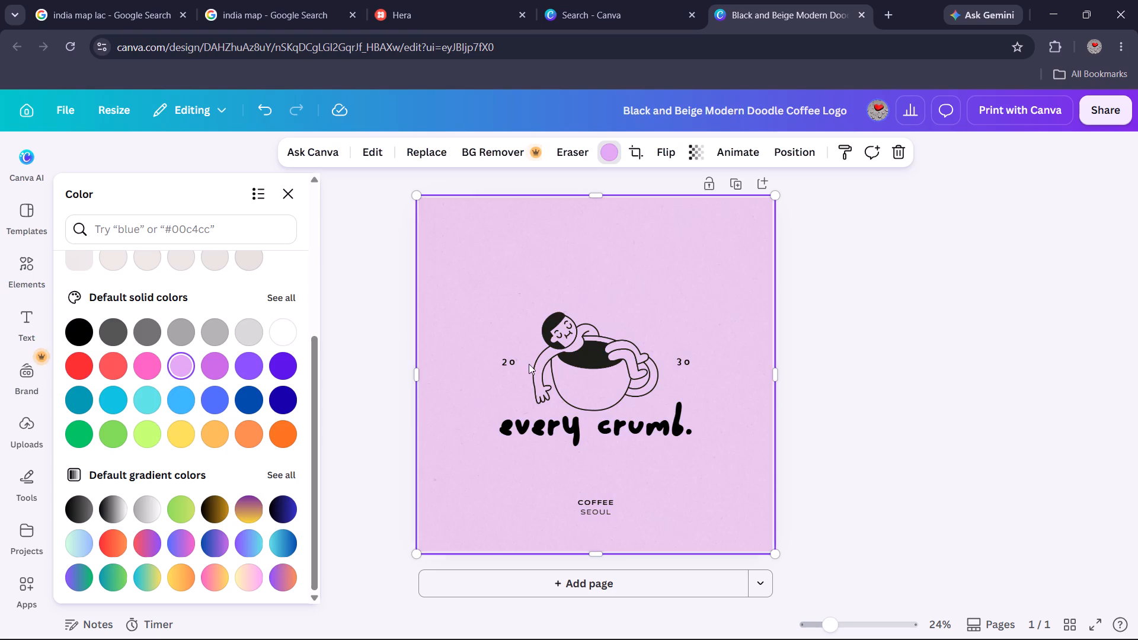
Move the COFFEE and SEOUL text lines slightly up and closer together.
double_click(596, 500)
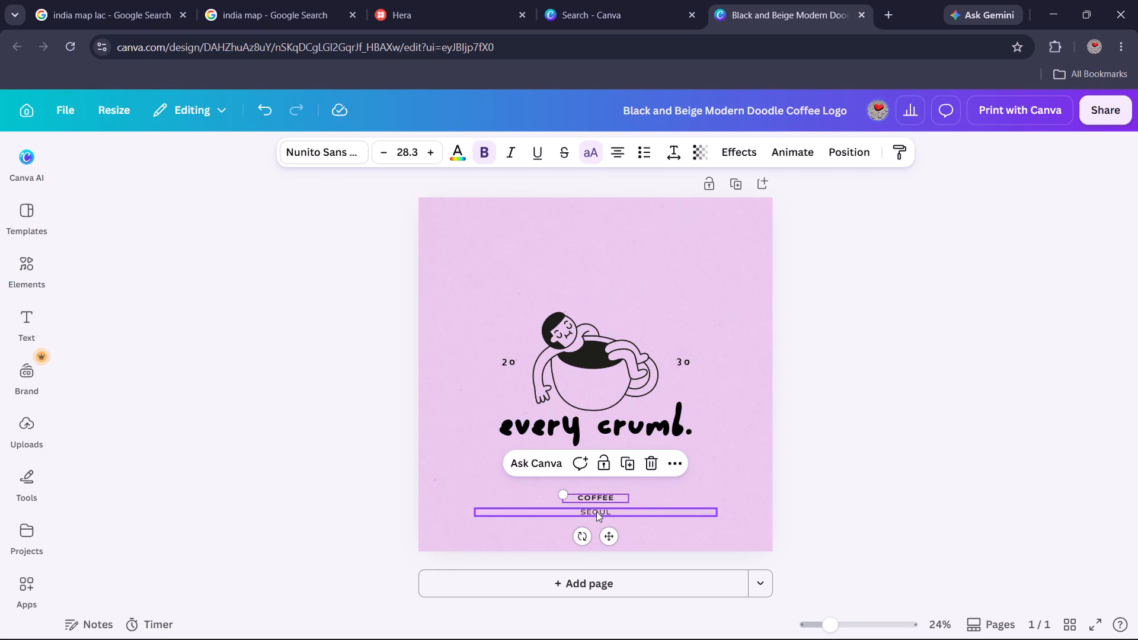
click(596, 511)
drag(596, 511, 596, 506)
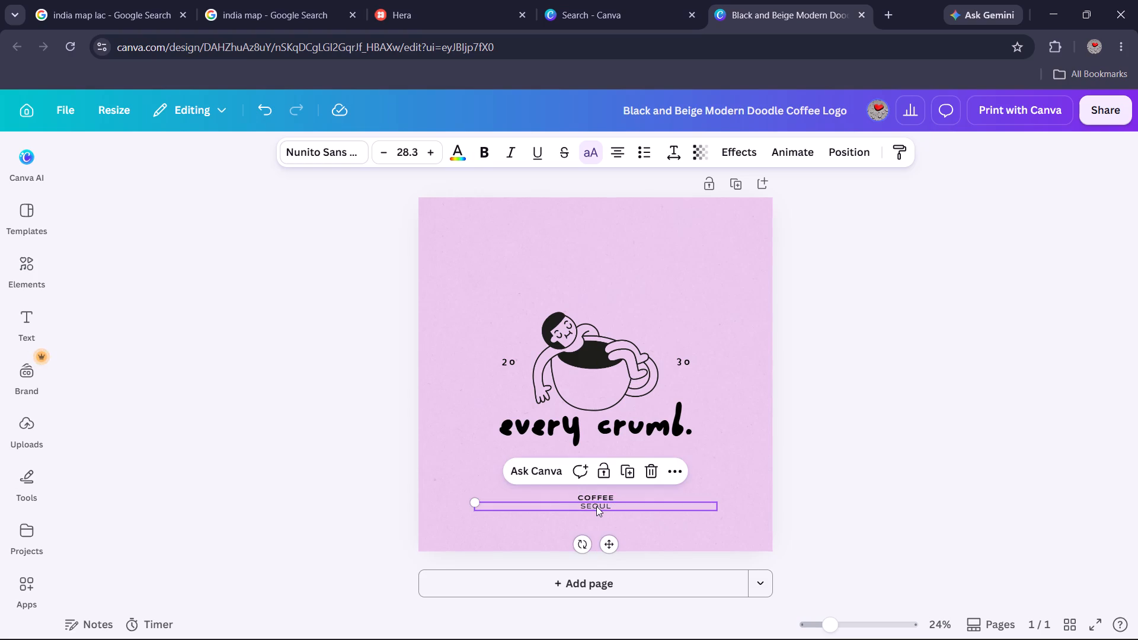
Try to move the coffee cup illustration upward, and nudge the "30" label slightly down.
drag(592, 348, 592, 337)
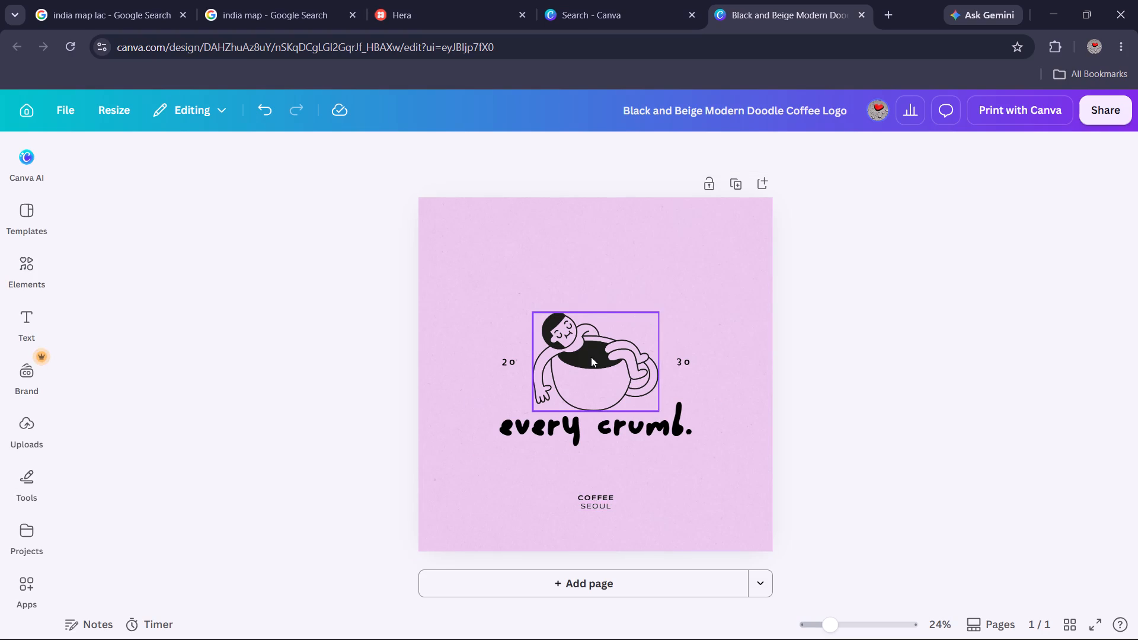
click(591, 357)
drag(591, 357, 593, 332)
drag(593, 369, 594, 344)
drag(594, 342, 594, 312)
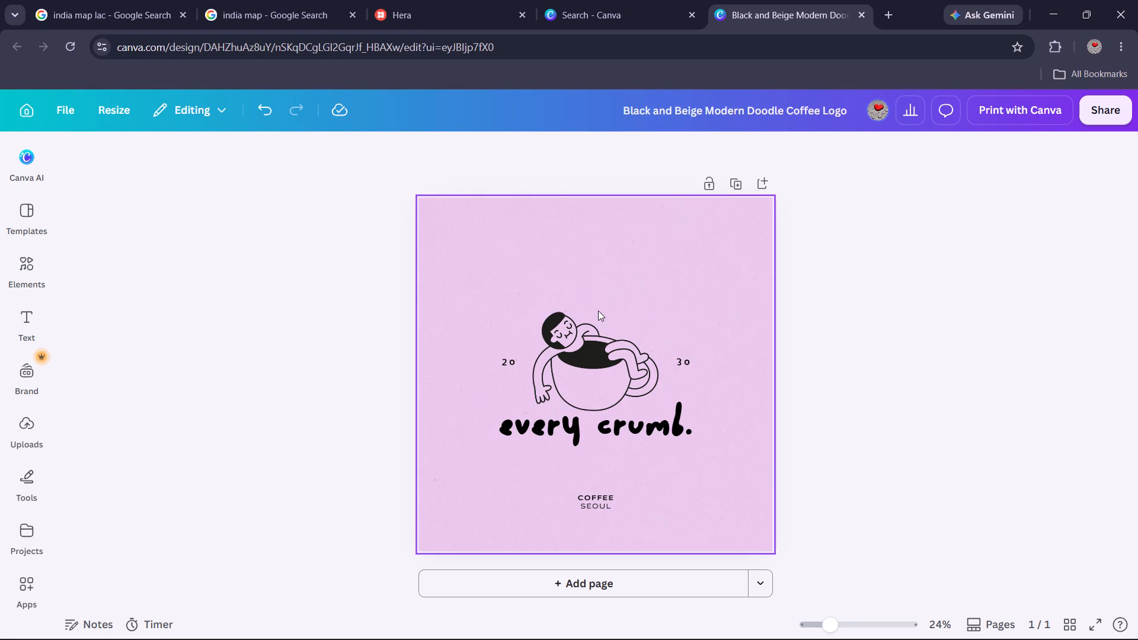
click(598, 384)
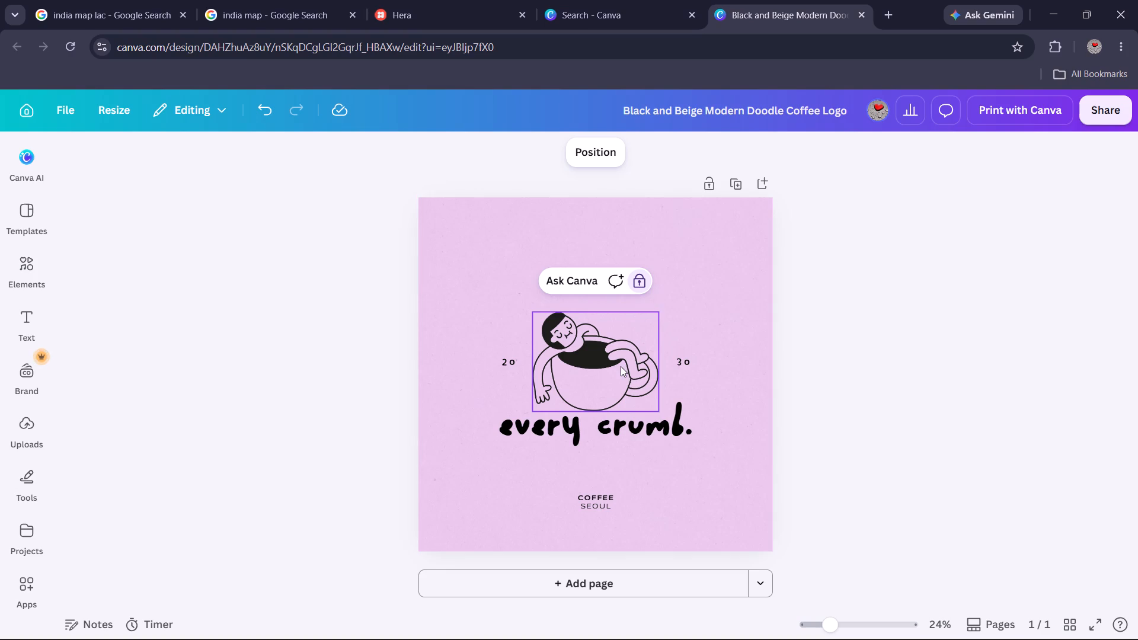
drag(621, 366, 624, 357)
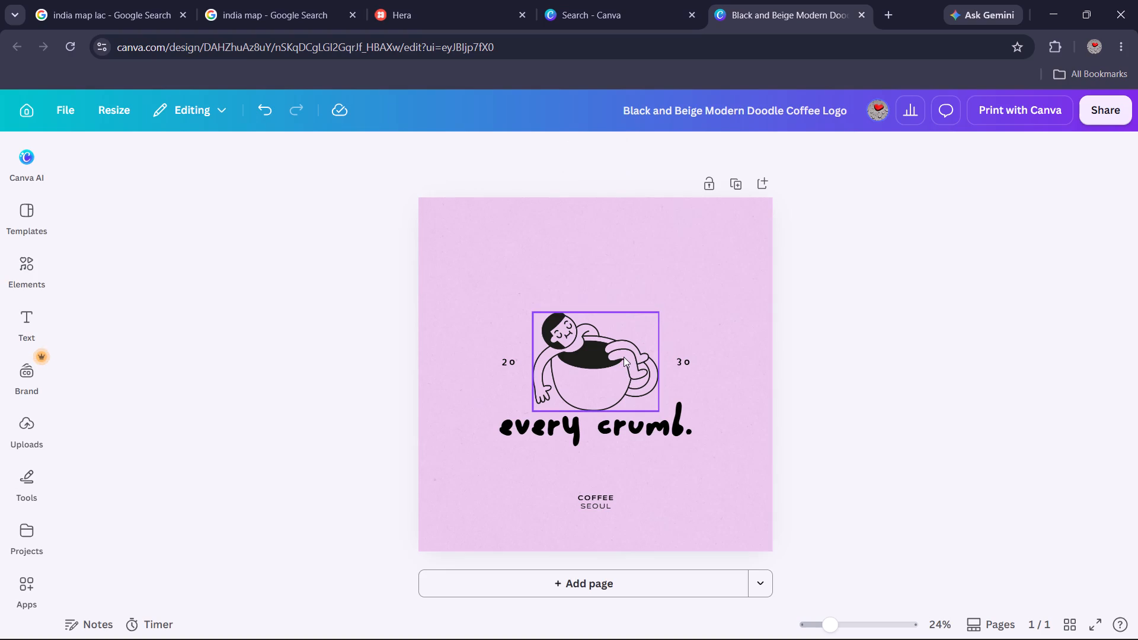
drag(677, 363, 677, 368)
Unlock the coffee cup illustration and move it up, away from the "every crumb." title.
click(641, 372)
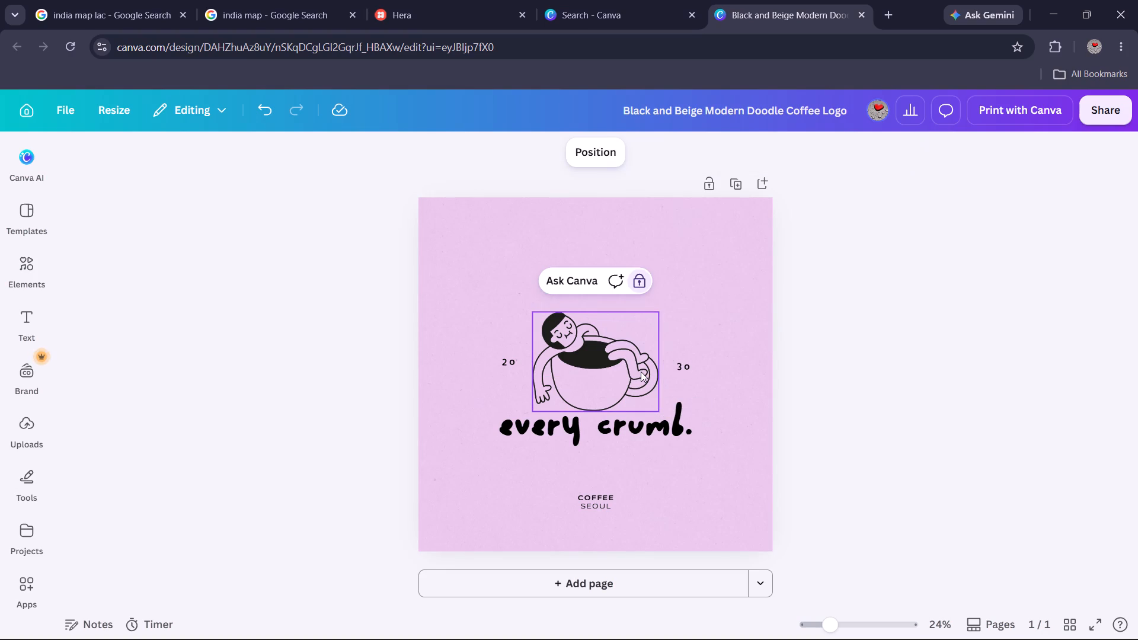
right_click(641, 372)
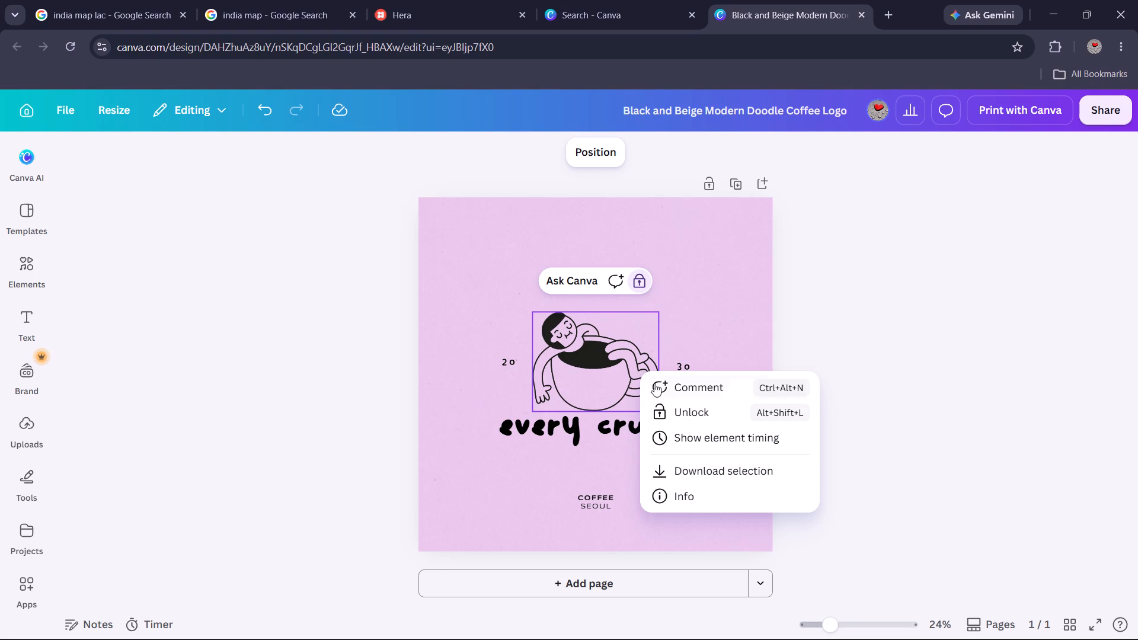
click(660, 408)
drag(625, 379, 625, 351)
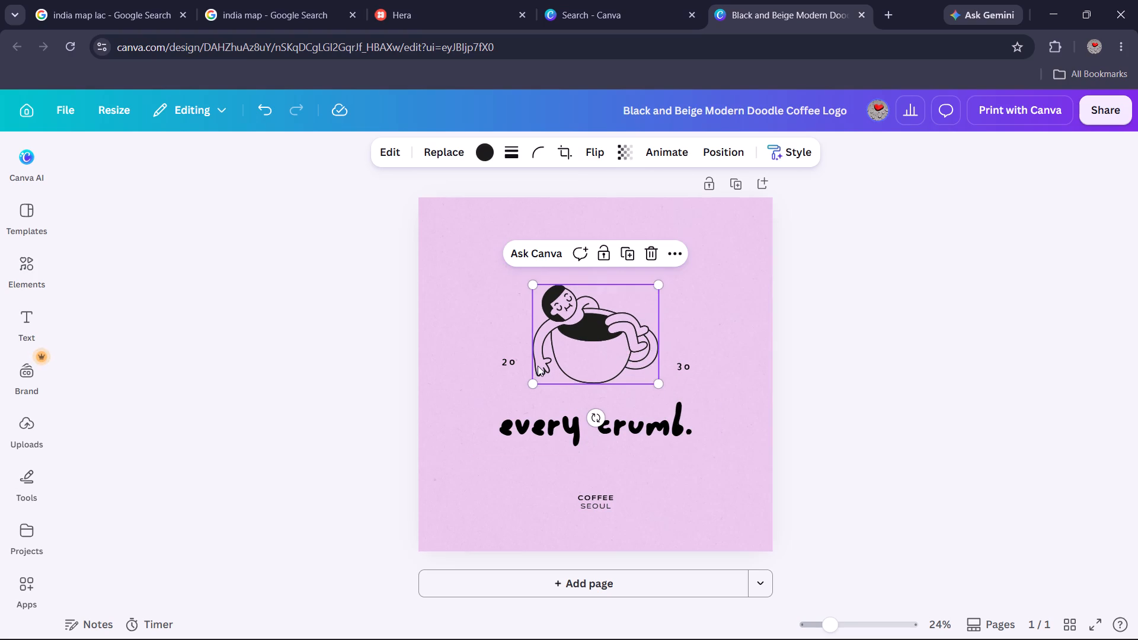
Move the "20" and "30" labels up beside the cup illustration, level with each other.
drag(519, 370, 511, 360)
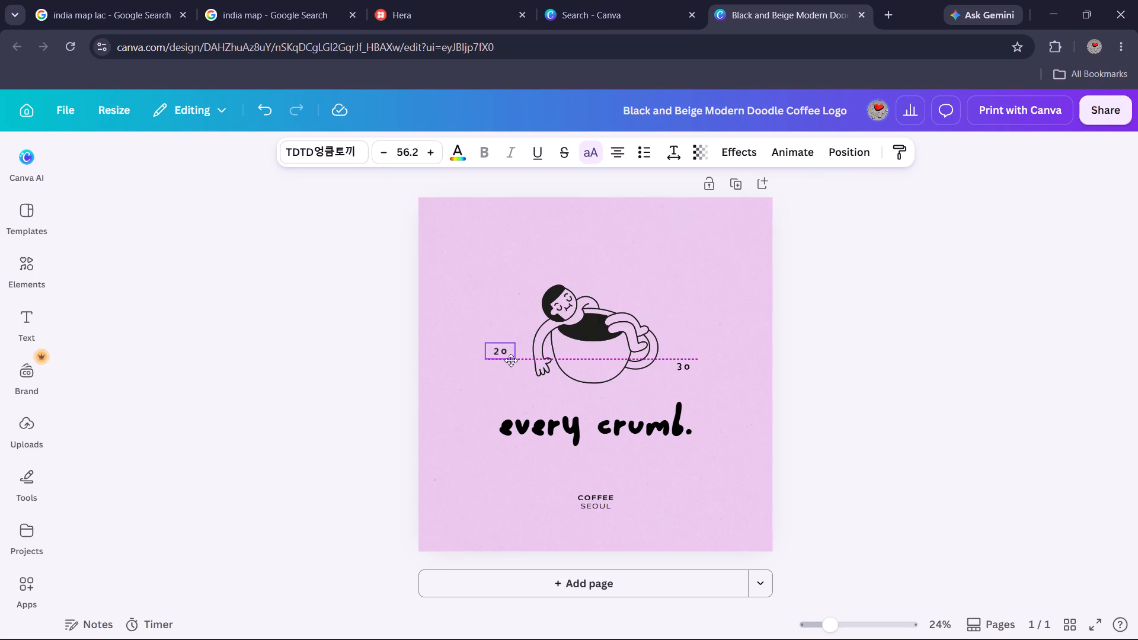
drag(511, 360, 520, 348)
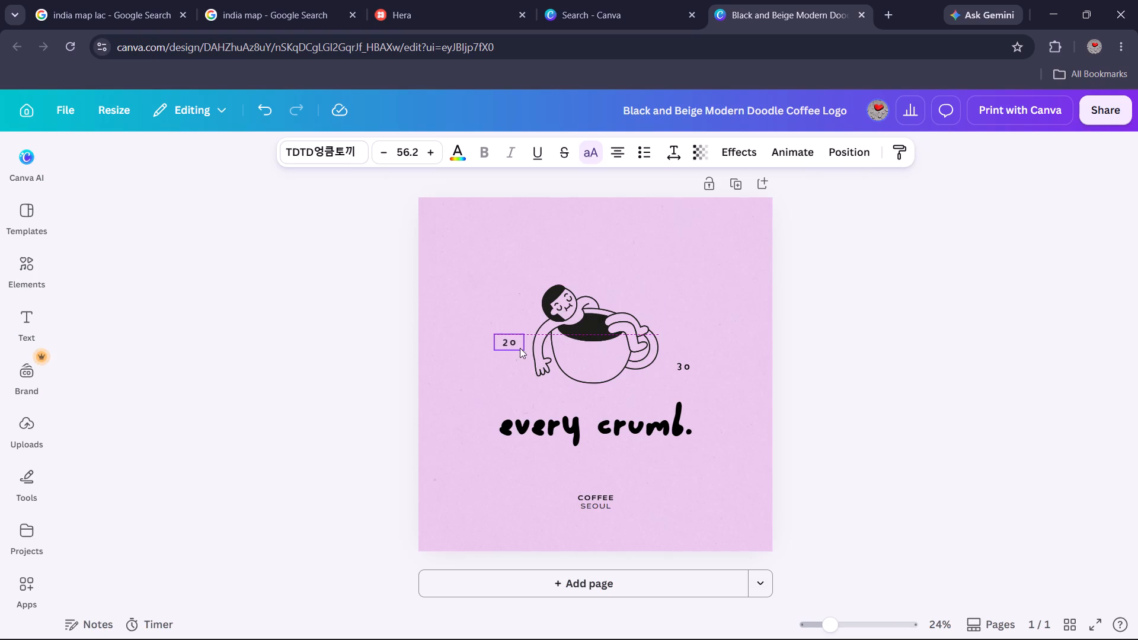
drag(682, 372, 682, 366)
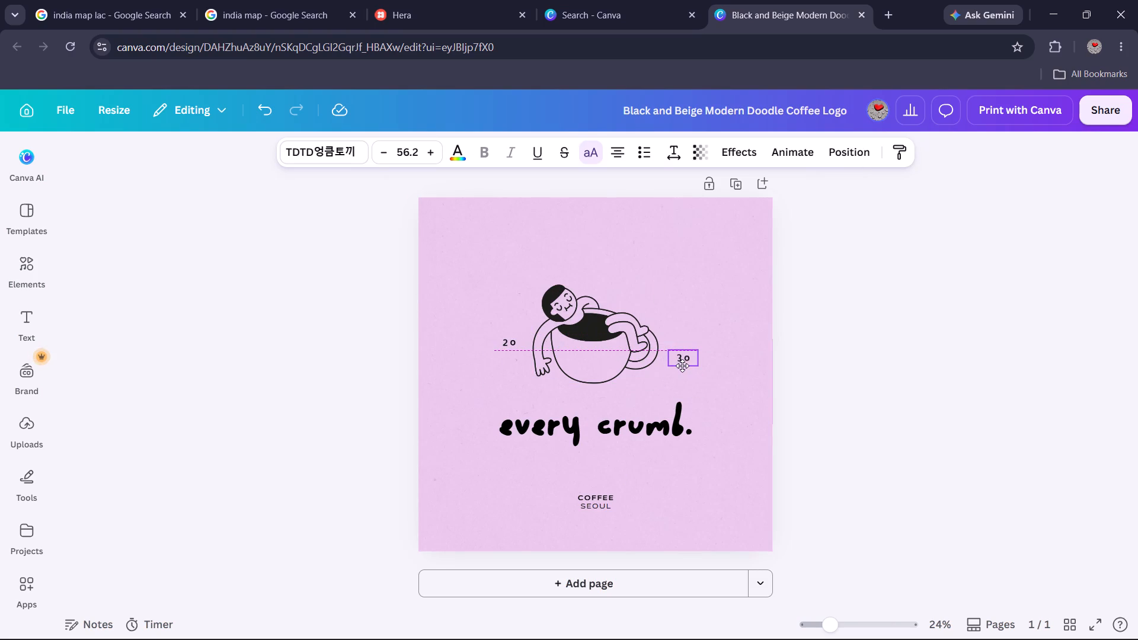
drag(682, 366, 683, 361)
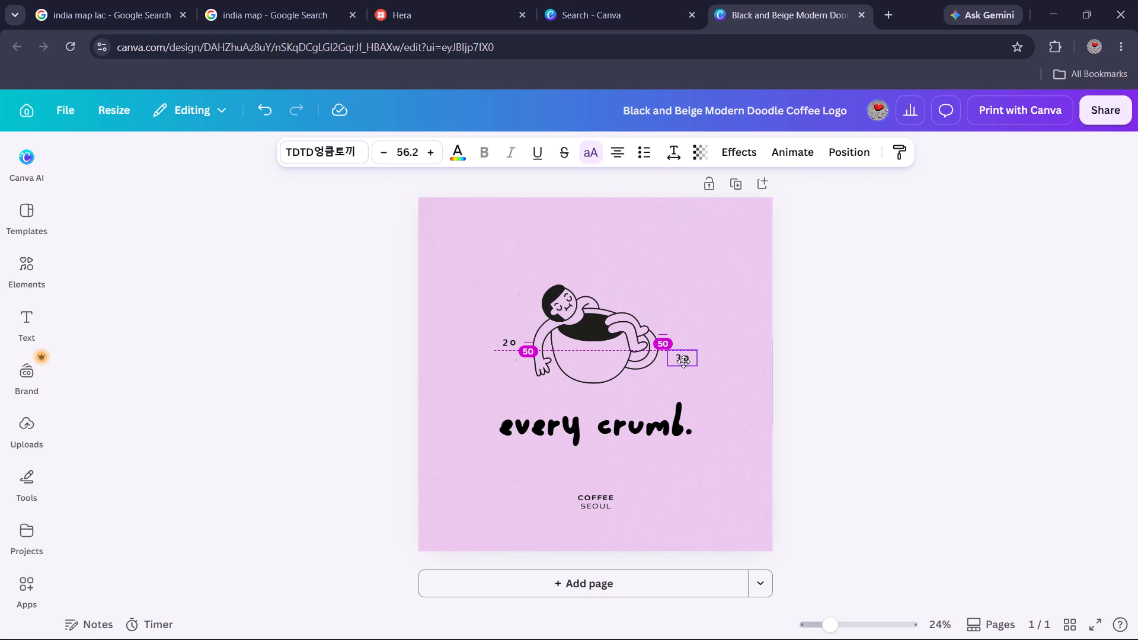
drag(683, 361, 685, 352)
drag(685, 352, 685, 351)
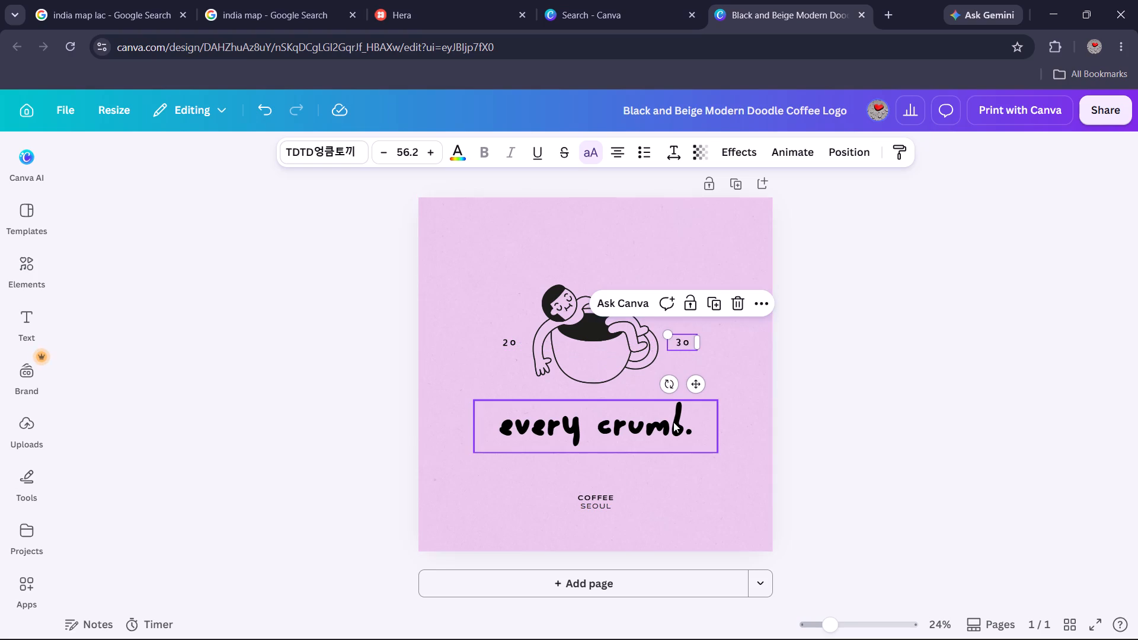
Shift the "every crumb." title and the COFFEE and SEOUL lines below it slightly upward, closer to the illustration.
drag(673, 430, 675, 423)
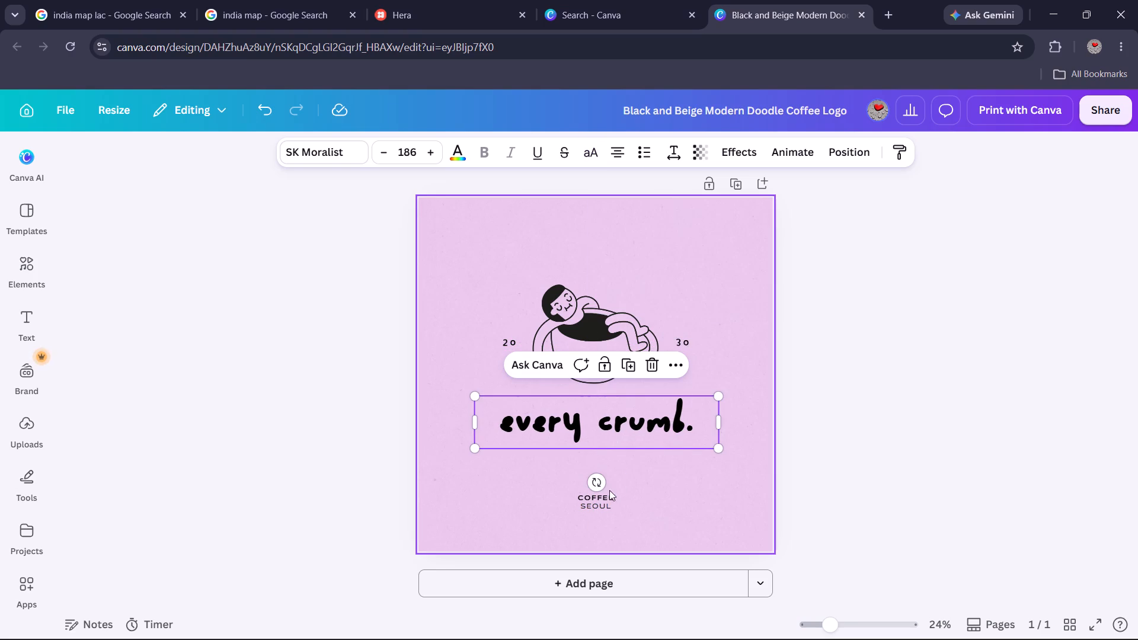
drag(600, 495, 603, 484)
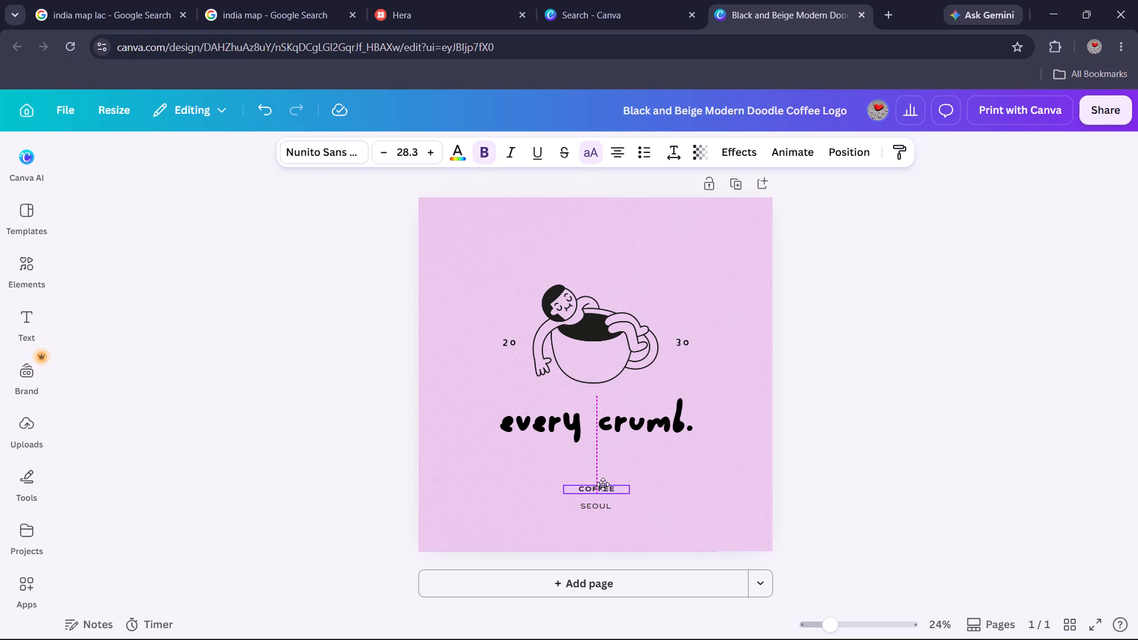
drag(603, 484, 603, 484)
drag(600, 502, 600, 498)
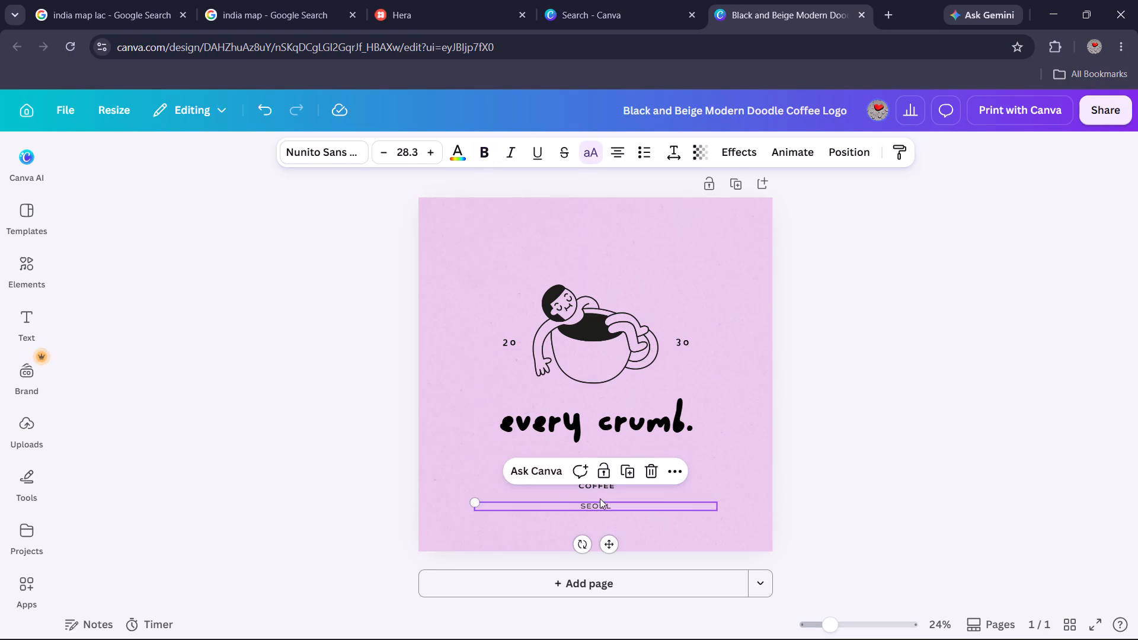
drag(600, 498, 600, 495)
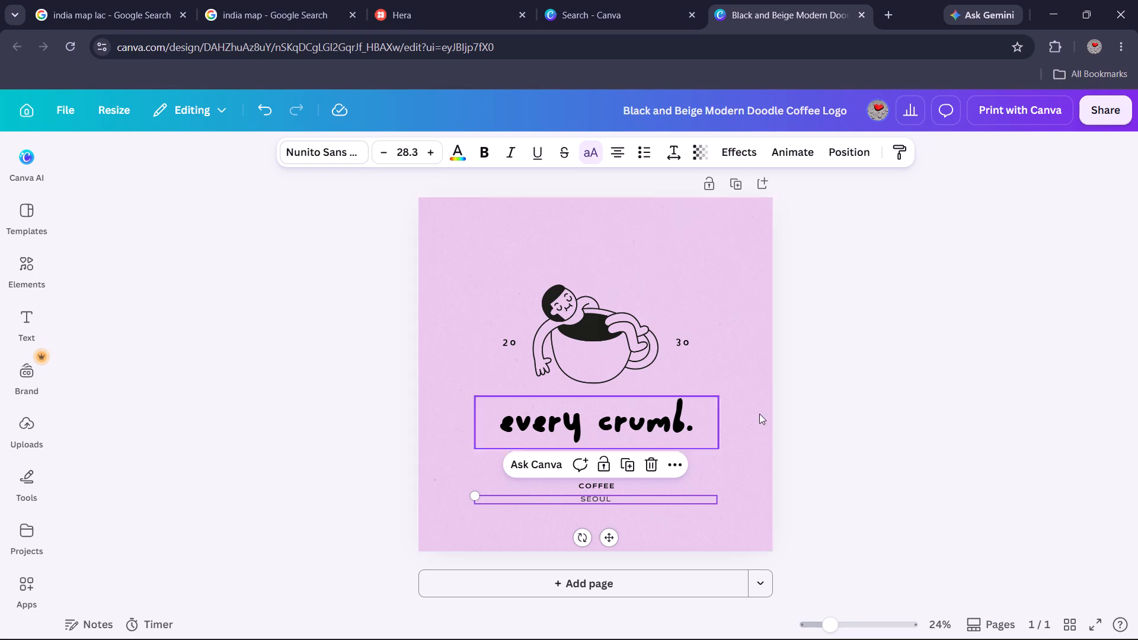
click(666, 274)
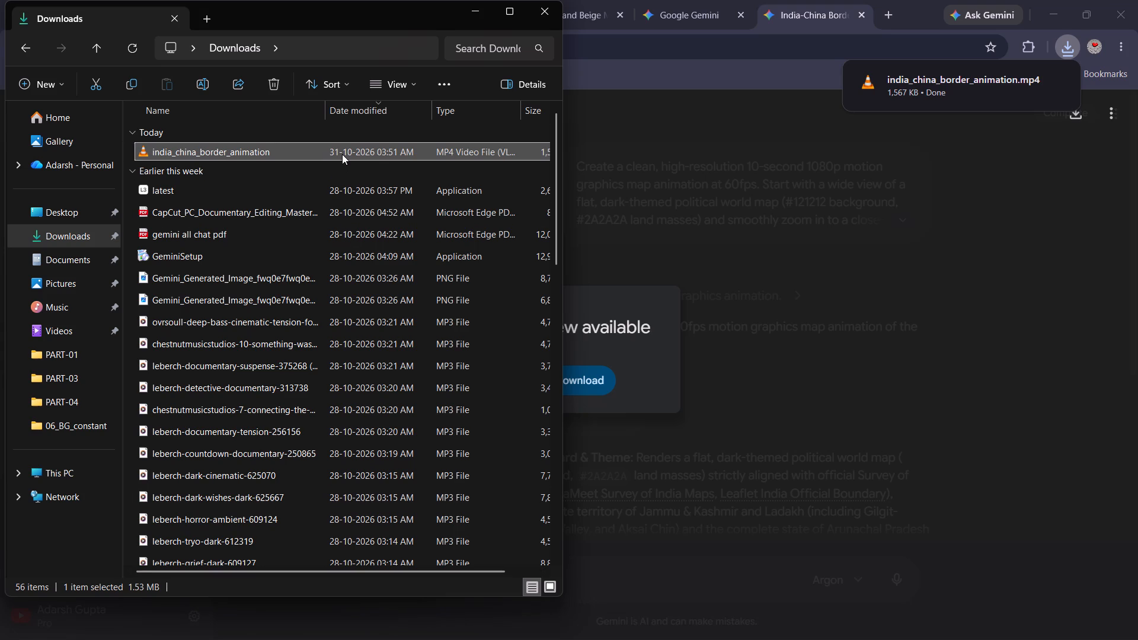
drag(342, 154, 804, 616)
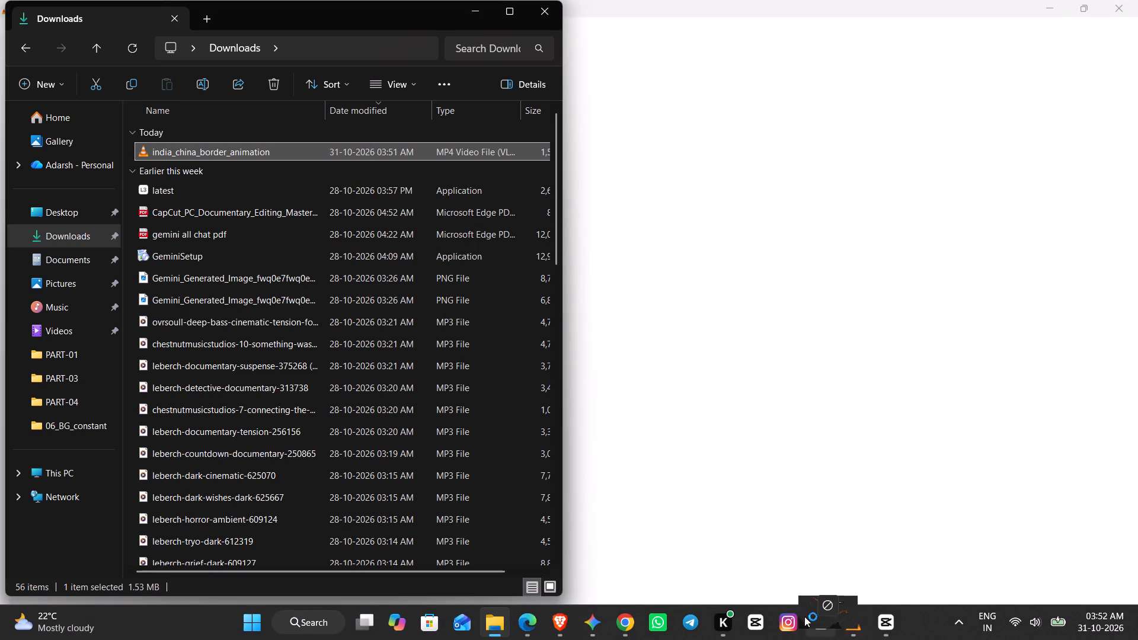
drag(804, 616, 323, 275)
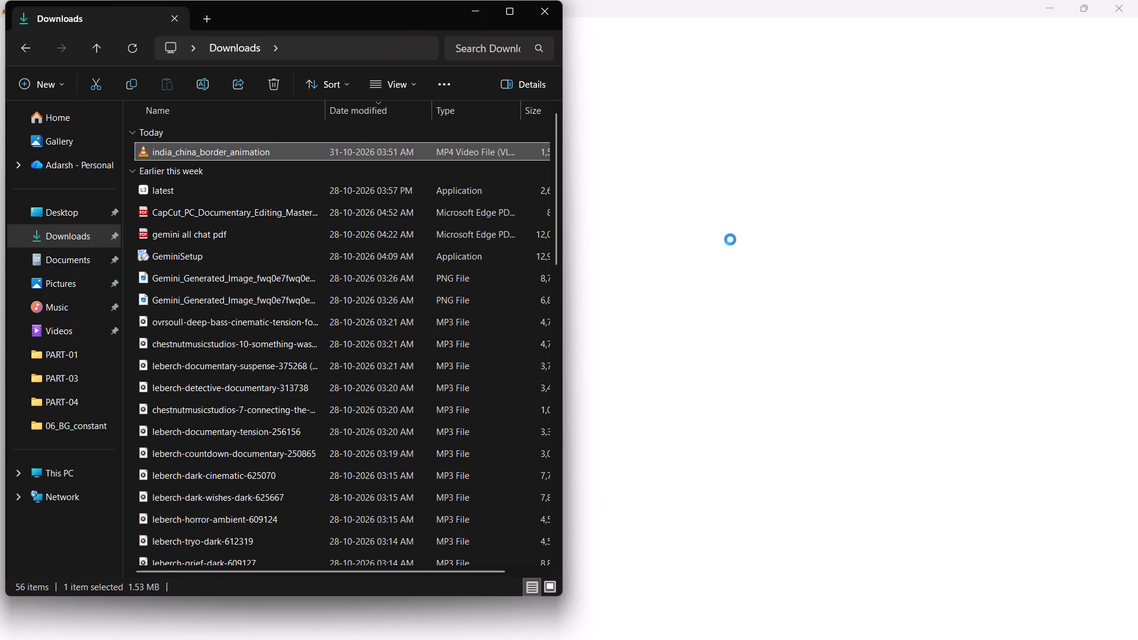
click(730, 239)
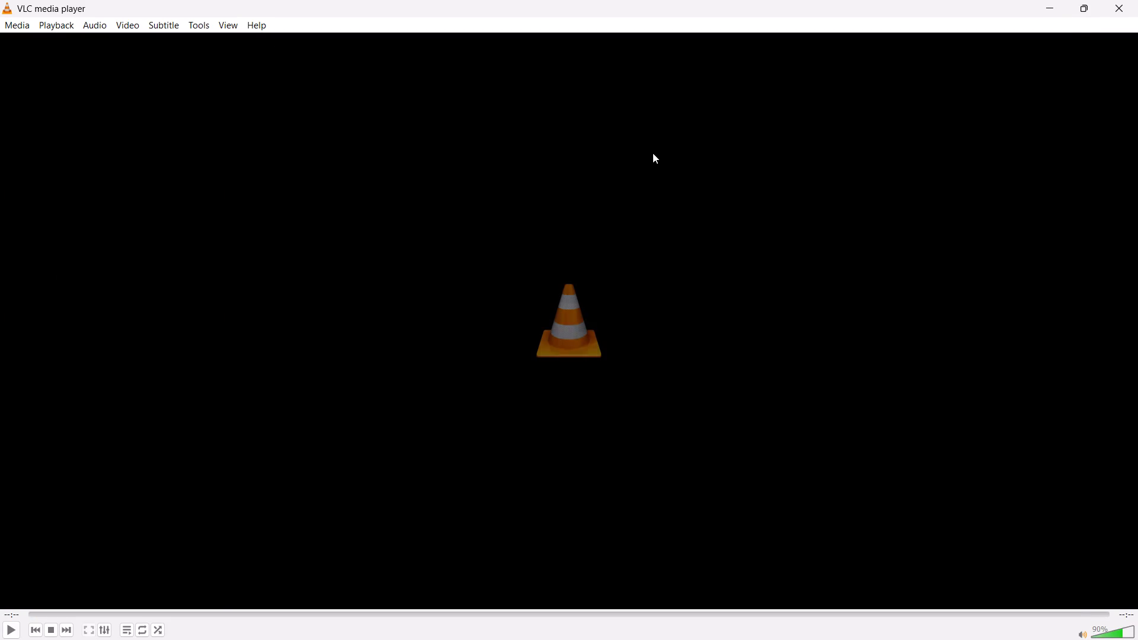
click(1113, 0)
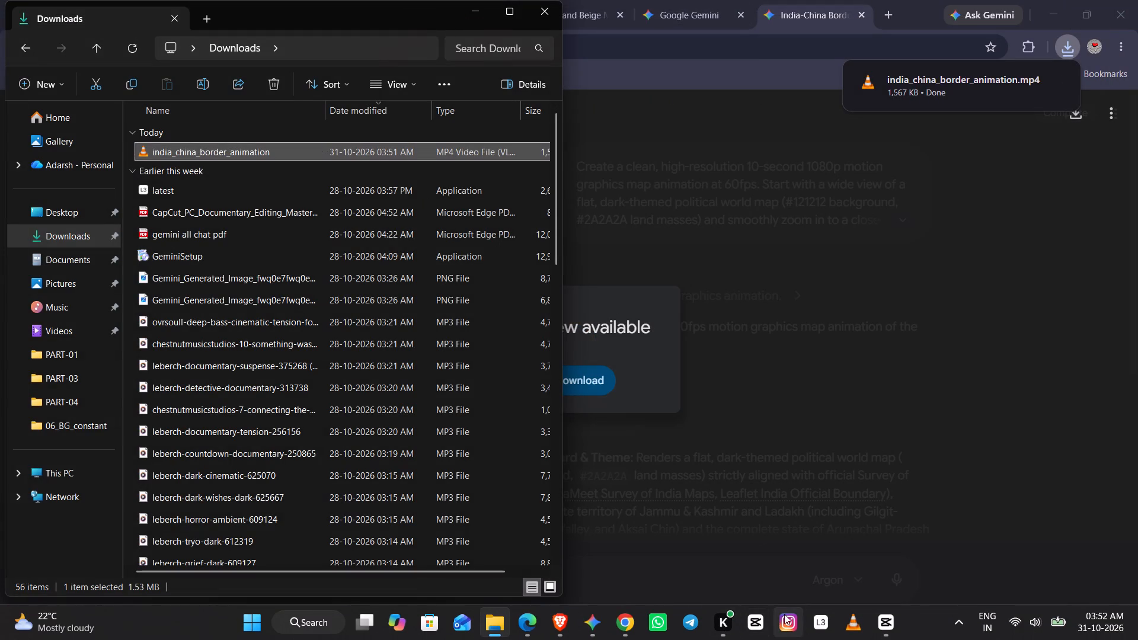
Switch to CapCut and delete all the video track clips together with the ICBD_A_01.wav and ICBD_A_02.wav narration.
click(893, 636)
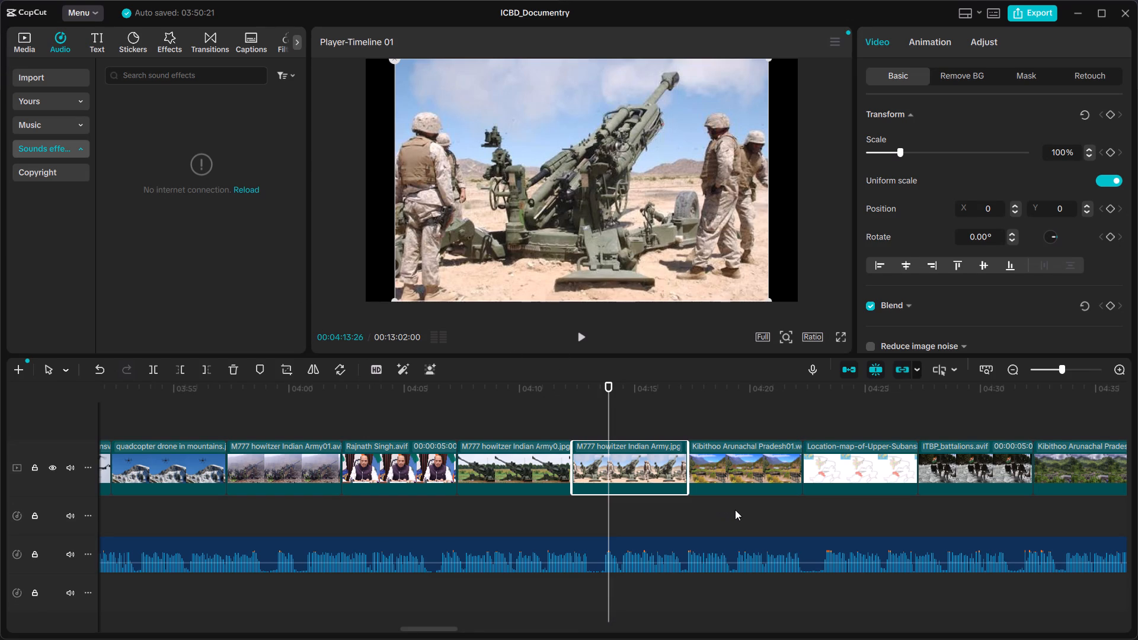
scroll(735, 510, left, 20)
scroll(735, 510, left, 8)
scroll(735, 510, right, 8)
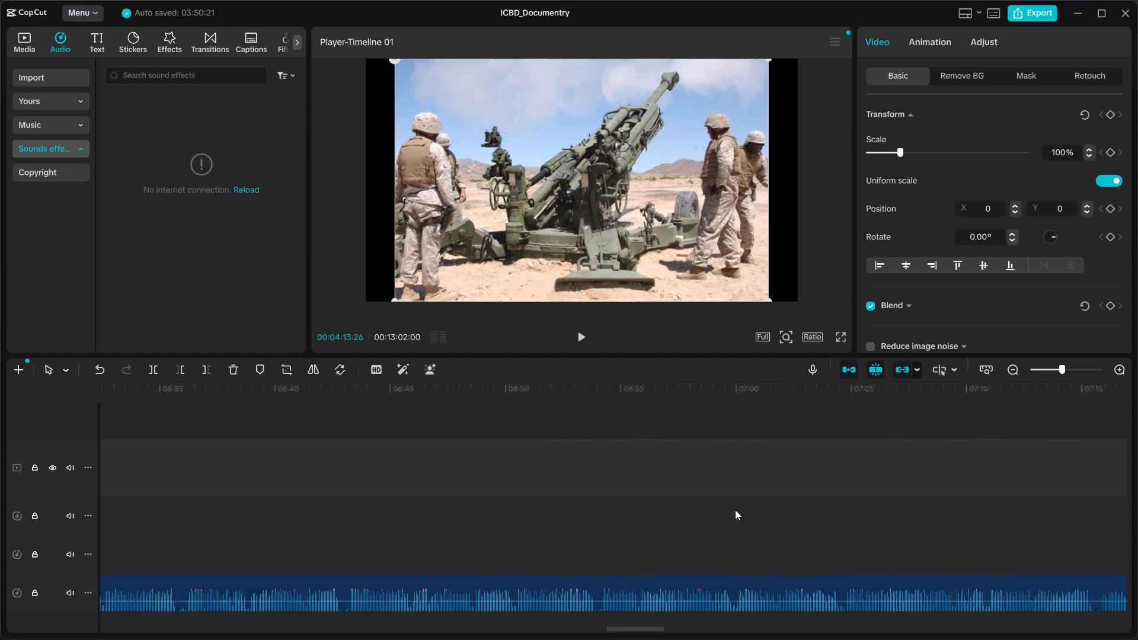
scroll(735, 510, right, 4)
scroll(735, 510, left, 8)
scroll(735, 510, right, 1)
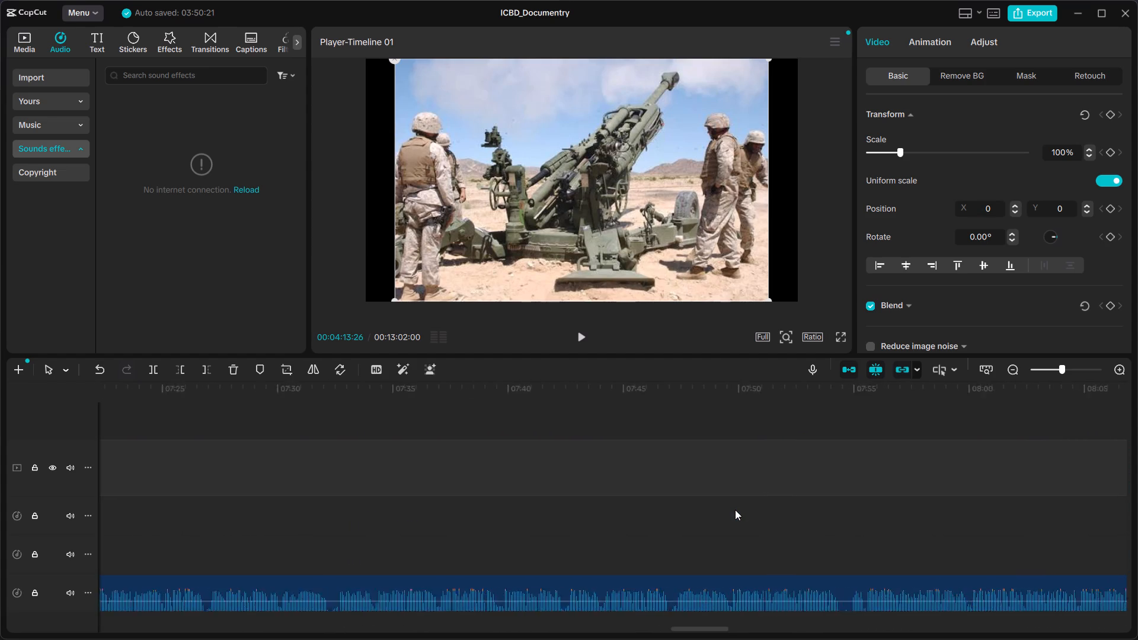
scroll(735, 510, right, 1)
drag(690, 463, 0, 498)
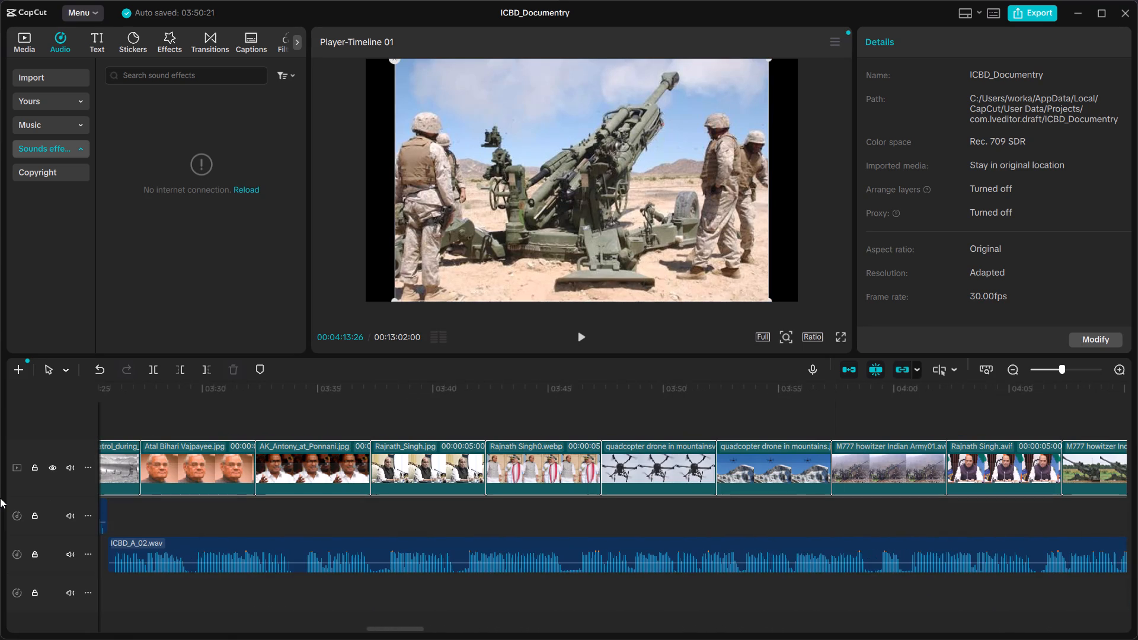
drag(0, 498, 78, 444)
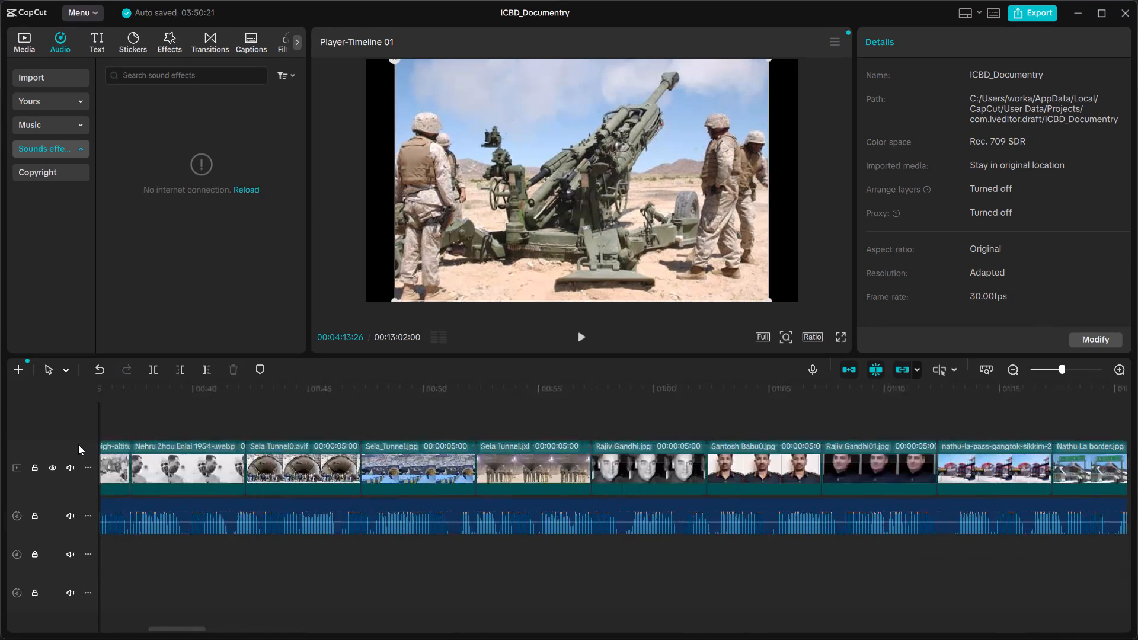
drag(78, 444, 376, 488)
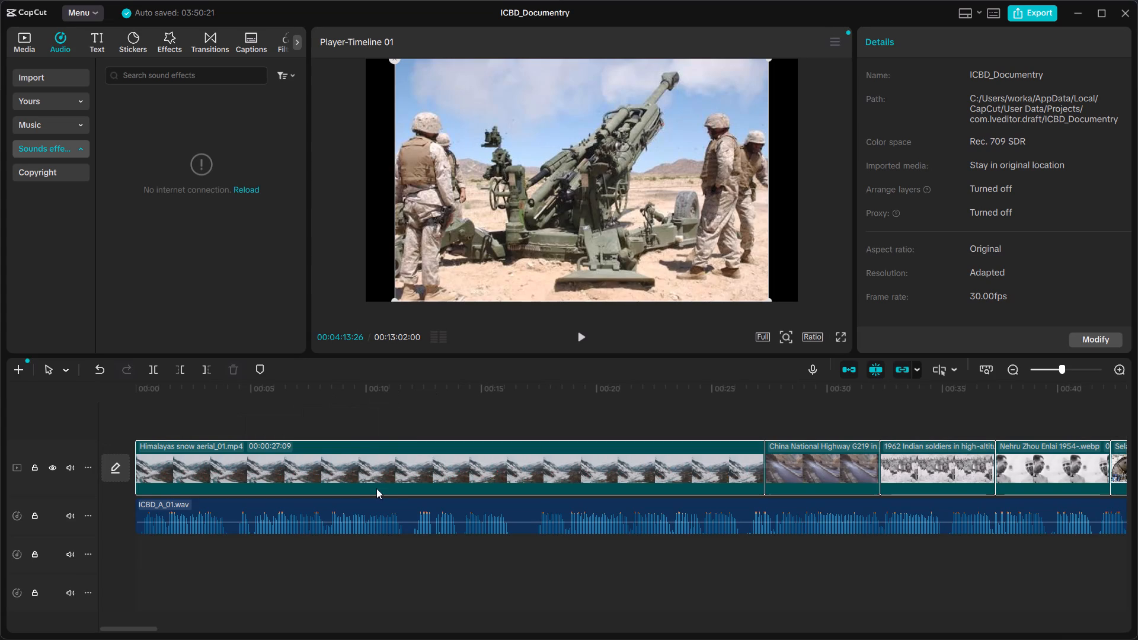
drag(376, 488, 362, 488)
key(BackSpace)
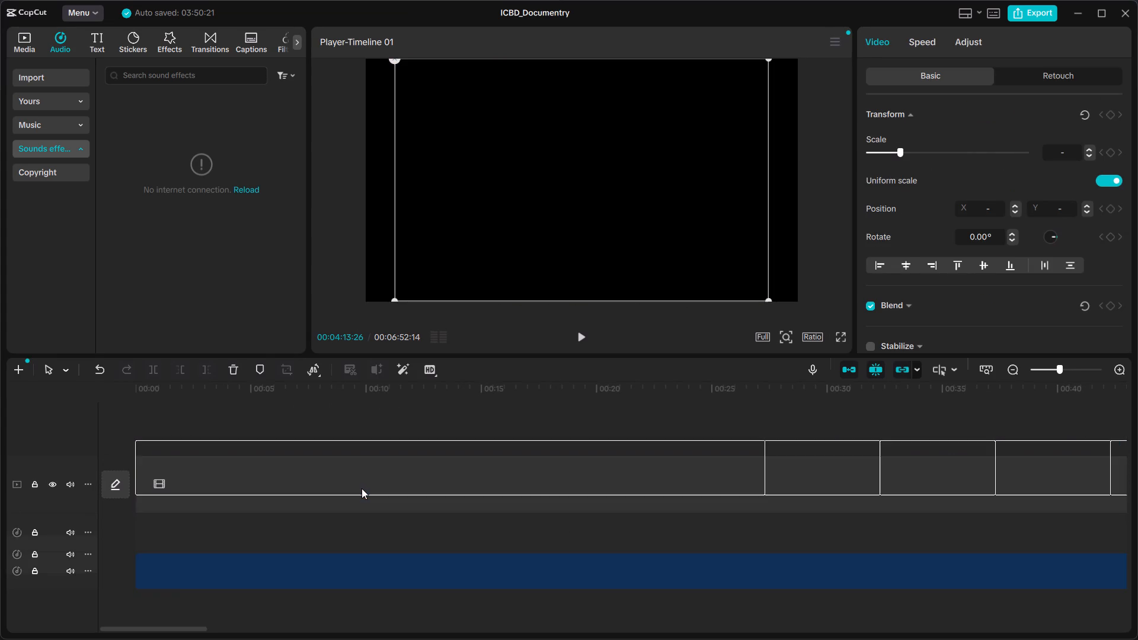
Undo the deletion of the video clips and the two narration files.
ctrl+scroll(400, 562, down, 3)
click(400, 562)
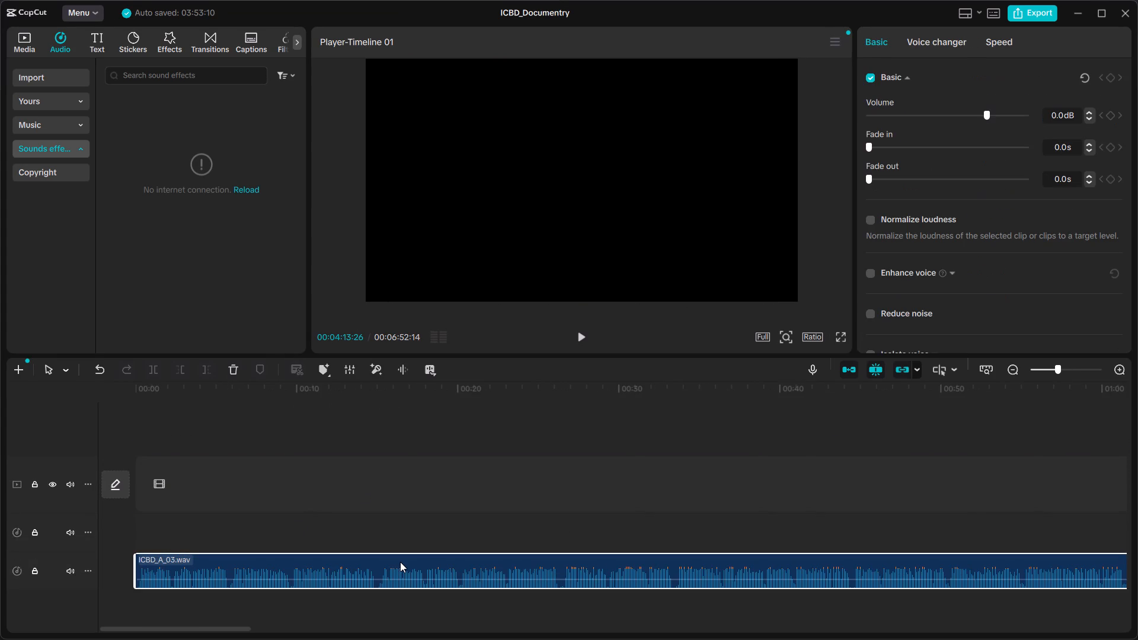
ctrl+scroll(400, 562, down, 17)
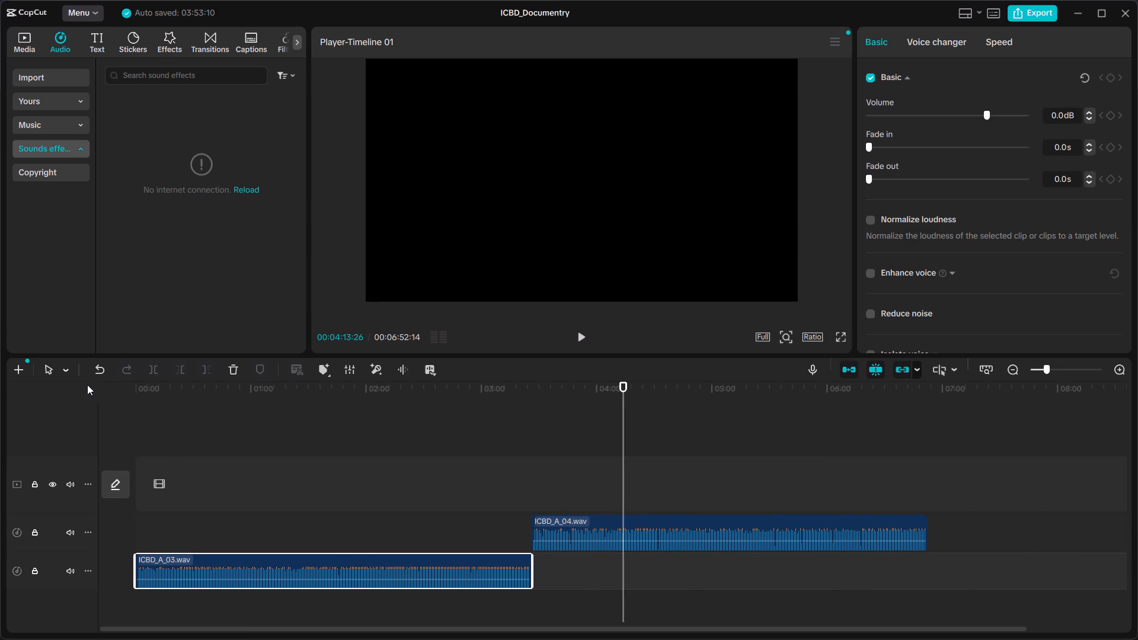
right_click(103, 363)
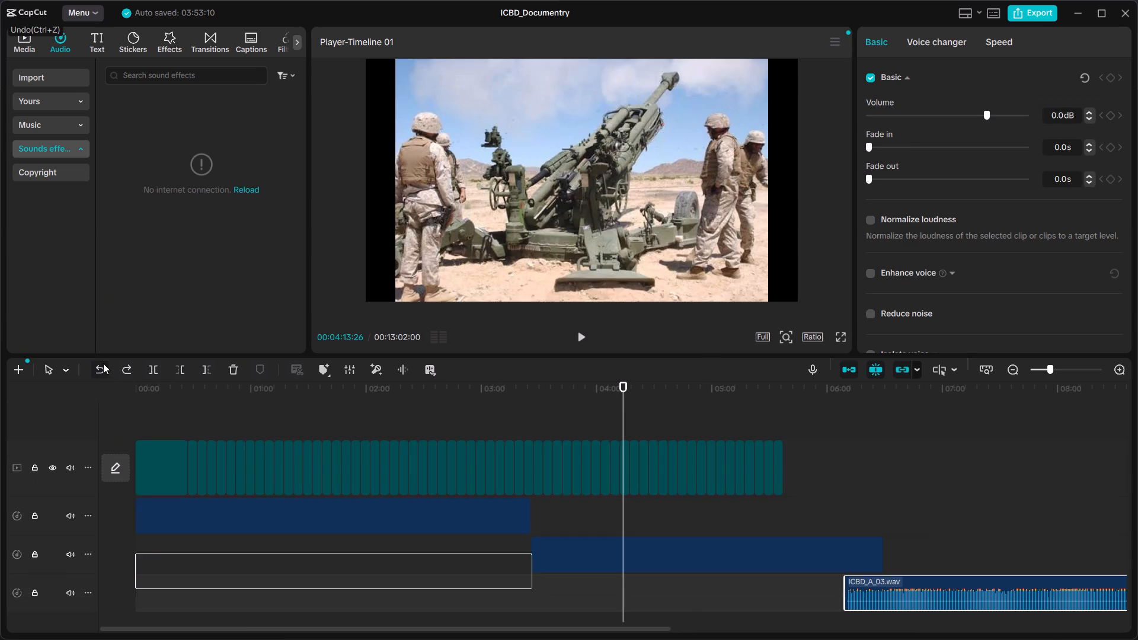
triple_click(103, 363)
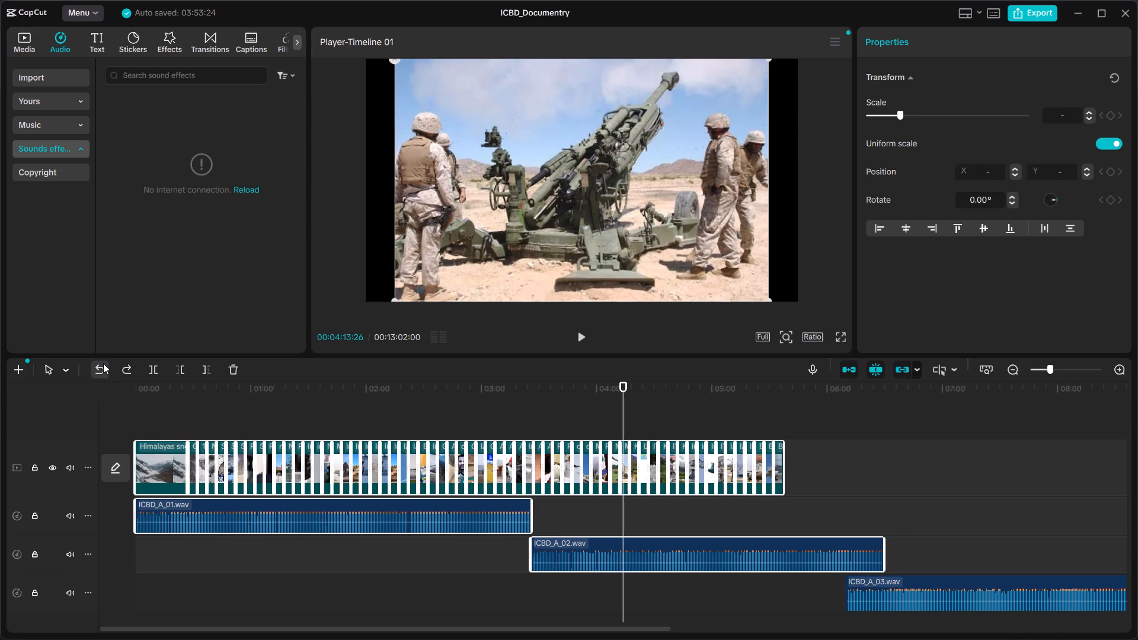
Keep undoing earlier timeline edits, back to before the main-track images after about 03:32 were added.
triple_click(103, 363)
triple_click(103, 363)
triple_click(103, 363)
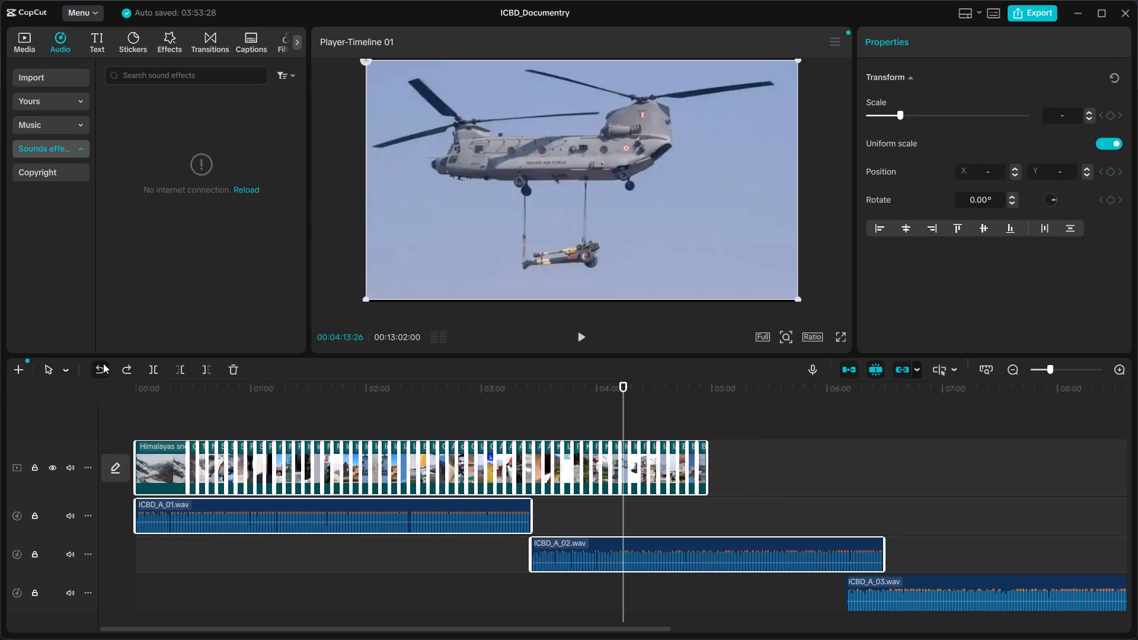
triple_click(103, 363)
click(103, 363)
right_click(103, 363)
right_click(103, 363)
right_click(103, 363)
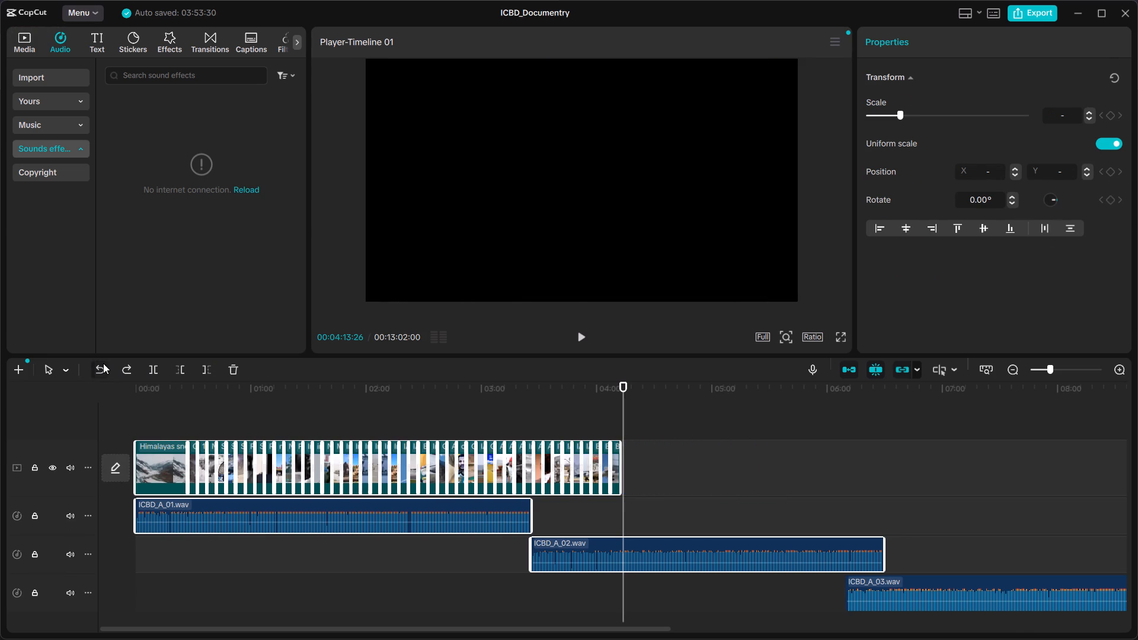
double_click(103, 363)
right_click(103, 363)
right_click(103, 363)
right_click(158, 328)
click(158, 328)
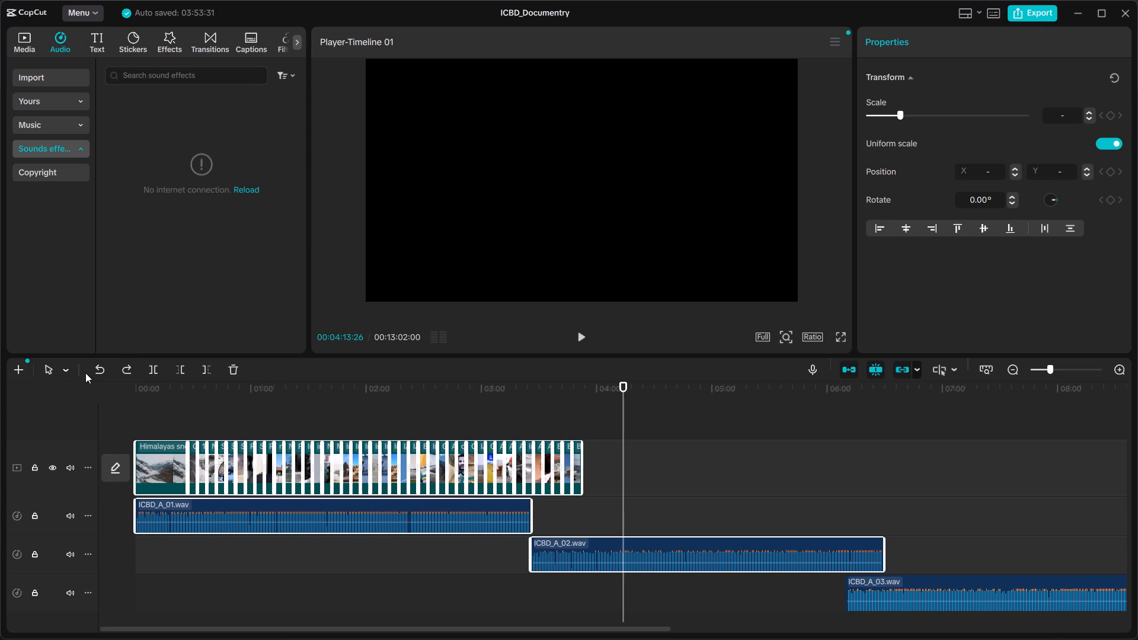
key(ctrl+z)
key(ctrl+z)
key(ctrl+z)
key(ctrl+z)
key(ctrl+z)
key(ctrl+z)
key(ctrl+z)
key(ctrl+z)
key(ctrl+z)
key(ctrl+z)
key(ctrl+z)
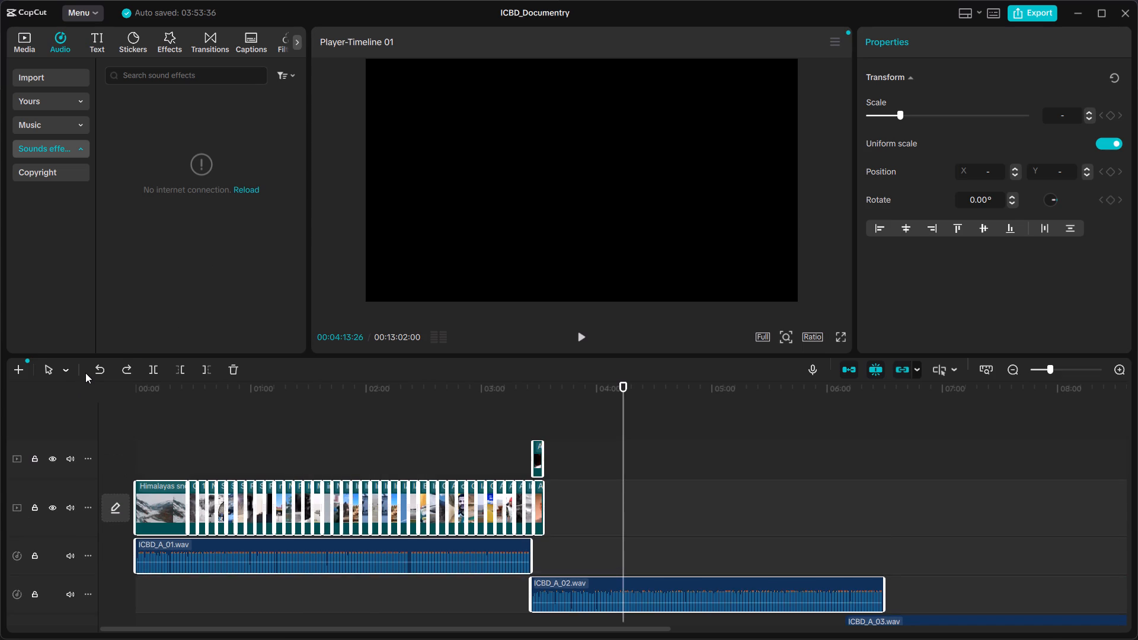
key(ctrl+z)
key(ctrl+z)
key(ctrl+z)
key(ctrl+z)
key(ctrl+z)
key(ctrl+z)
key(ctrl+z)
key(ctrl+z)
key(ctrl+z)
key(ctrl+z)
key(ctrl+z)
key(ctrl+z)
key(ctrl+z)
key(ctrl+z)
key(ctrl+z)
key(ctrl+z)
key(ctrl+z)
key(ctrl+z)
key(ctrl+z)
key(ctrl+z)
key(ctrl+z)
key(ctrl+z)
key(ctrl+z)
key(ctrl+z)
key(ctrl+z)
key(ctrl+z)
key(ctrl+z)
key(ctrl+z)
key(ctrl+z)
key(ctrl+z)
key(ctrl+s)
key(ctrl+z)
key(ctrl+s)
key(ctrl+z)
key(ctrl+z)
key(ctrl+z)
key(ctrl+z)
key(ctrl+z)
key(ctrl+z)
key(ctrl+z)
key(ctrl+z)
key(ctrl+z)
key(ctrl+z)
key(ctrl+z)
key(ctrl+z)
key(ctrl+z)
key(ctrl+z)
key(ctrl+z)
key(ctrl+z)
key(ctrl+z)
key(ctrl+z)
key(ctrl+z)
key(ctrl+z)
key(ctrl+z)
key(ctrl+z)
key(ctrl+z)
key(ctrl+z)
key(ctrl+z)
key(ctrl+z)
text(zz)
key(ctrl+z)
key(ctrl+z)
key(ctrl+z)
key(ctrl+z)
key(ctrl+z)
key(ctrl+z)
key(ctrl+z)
Keep undoing timeline edits, back to the stage with two overlay clips at about 02:40 and ICBD_A_02.wav overlapping the first narration.
key(ctrl+z)
key(ctrl+z)
key(ctrl+z)
key(ctrl+z)
key(ctrl+z)
key(ctrl+z)
key(ctrl+z)
key(ctrl+z)
key(ctrl+z)
key(ctrl+z)
key(ctrl+z)
key(ctrl+z)
key(ctrl+z)
key(ctrl+z)
key(ctrl+z)
key(ctrl+z)
key(ctrl+z)
key(ctrl+z)
key(ctrl+z)
key(ctrl+z)
key(ctrl+z)
key(ctrl+z)
key(ctrl+z)
key(ctrl+z)
key(ctrl+z)
key(ctrl+z)
key(ctrl+z)
key(ctrl+z)
key(ctrl+z)
key(ctrl+z)
key(ctrl+z)
key(ctrl+z)
key(ctrl+z)
key(ctrl+z)
key(ctrl+z)
key(ctrl+z)
key(ctrl+z)
key(ctrl+z)
key(ctrl+z)
key(ctrl+z)
key(ctrl+z)
key(ctrl+z)
key(ctrl+z)
key(ctrl+z)
key(ctrl+z)
key(ctrl+z)
key(ctrl+z)
key(ctrl+z)
key(ctrl+z)
key(ctrl+z)
key(ctrl+z)
key(ctrl+z)
key(ctrl+z)
key(ctrl+z)
key(ctrl+z)
key(ctrl+z)
key(ctrl+z)
key(ctrl+z)
key(ctrl+z)
key(ctrl+z)
key(ctrl+z)
key(ctrl+z)
key(ctrl+z)
key(ctrl+z)
key(ctrl+z)
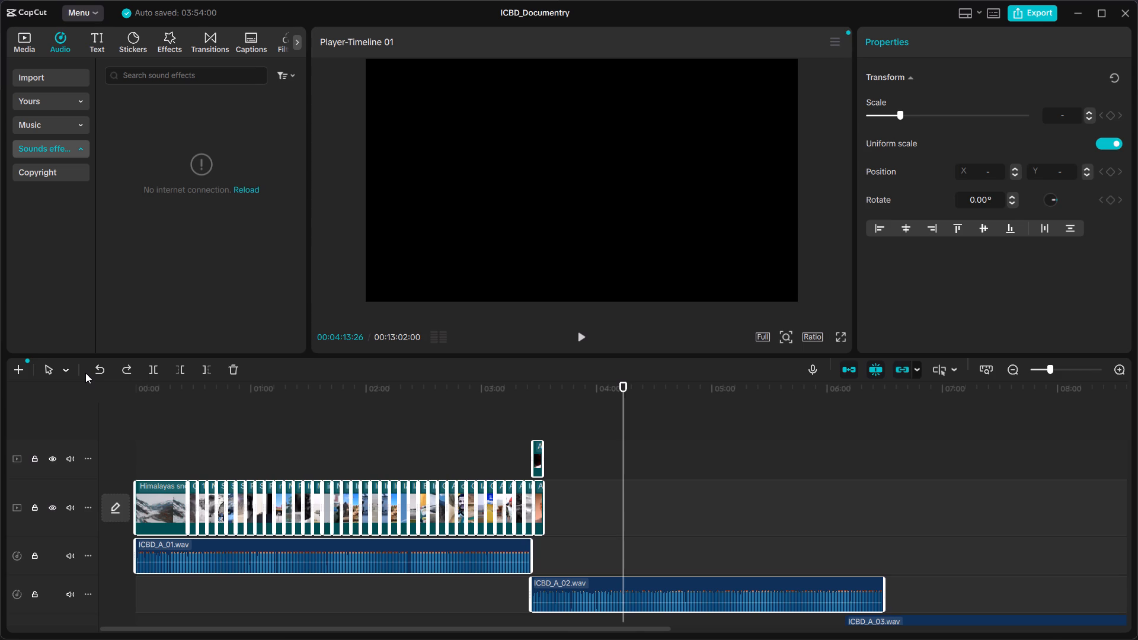
key(ctrl+z)
key(ctrl+z)
key(ctrl+z)
key(ctrl+z)
key(ctrl+z)
key(ctrl+z)
key(ctrl+z)
key(ctrl+z)
key(ctrl+z)
key(ctrl+z)
key(ctrl+z)
key(ctrl+z)
key(ctrl+z)
key(ctrl+z)
key(ctrl+z)
key(ctrl+z)
key(ctrl+z)
key(ctrl+z)
key(ctrl+z)
key(ctrl+z)
key(ctrl+z)
key(ctrl+z)
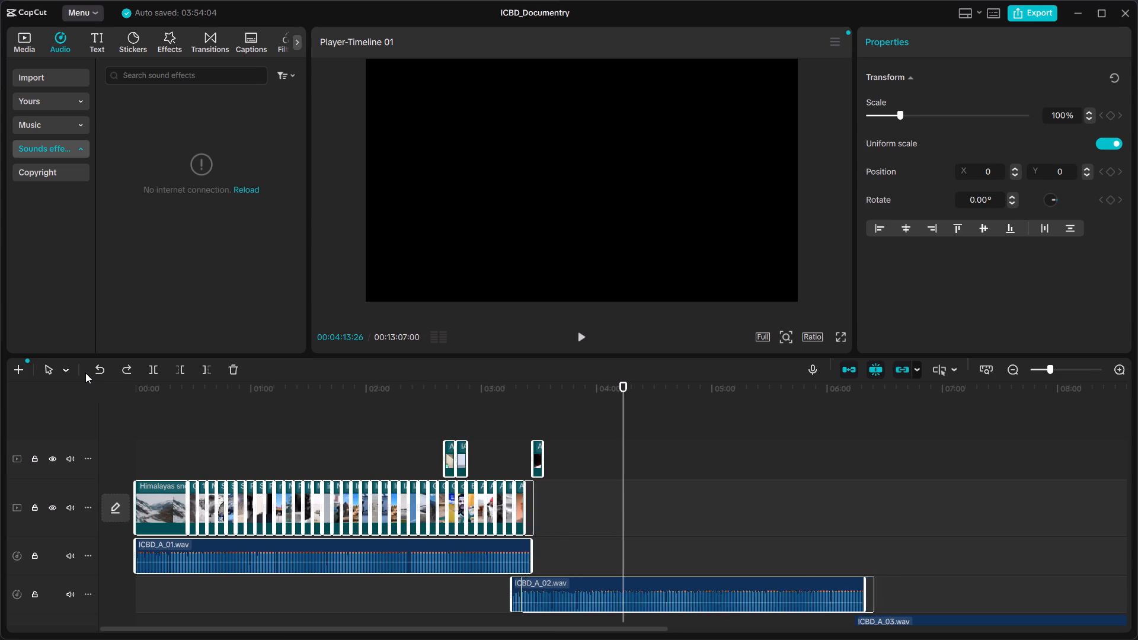
Undo further, back to one video track without overlays and the ICBD_A narration files end to end on one audio track.
key(ctrl+z)
key(ctrl+z)
key(ctrl+z)
key(ctrl+z)
key(ctrl+z)
key(ctrl+z)
key(ctrl+z)
key(ctrl+z)
key(ctrl+z)
key(ctrl+z)
key(ctrl+z)
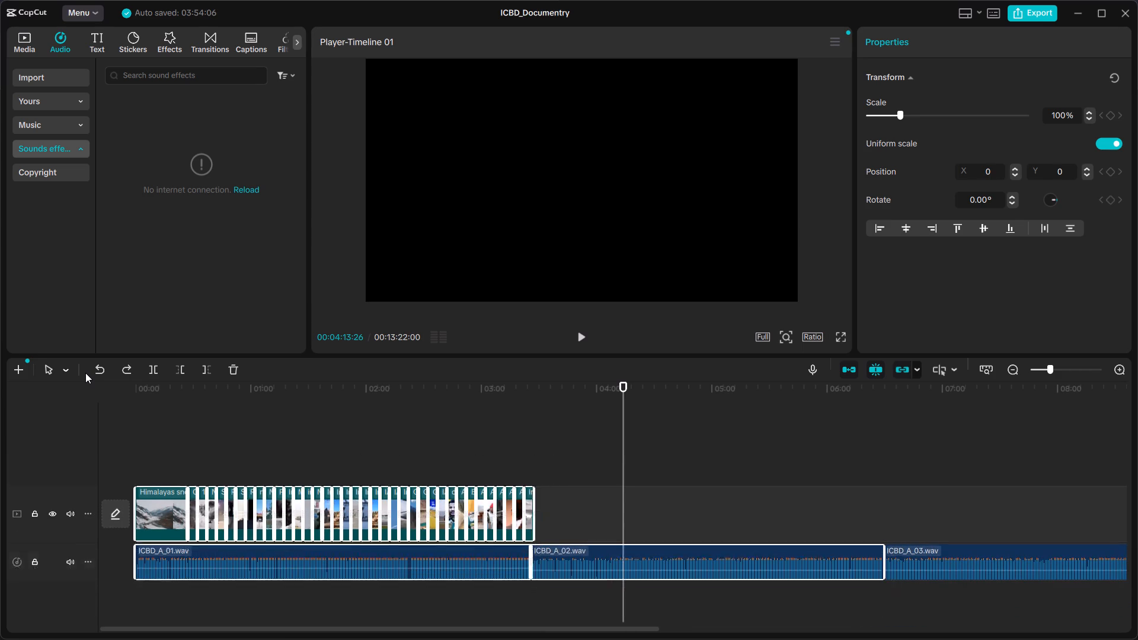
Keep undoing the image placements until the main video track is empty and only the narration files remain.
key(ctrl+z)
key(ctrl+z)
key(ctrl+z)
key(ctrl+z)
key(ctrl+z)
key(ctrl+z)
key(ctrl+z)
key(ctrl+z)
key(ctrl+z)
key(ctrl+z)
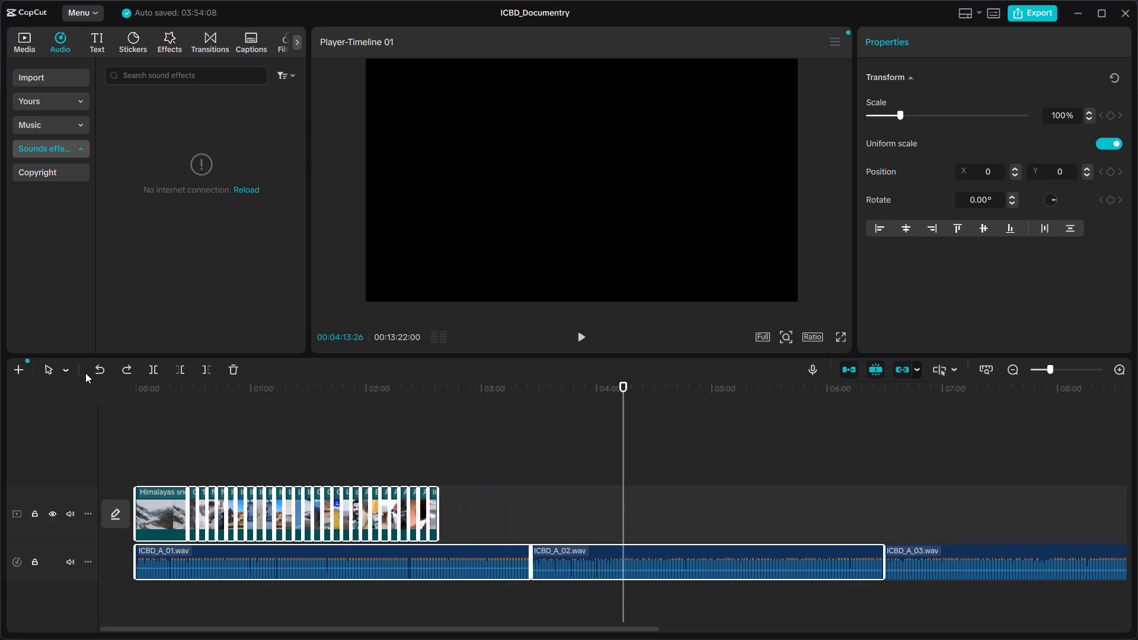
key(ctrl+z)
key(ctrl+z)
key(ctrl+z)
key(ctrl+z)
key(ctrl+z)
key(ctrl+z)
key(ctrl+z)
key(ctrl+z)
key(ctrl+z)
key(ctrl+z)
key(ctrl+z)
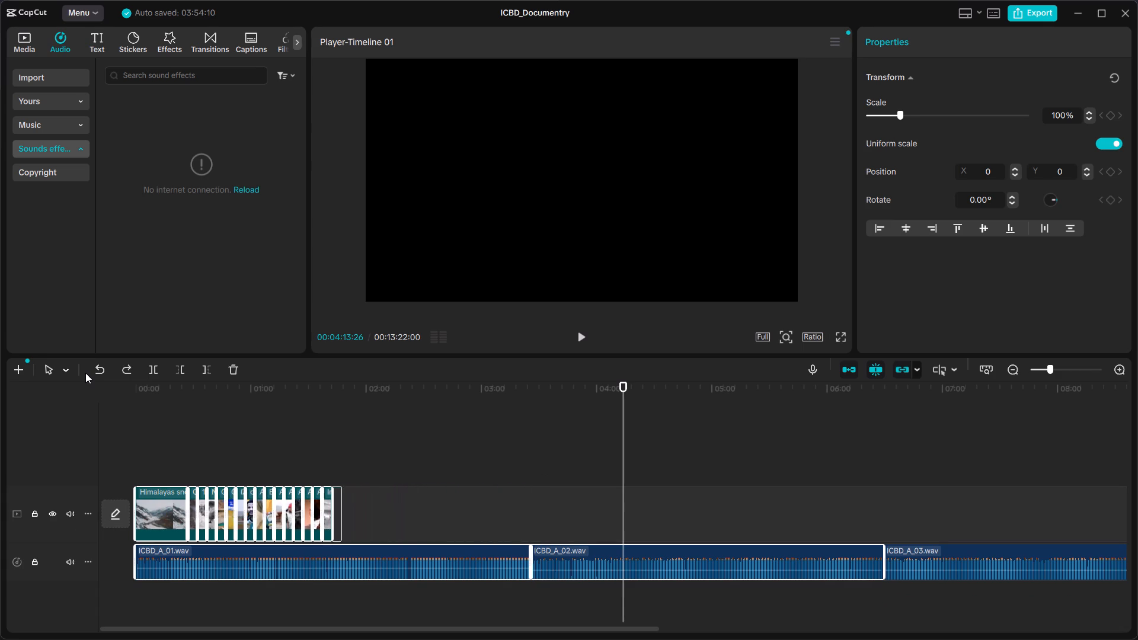
key(ctrl+z)
key(ctrl+z)
key(ctrl+z)
key(ctrl+z)
key(ctrl+z)
key(ctrl+z)
key(ctrl+z)
key(ctrl+z)
key(ctrl+z)
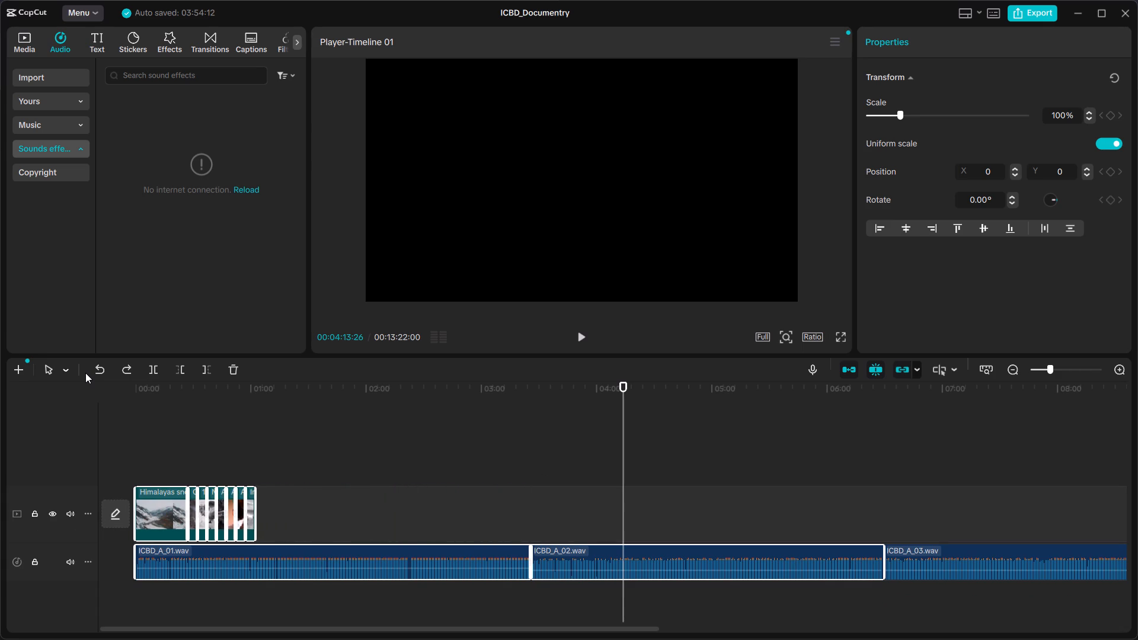
key(ctrl+z)
key(ctrl+z)
key(ctrl+z)
key(ctrl+z)
key(ctrl+z)
key(ctrl+z)
key(ctrl+z)
key(ctrl+z)
key(ctrl+z)
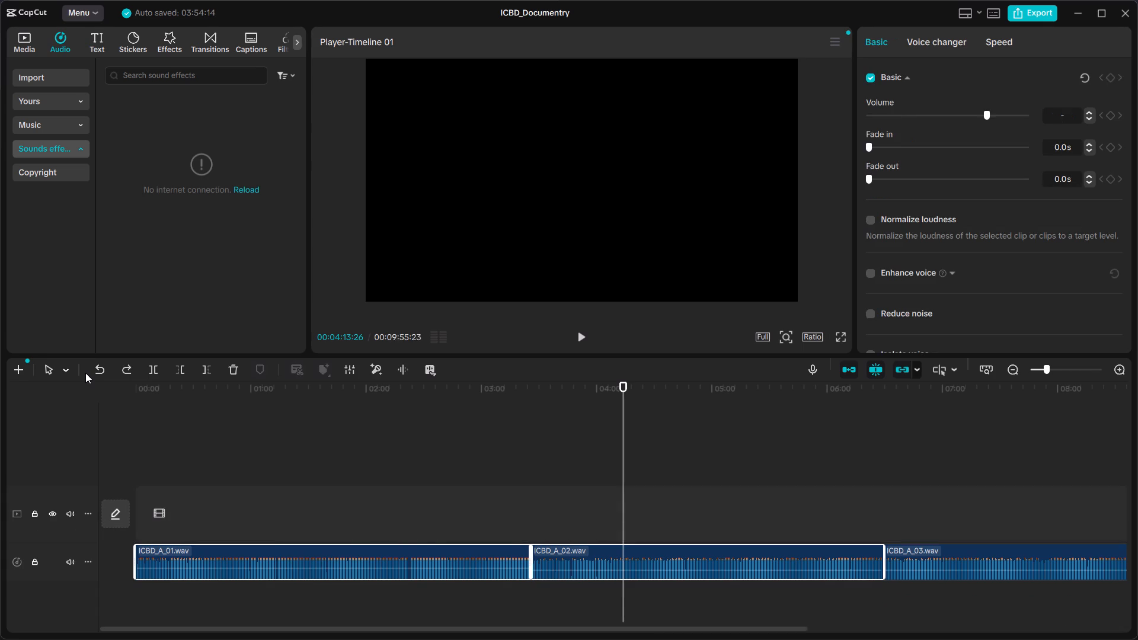
Keep undoing back to the early timeline holding only BG_Plate_02_Vintage_Archive.png and ICBD_A_01.wav, without the Ladakh and Himalayas overlay clips.
key(ctrl+z)
key(ctrl+z)
key(ctrl+z)
key(ctrl+z)
key(ctrl+z)
key(ctrl+z)
key(ctrl+z)
key(ctrl+z)
key(ctrl+z)
key(ctrl+z)
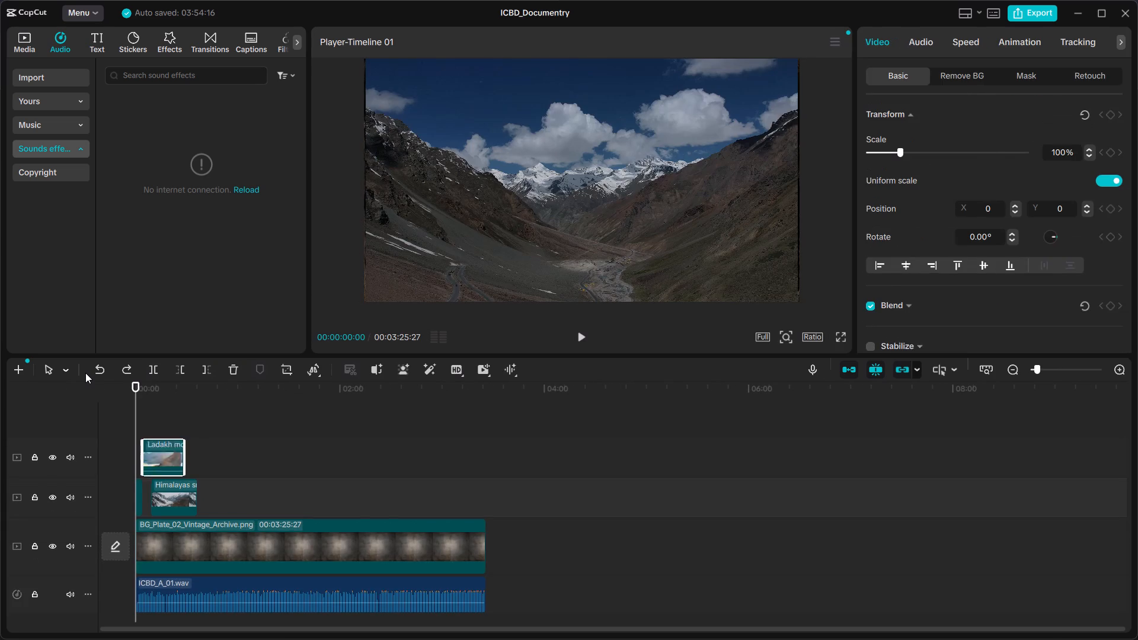
key(ctrl+z)
key(ctrl+z)
key(ctrl+z)
key(ctrl+z)
key(ctrl+z)
key(ctrl+z)
key(ctrl+z)
key(ctrl+z)
key(ctrl+z)
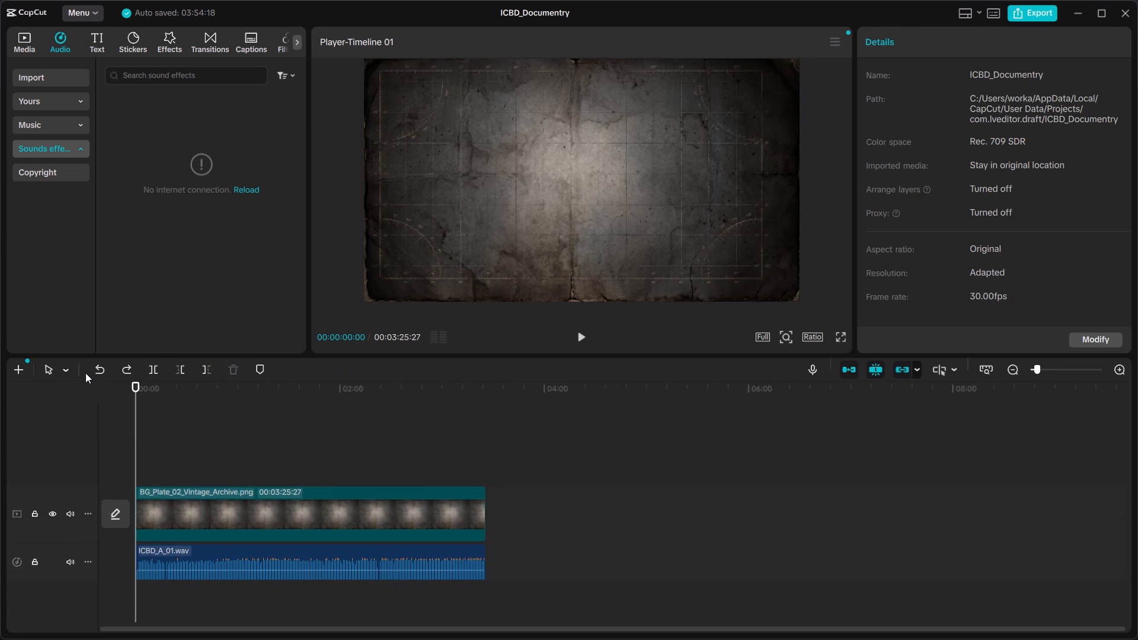
Undo the remaining timeline edits back to the earliest state, with BG_Plate_01_Dark_Topo.png above ICBD_A_01.wav.
key(ctrl+z)
key(ctrl+z)
key(ctrl+z)
key(ctrl+z)
key(ctrl+z)
key(ctrl+z)
key(ctrl+z)
key(ctrl+z)
key(ctrl+z)
key(ctrl+z)
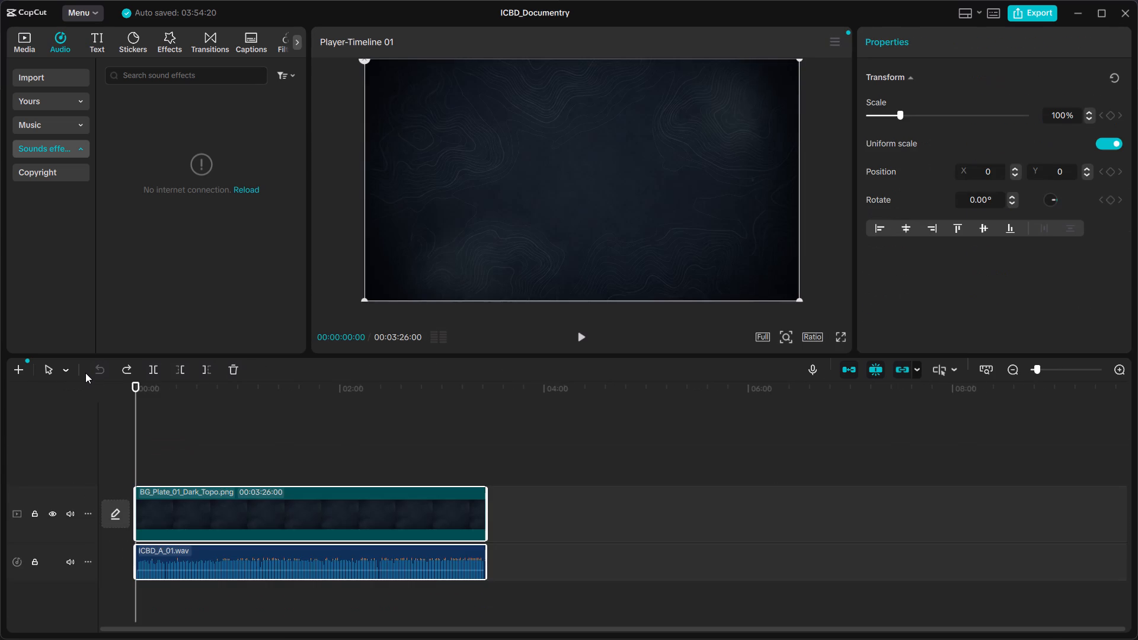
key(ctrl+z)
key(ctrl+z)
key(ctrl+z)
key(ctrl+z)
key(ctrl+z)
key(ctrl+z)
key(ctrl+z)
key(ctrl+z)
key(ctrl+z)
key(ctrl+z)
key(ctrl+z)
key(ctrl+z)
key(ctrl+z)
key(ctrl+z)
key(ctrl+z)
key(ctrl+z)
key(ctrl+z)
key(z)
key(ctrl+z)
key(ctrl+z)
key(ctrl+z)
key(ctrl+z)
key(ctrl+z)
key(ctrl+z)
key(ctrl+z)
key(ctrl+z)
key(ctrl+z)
Delete the selected BG_Plate_01_Dark_Topo.png and ICBD_A_01.wav clips to empty the timeline.
key(BackSpace)
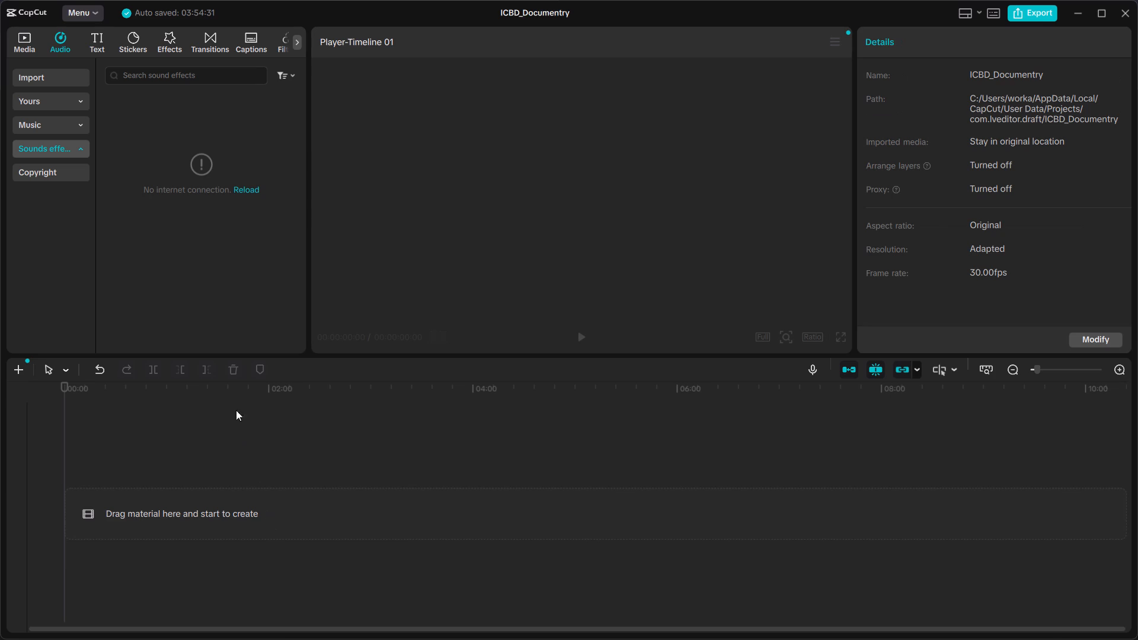
Import the india_china_border_animation video from the Downloads folder into the project's ICBD media folder.
click(43, 89)
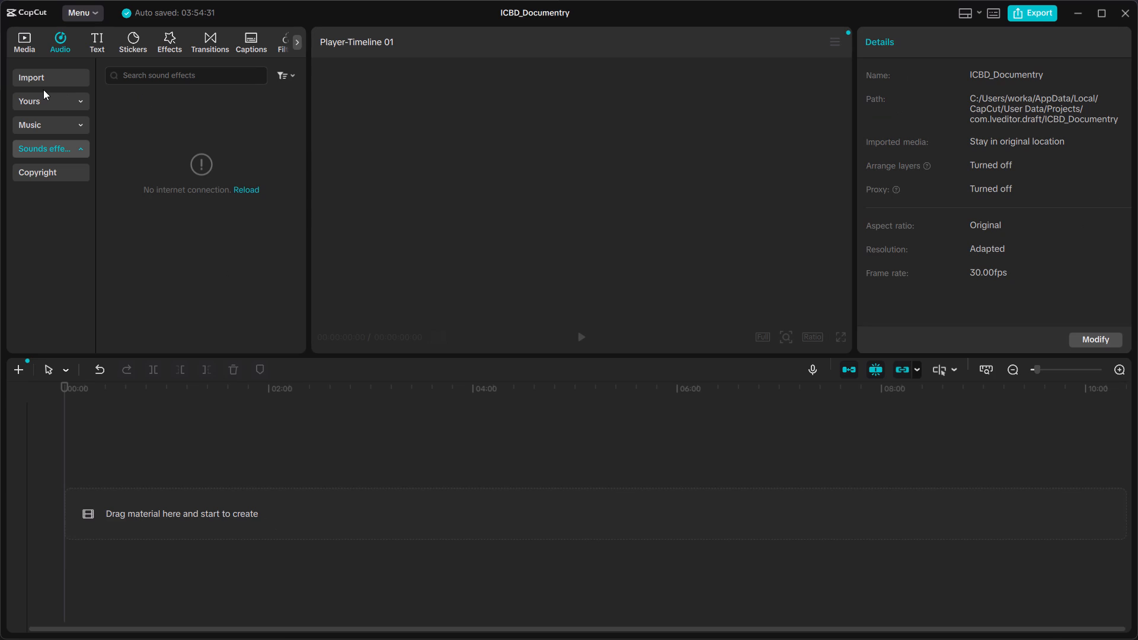
click(46, 79)
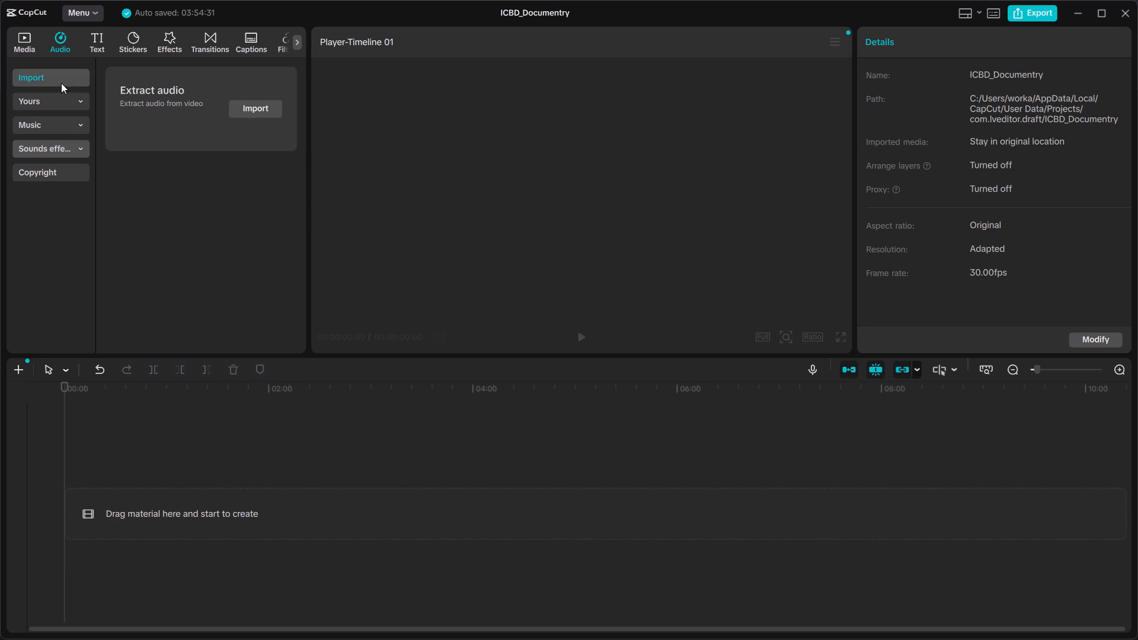
click(16, 49)
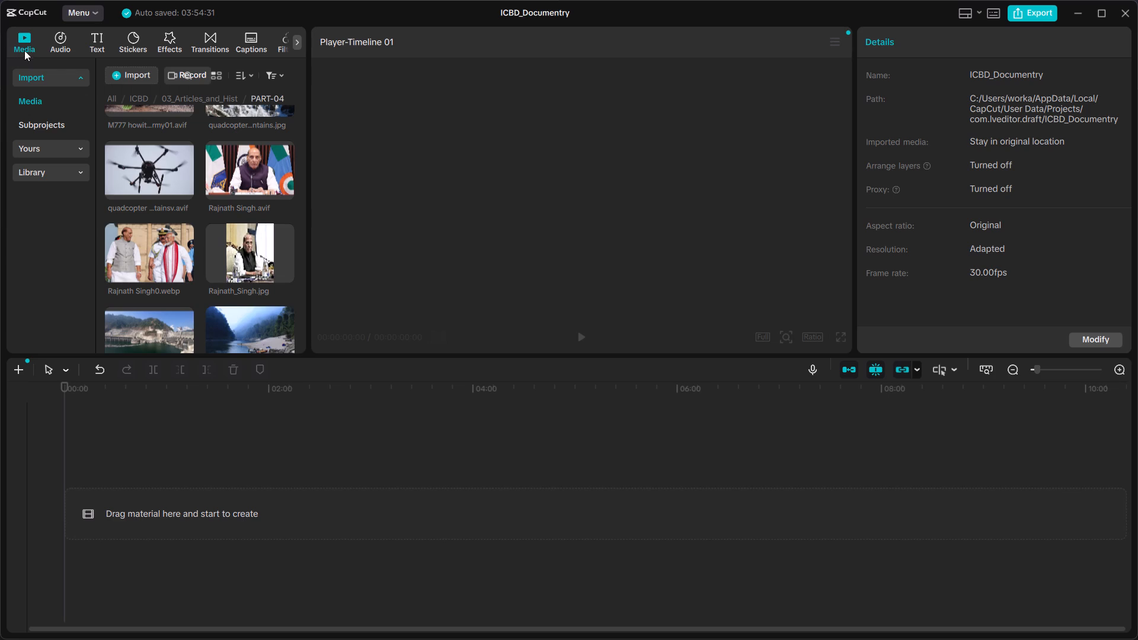
click(141, 98)
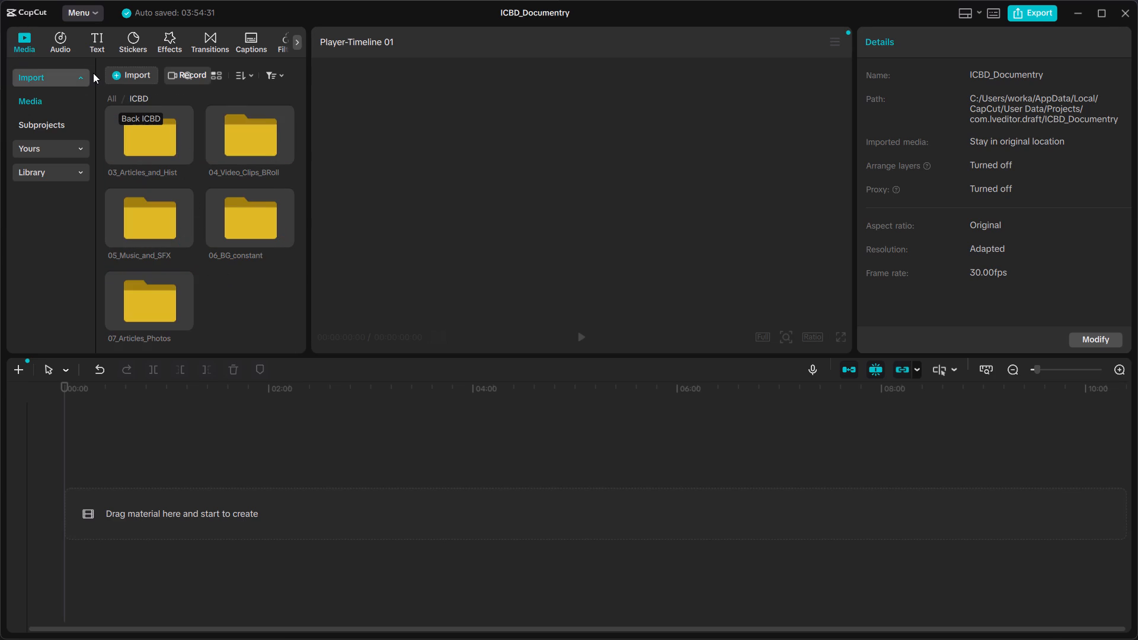
click(129, 69)
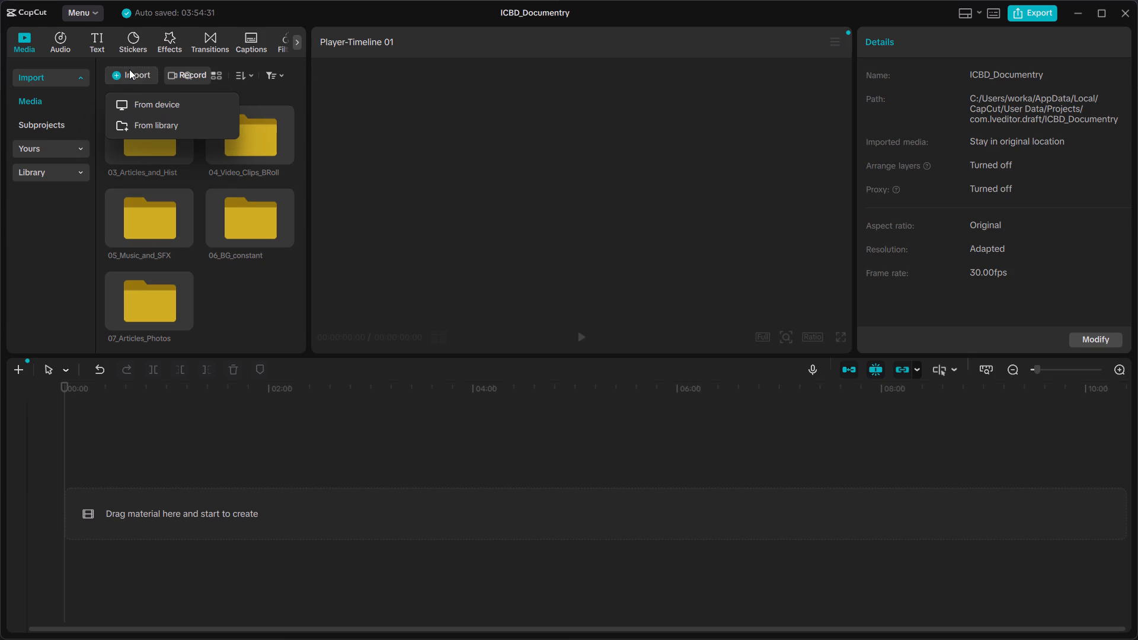
click(141, 104)
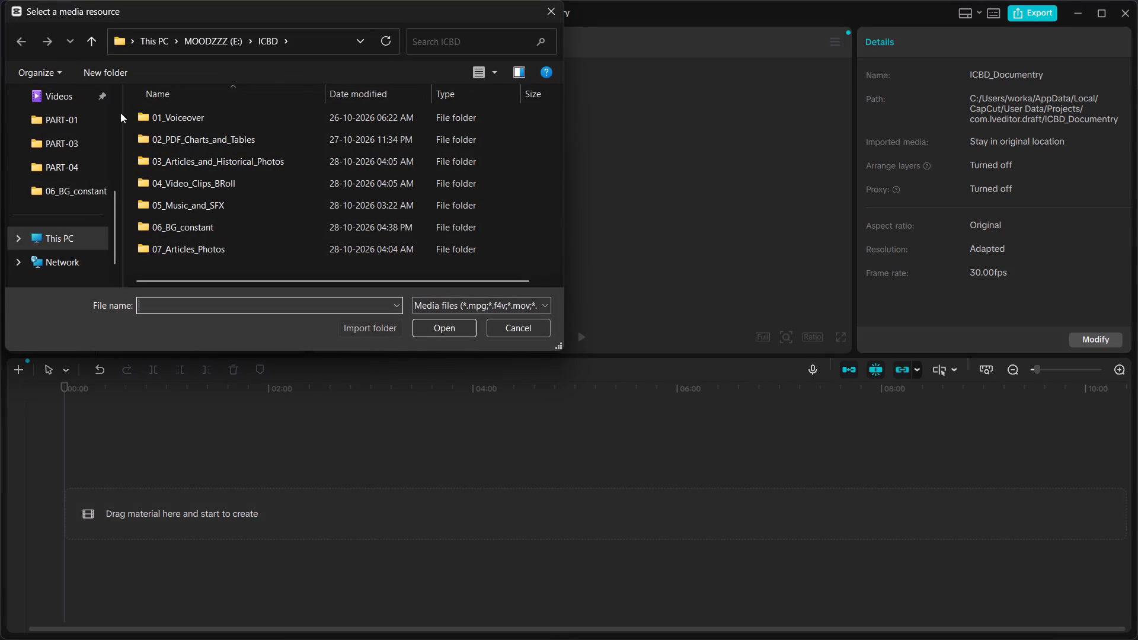
scroll(82, 124, up, 1)
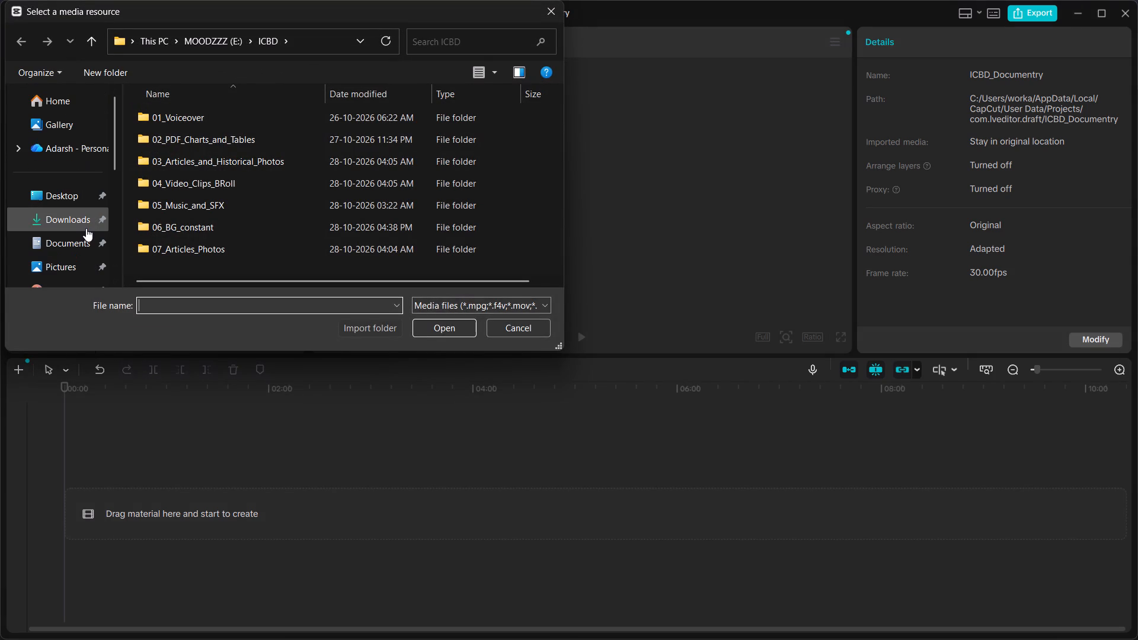
click(86, 228)
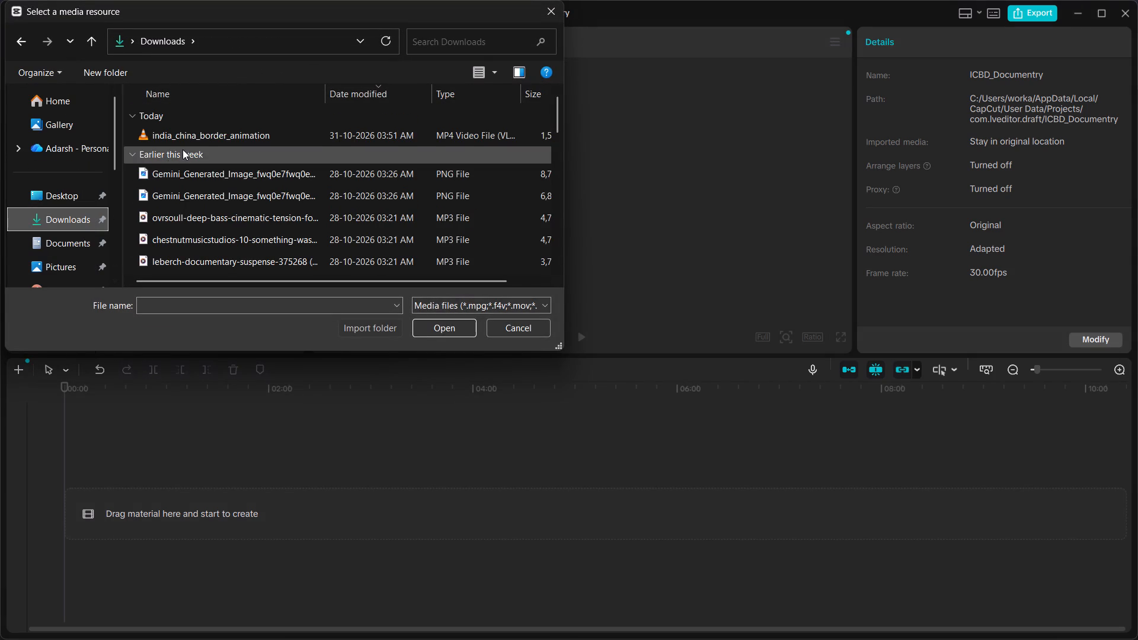
click(212, 129)
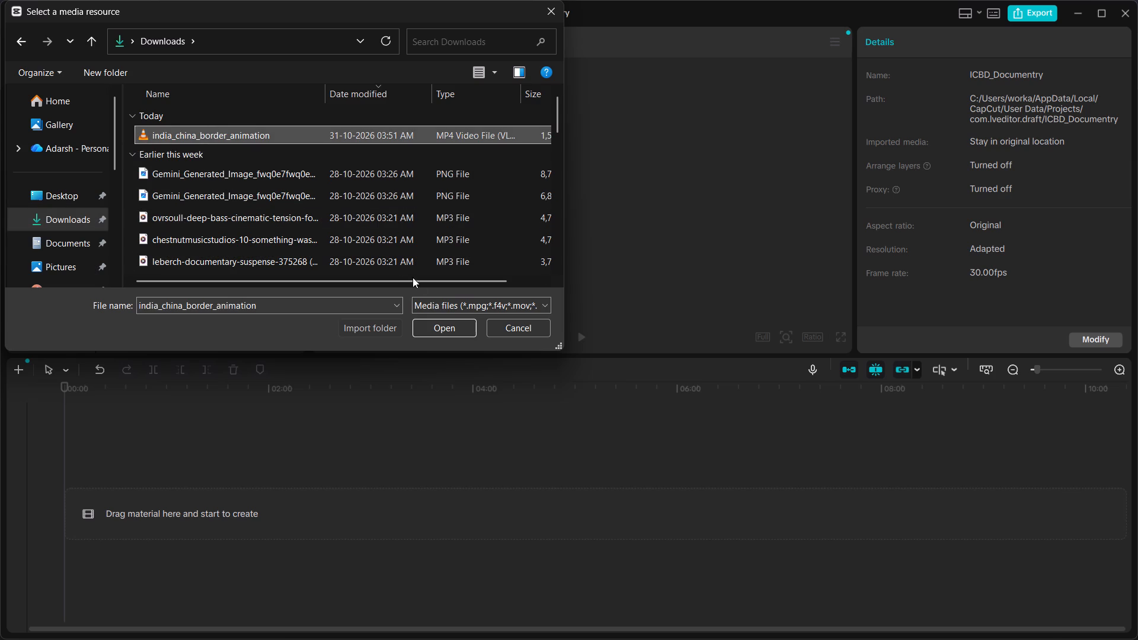
click(451, 321)
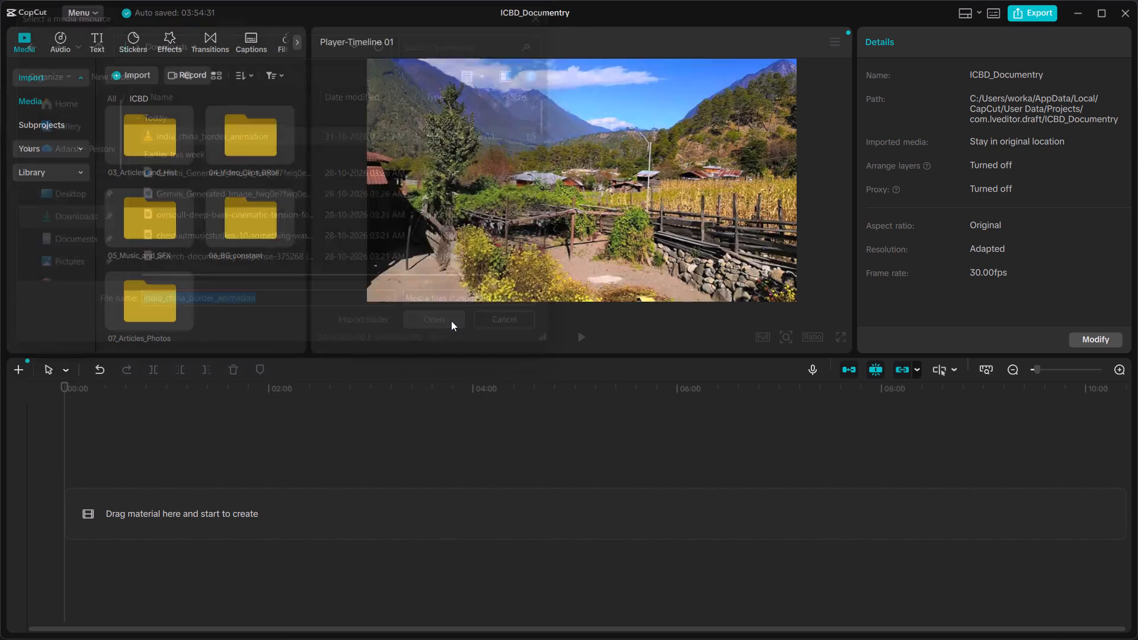